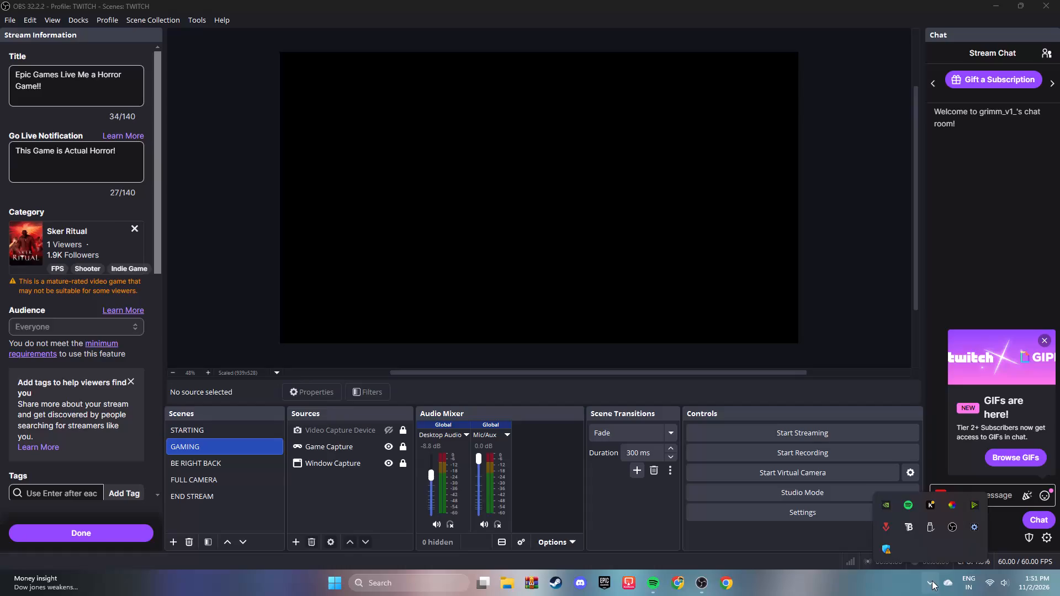
Switch the preview to the STARTING scene of the TWITCH scene collection.
click(871, 594)
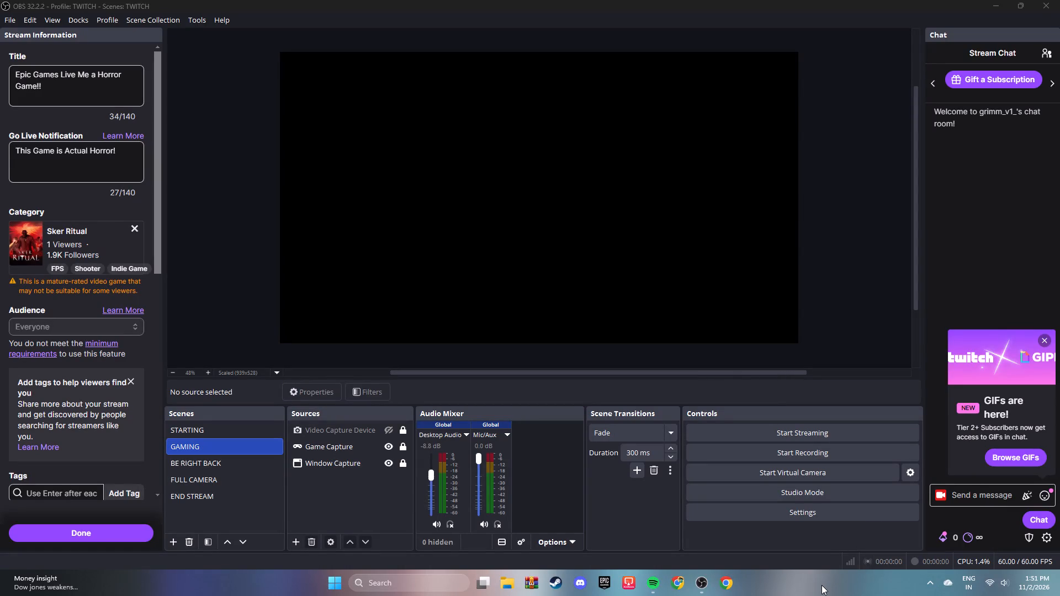
click(247, 427)
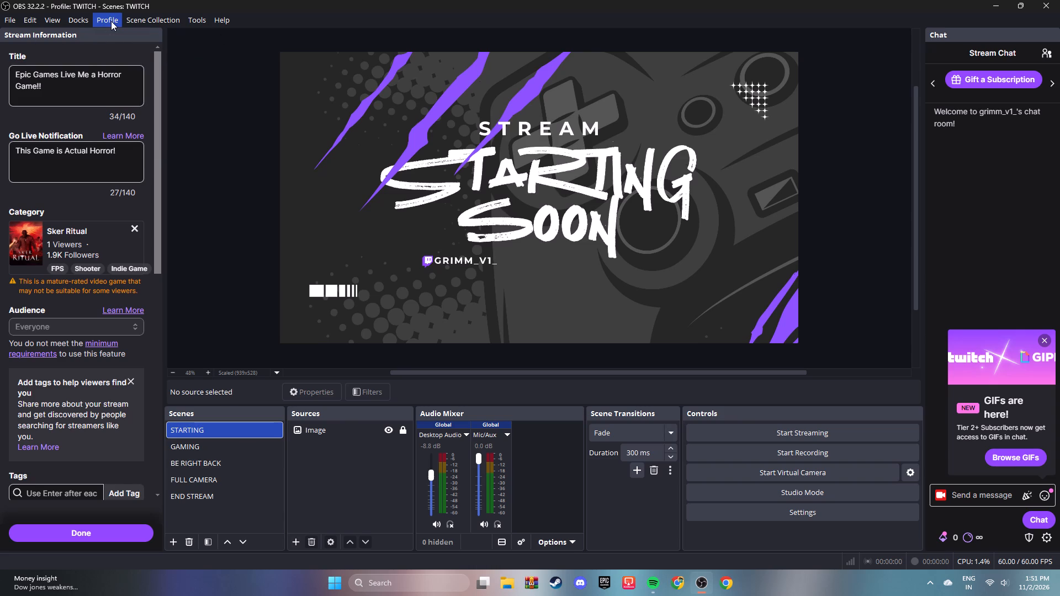
Create a new scene collection named YOUTUBE.
click(111, 21)
click(137, 21)
click(140, 20)
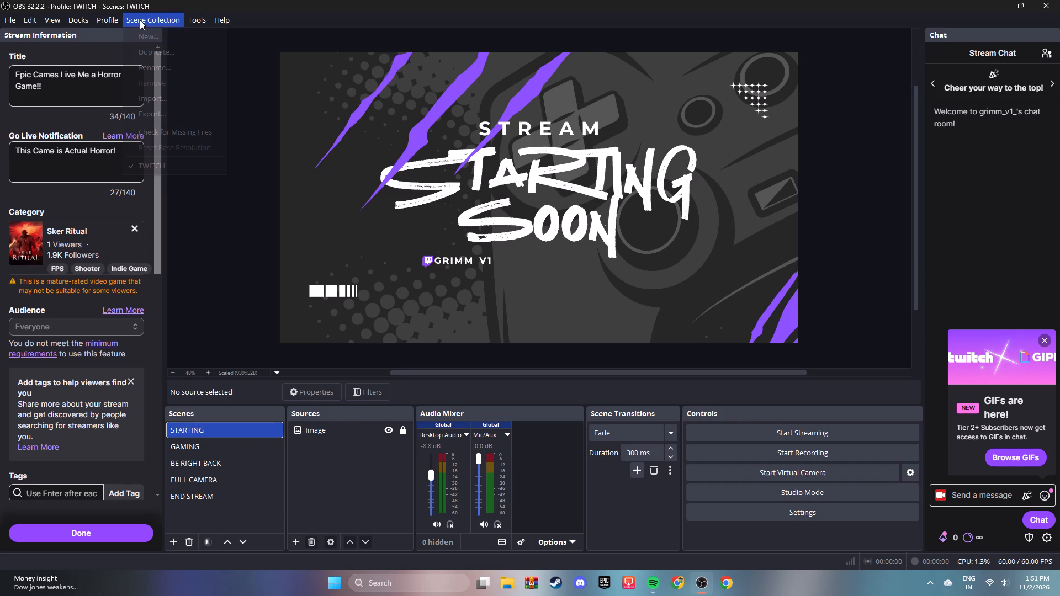
click(152, 39)
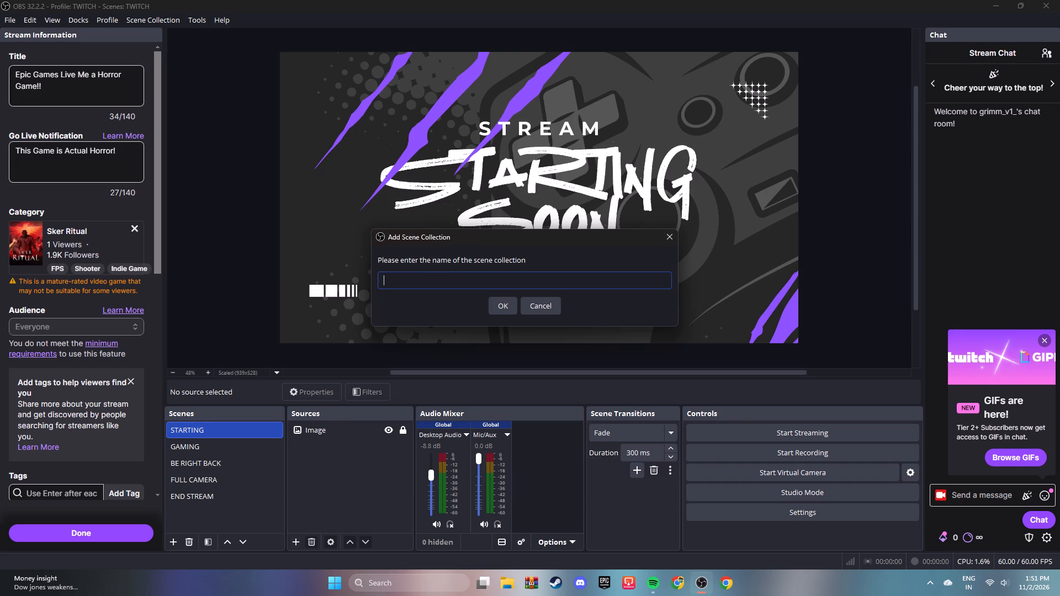
text(YO)
text(UTUBE)
click(499, 306)
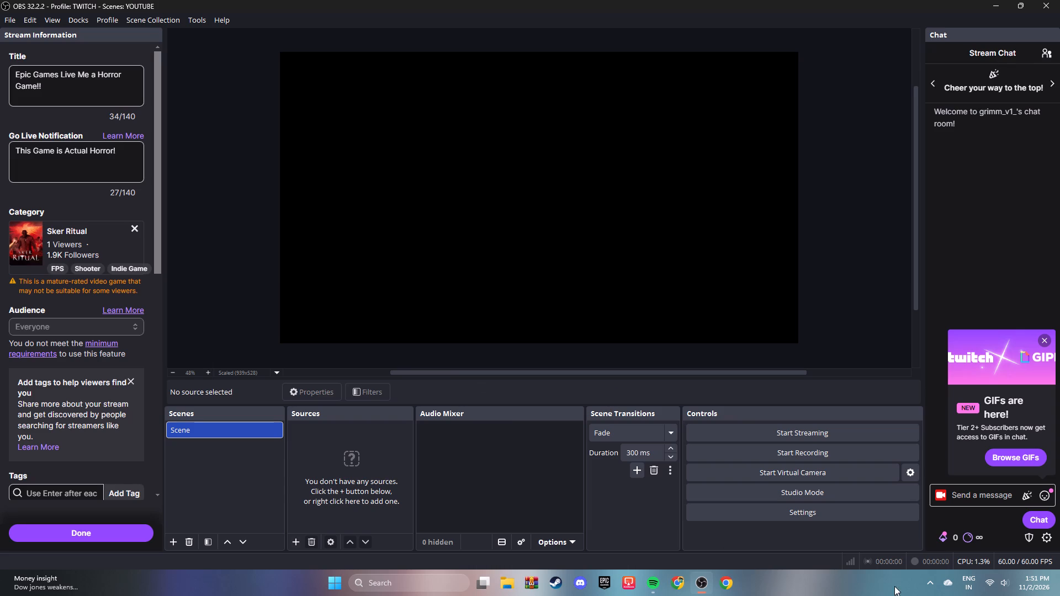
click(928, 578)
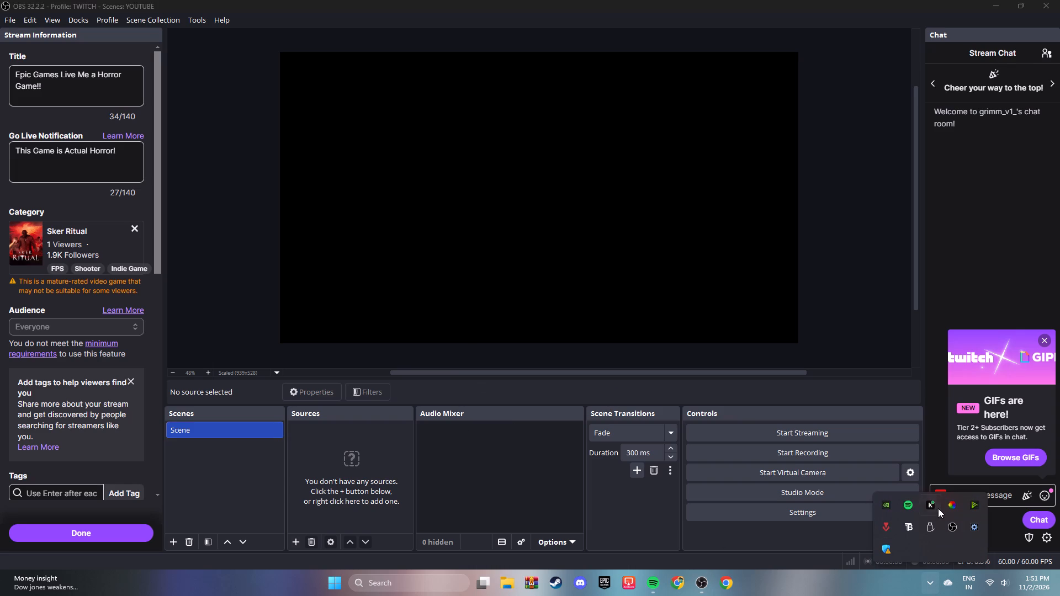
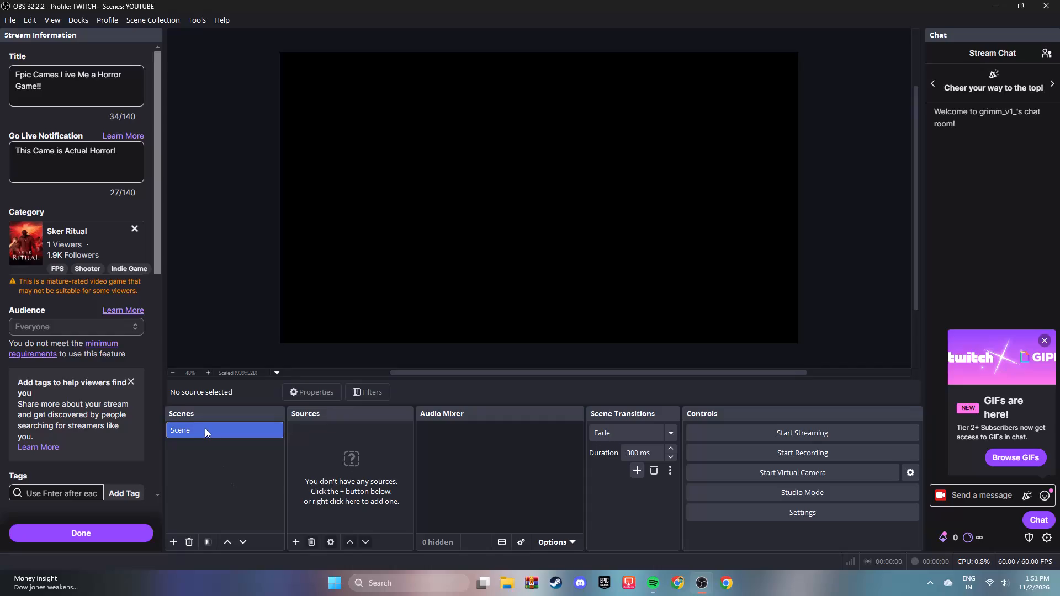
Rename the default scene in the new YOUTUBE collection as STARTING.
right_click(205, 428)
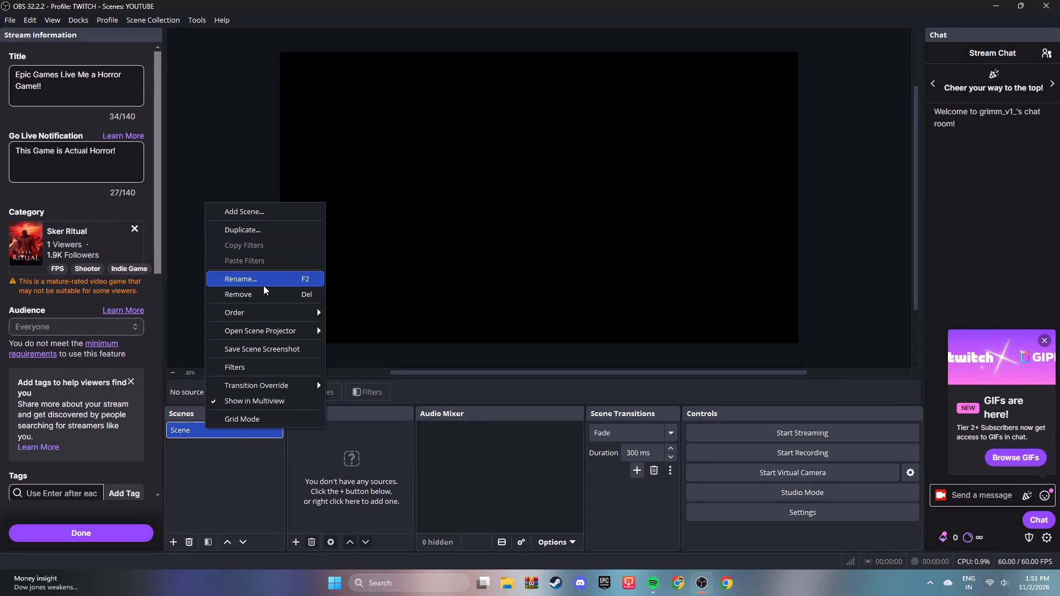
click(263, 285)
key(BackSpace)
key(BackSpace)
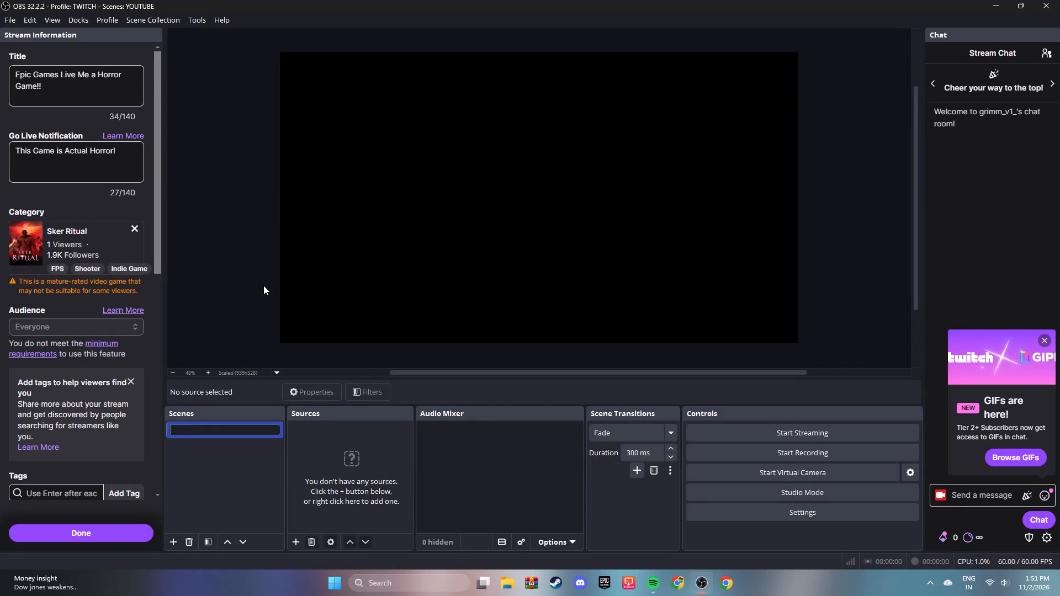
key(BackSpace)
text(STAR)
text(TING)
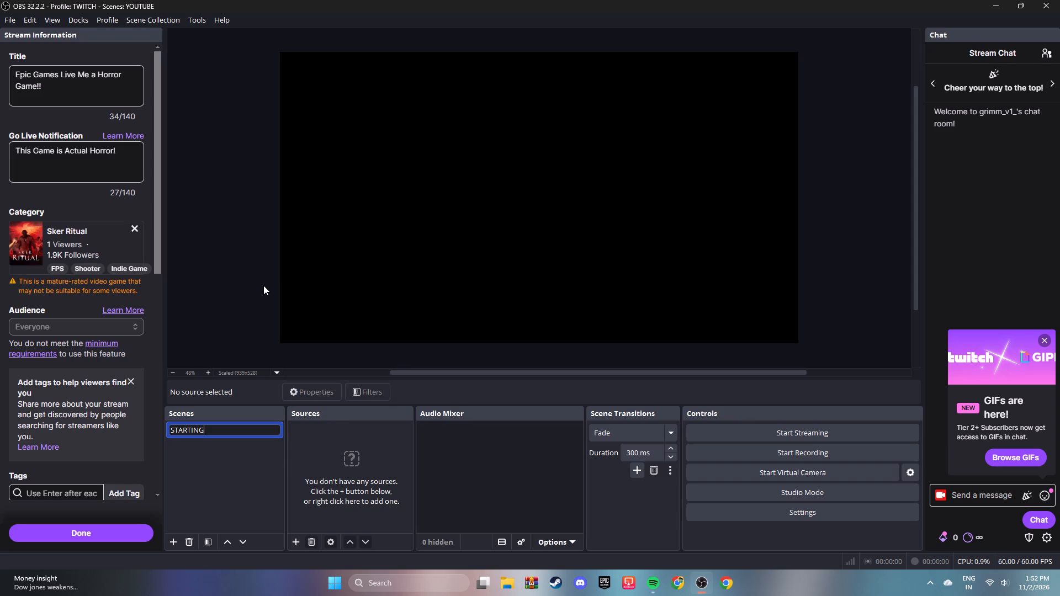
click(234, 489)
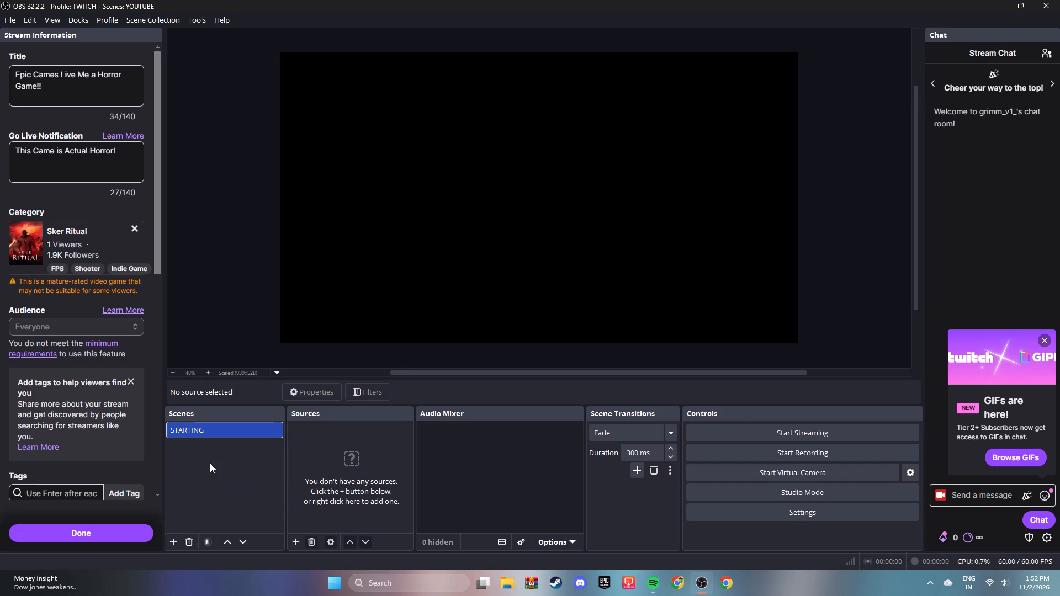
Switch the active profile from TWITCH to YOUTUBE.
click(110, 22)
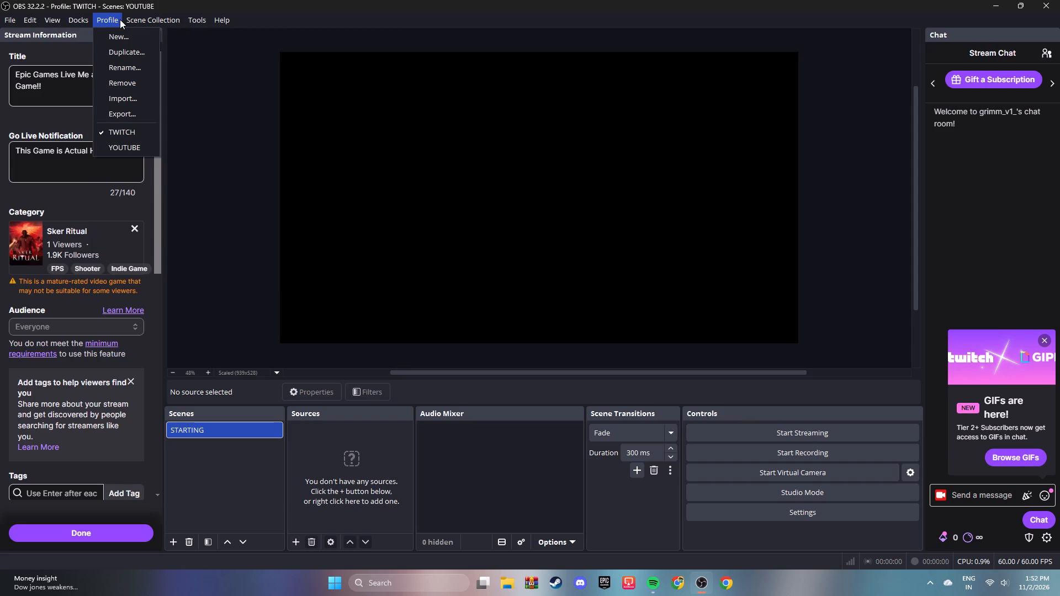
click(137, 147)
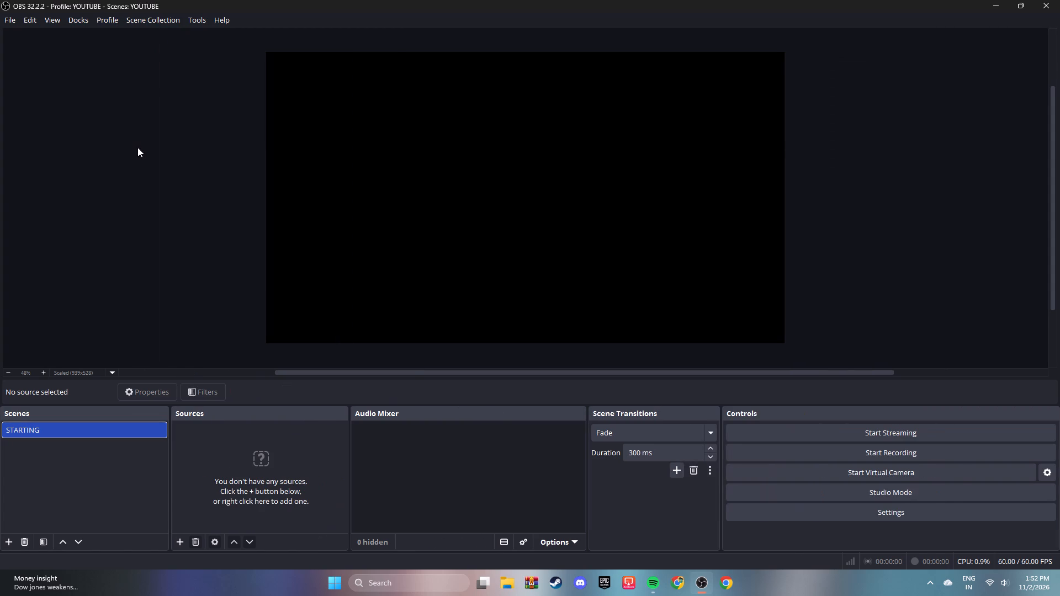
click(87, 479)
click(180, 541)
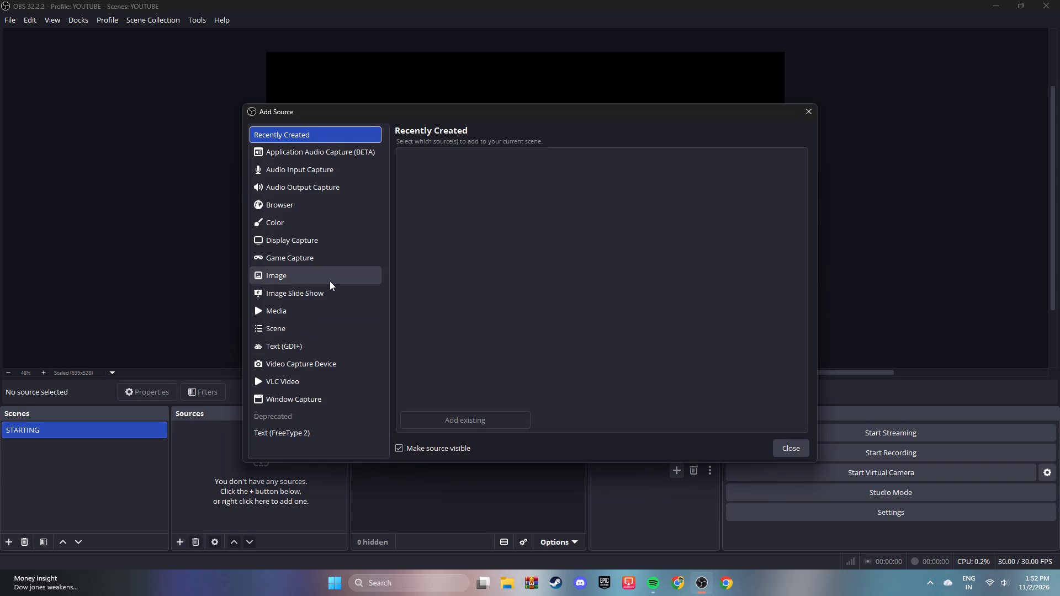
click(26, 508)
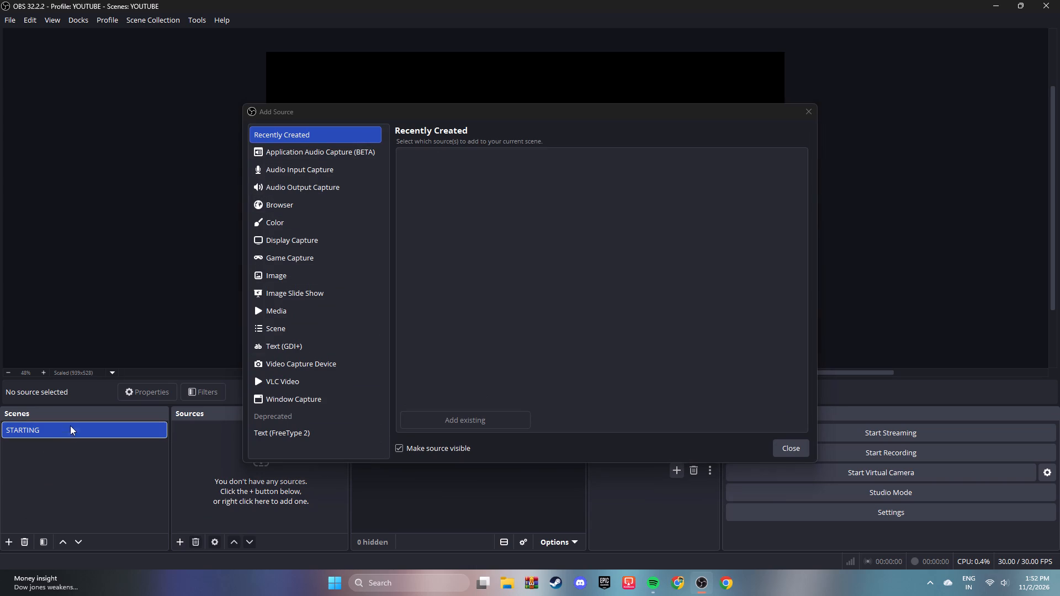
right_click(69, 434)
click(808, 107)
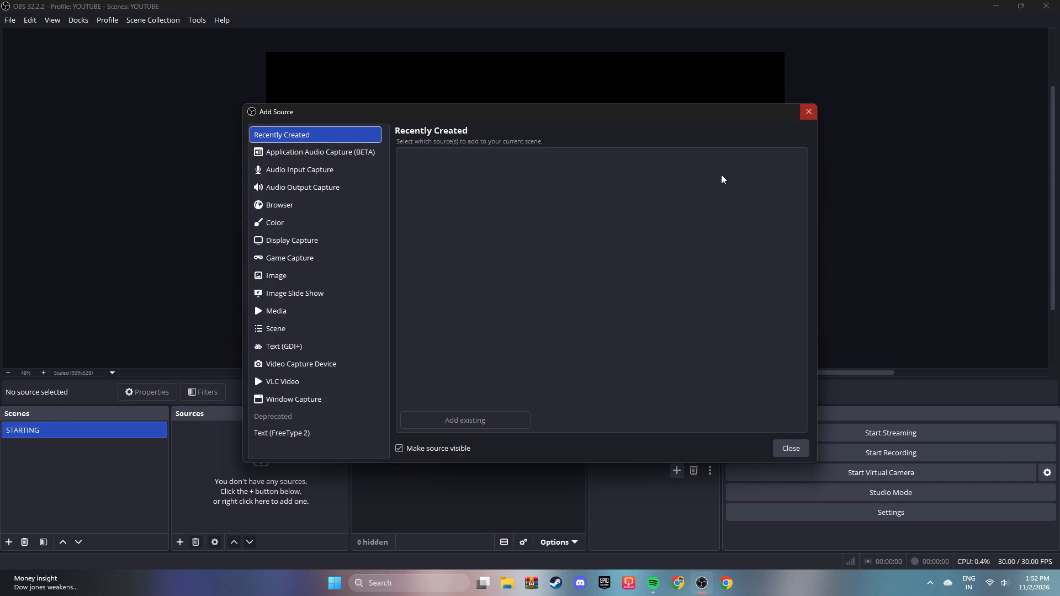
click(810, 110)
Rename the STARTING scene as STARTING START.
right_click(81, 435)
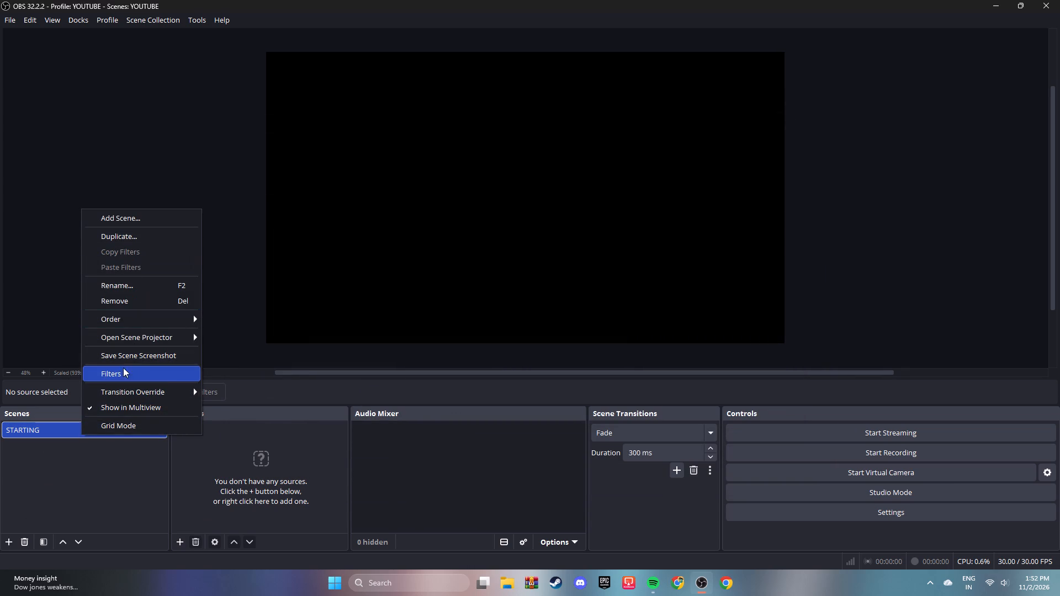
click(149, 290)
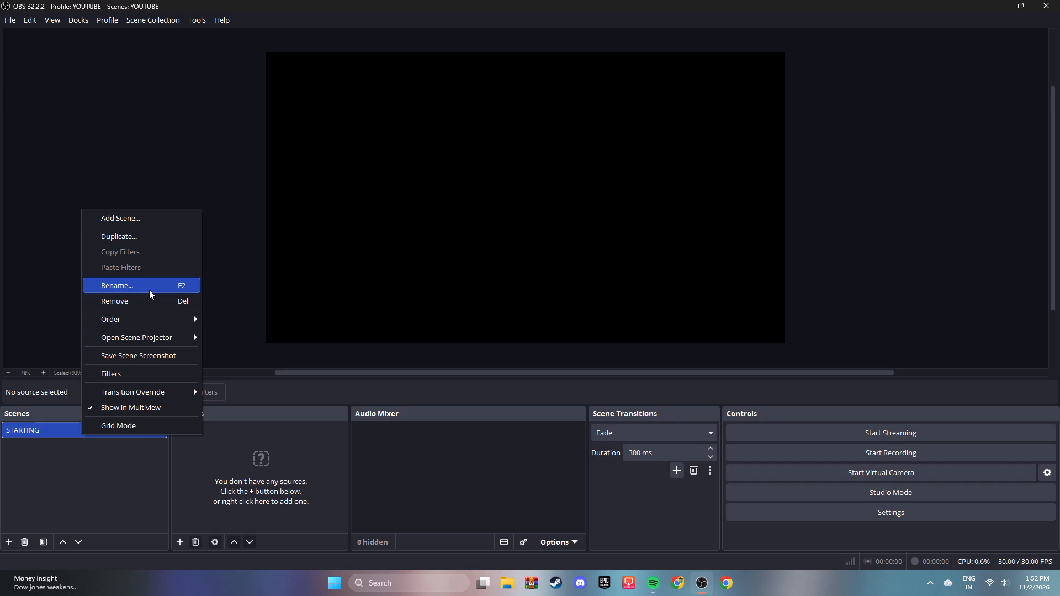
click(112, 433)
key(space)
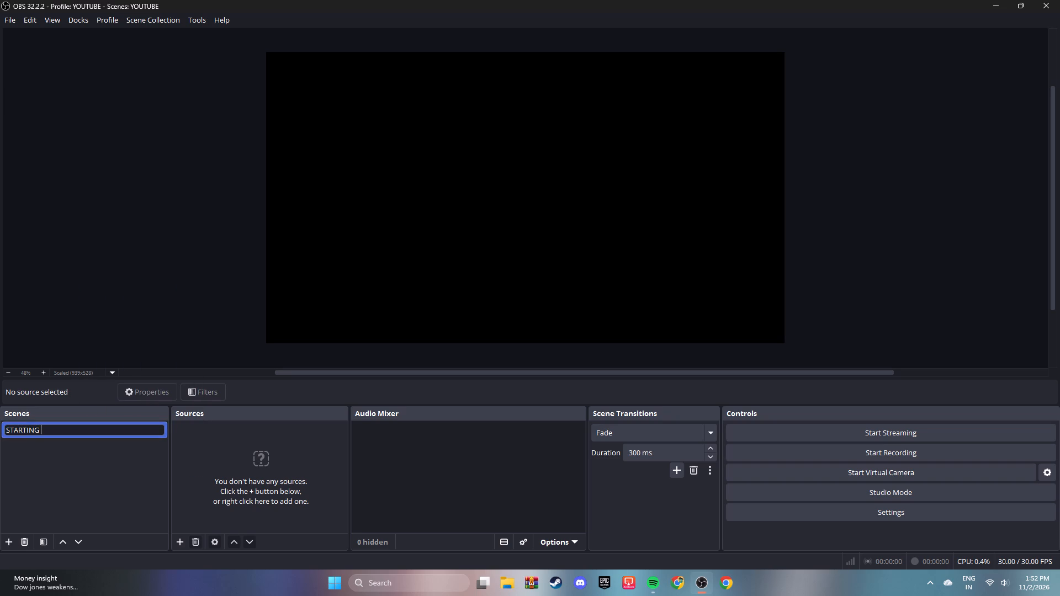
text(start)
key(BackSpace)
key(BackSpace)
key(BackSpace)
key(BackSpace)
key(BackSpace)
text(START)
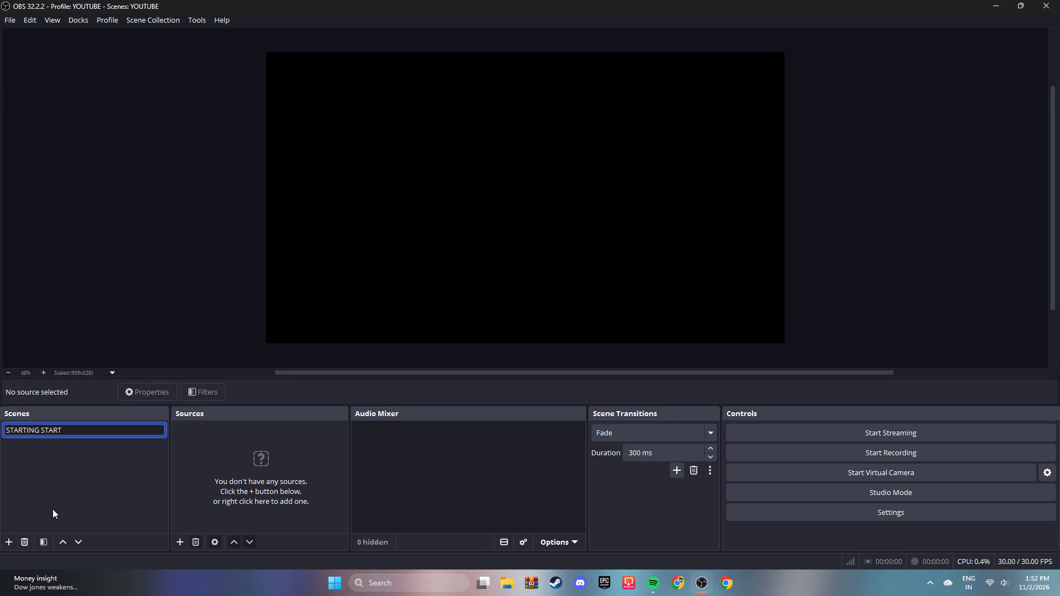
click(65, 502)
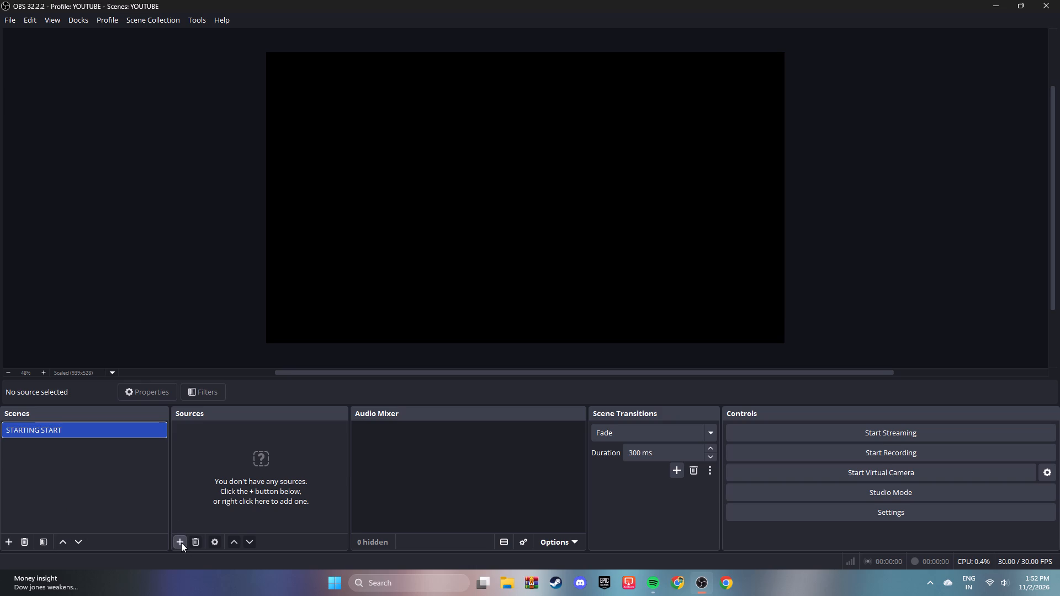
Add a new Image source to the STARTING START scene.
click(181, 542)
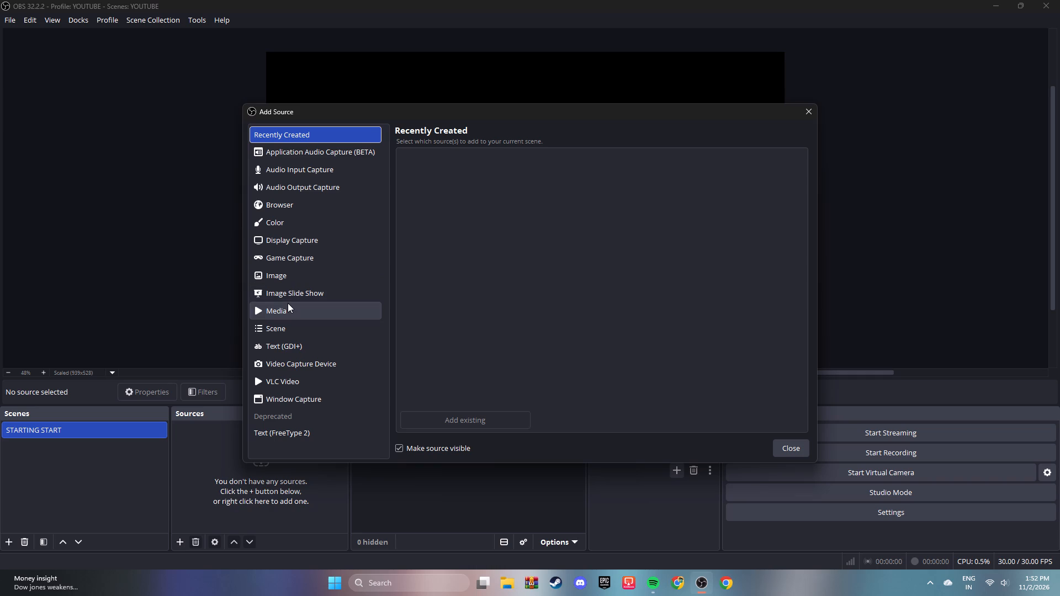
click(294, 280)
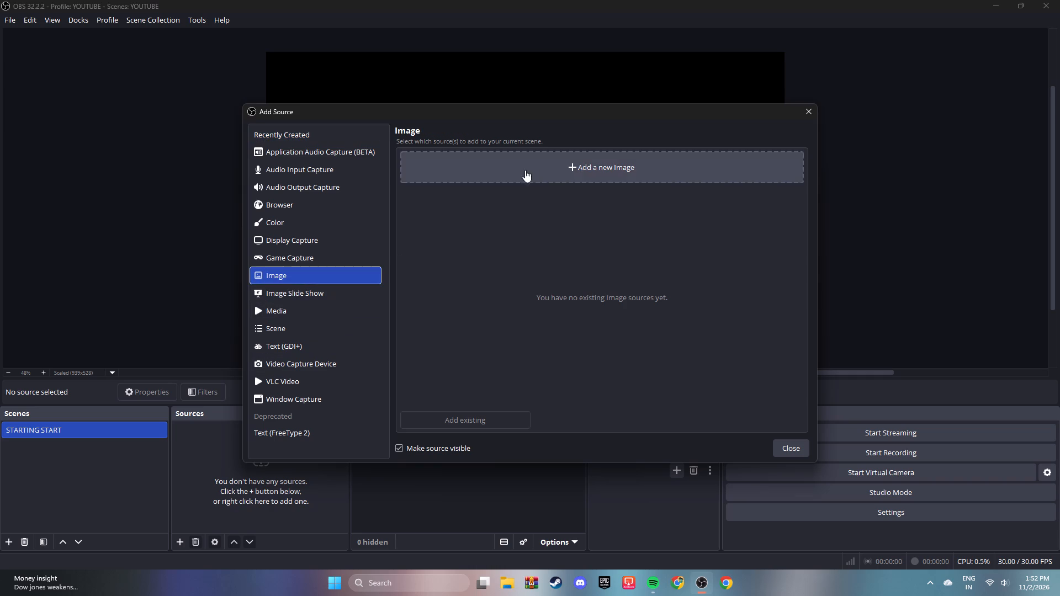
click(537, 162)
Browse Pictures and its minecraft image, Saved Pictures and minecraft texcher pack subfolders for a file for the Image source.
click(688, 286)
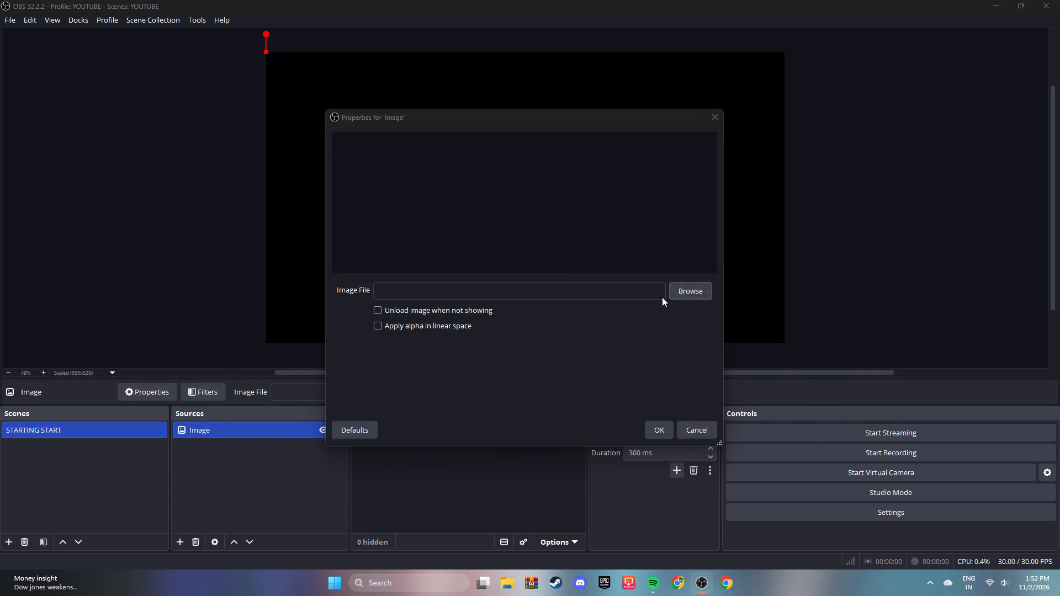
scroll(404, 309, down, 3)
scroll(397, 302, up, 5)
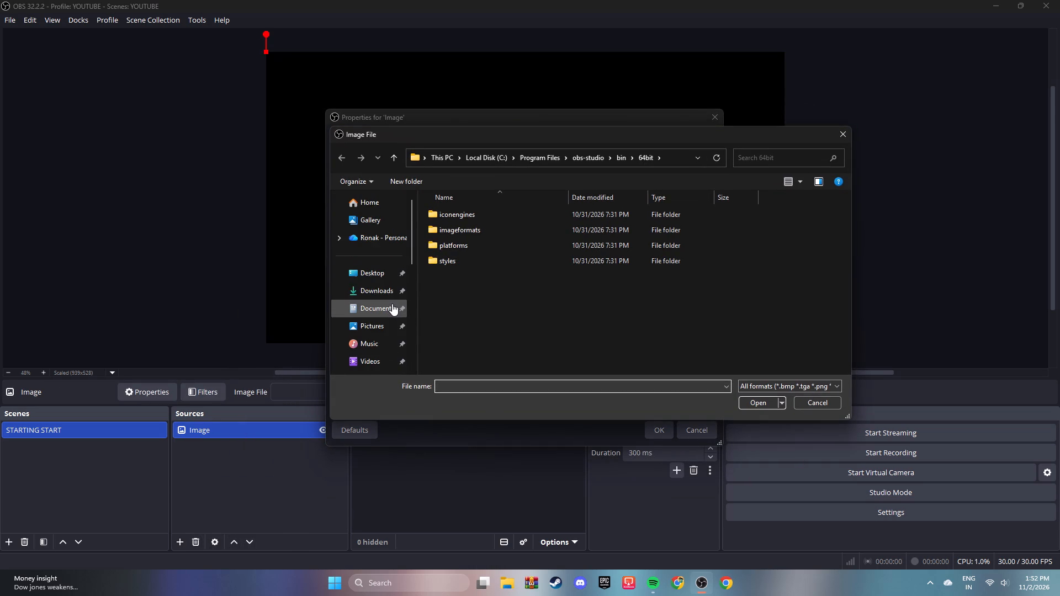
scroll(385, 312, down, 1)
double_click(380, 273)
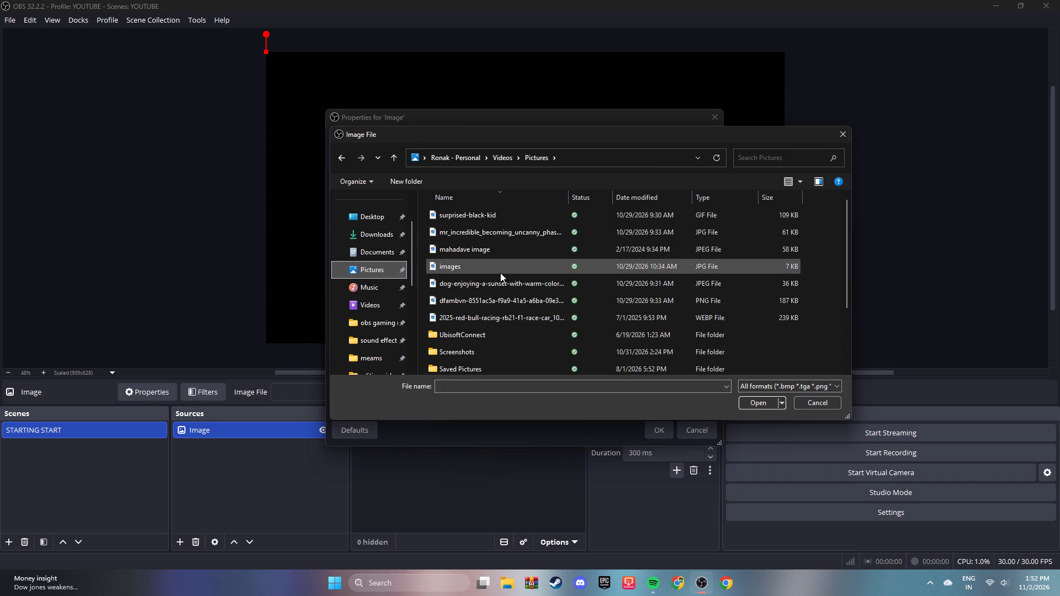
scroll(503, 283, down, 4)
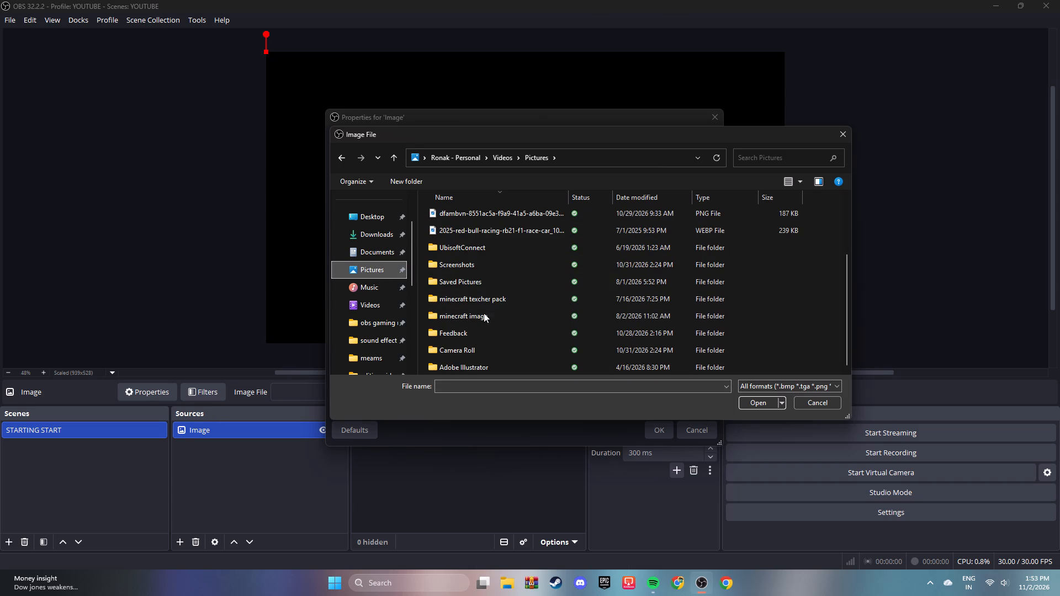
double_click(479, 318)
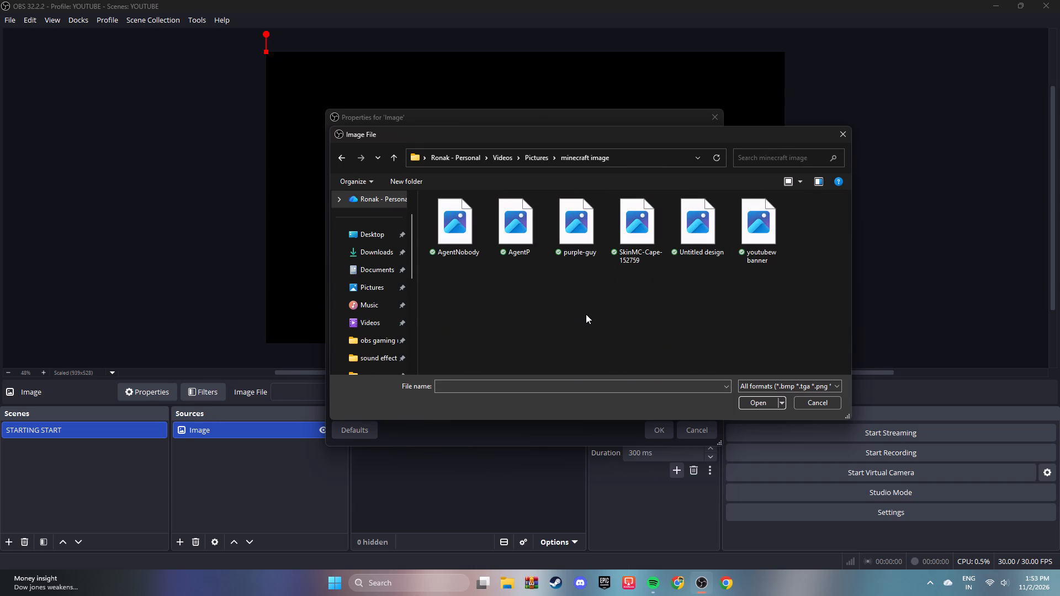
click(337, 156)
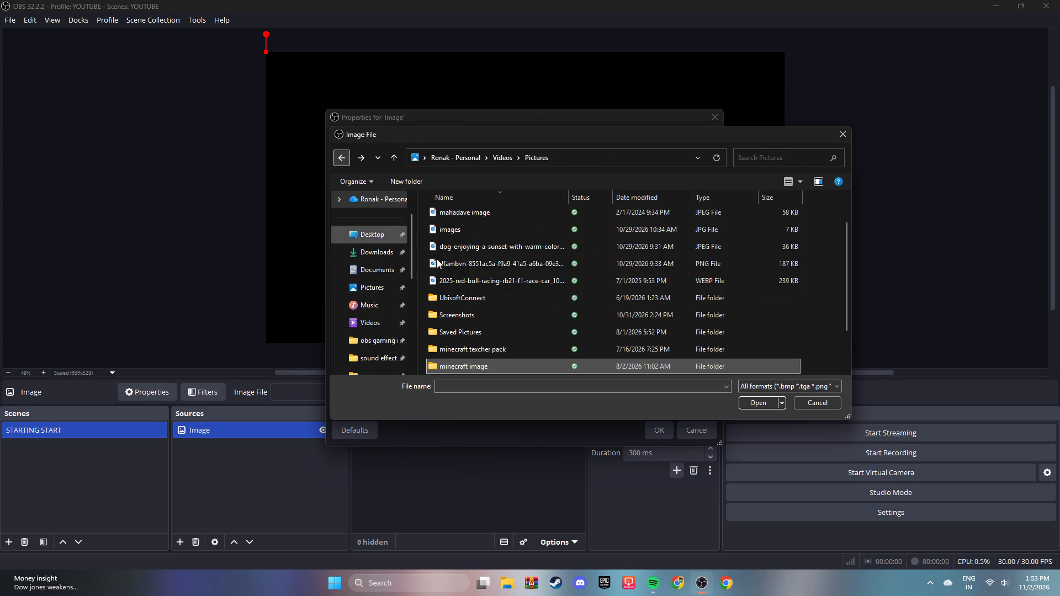
scroll(460, 295, down, 3)
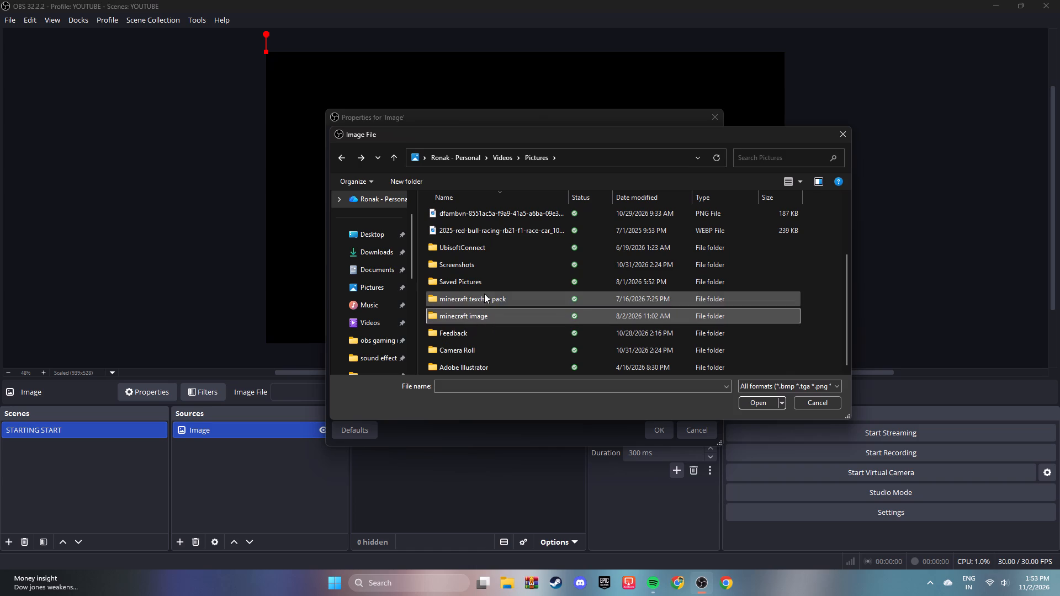
double_click(486, 283)
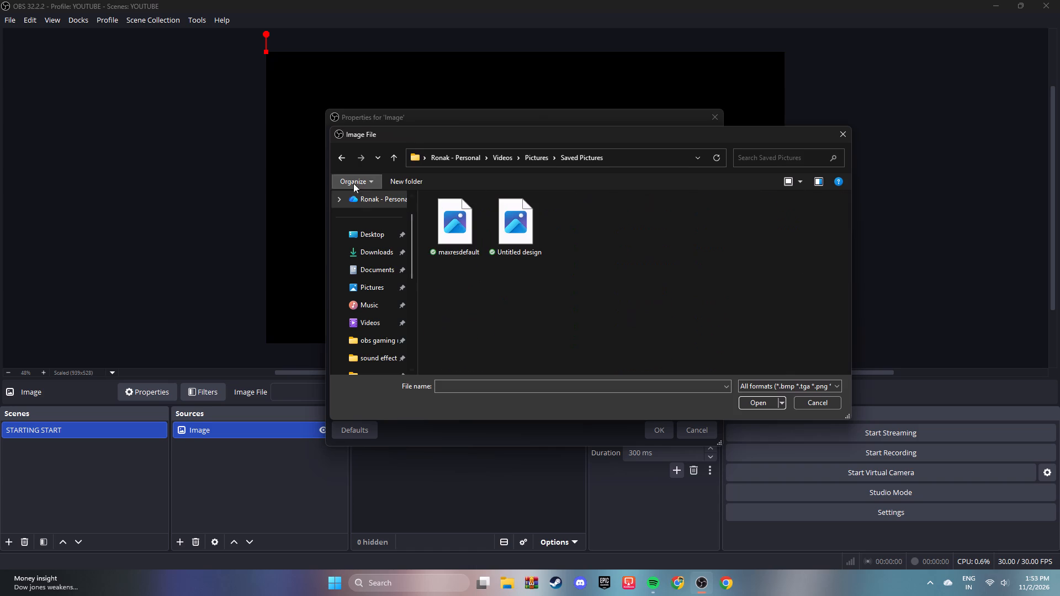
click(344, 152)
scroll(477, 357, down, 4)
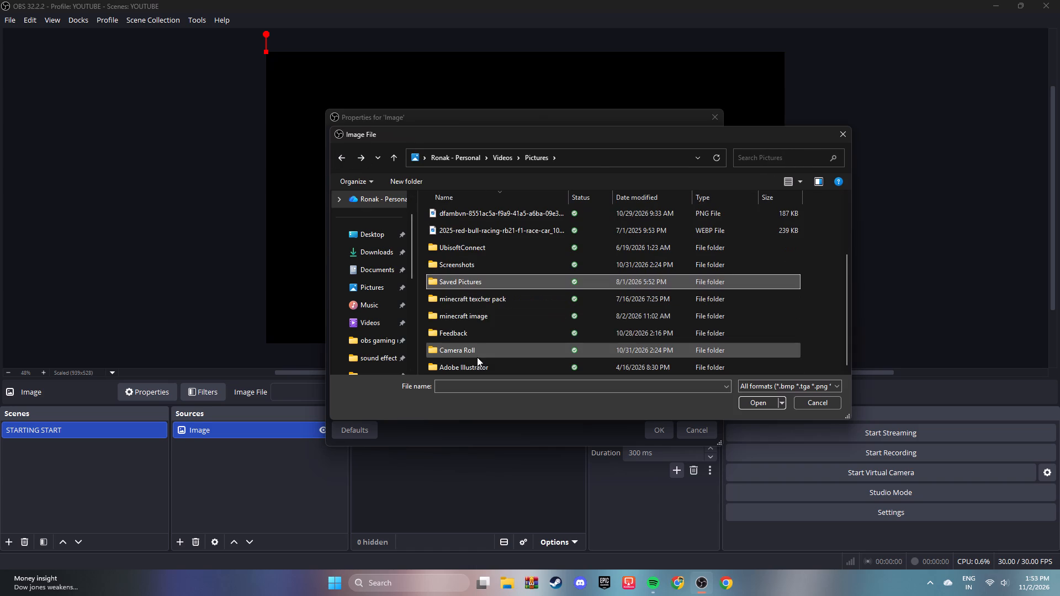
double_click(508, 301)
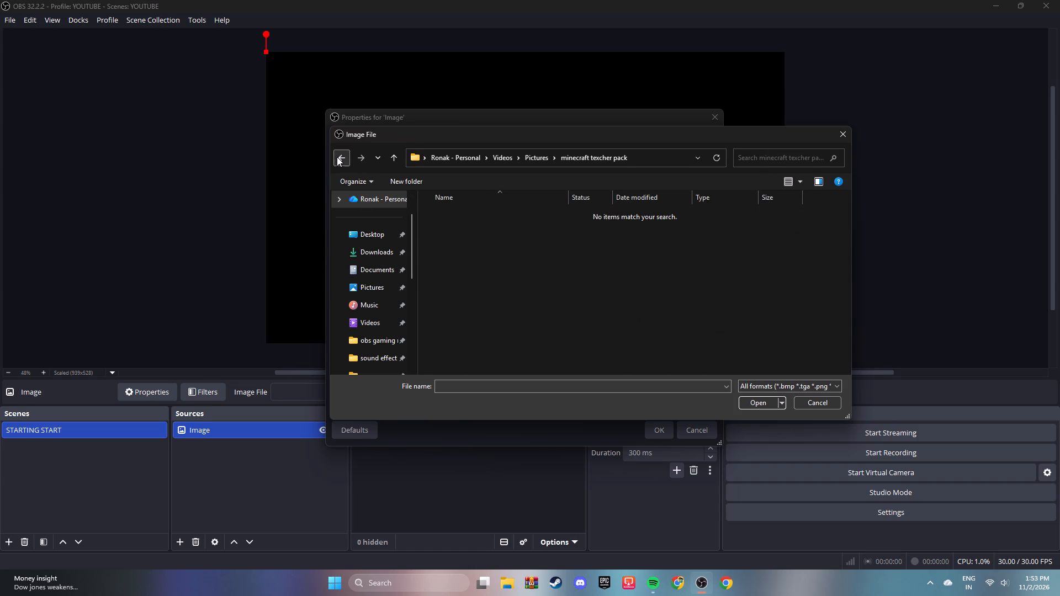
click(337, 157)
scroll(452, 269, up, 5)
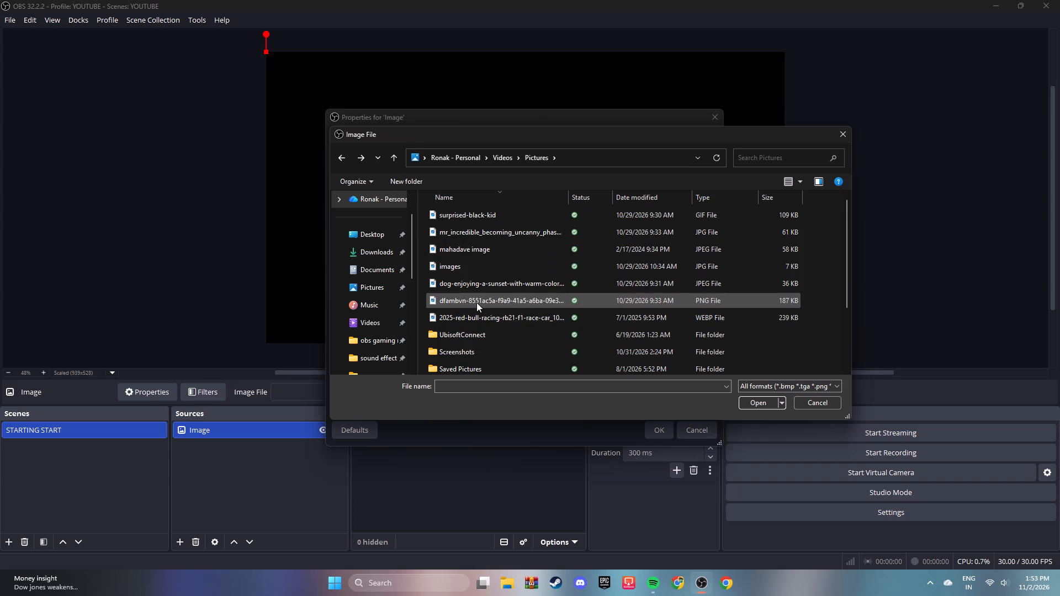
scroll(476, 302, up, 1)
scroll(478, 304, down, 4)
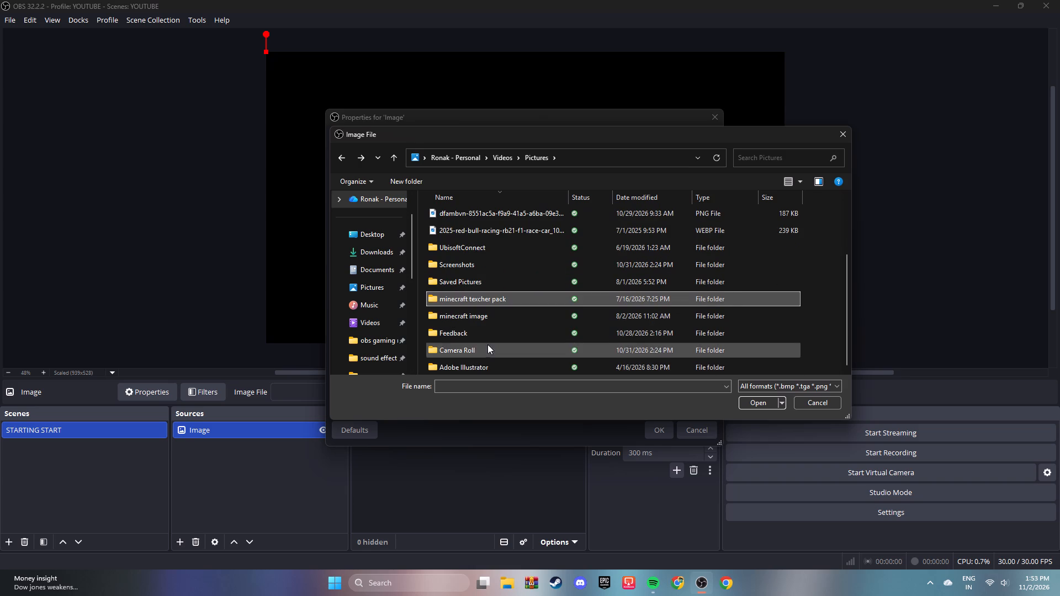
click(841, 141)
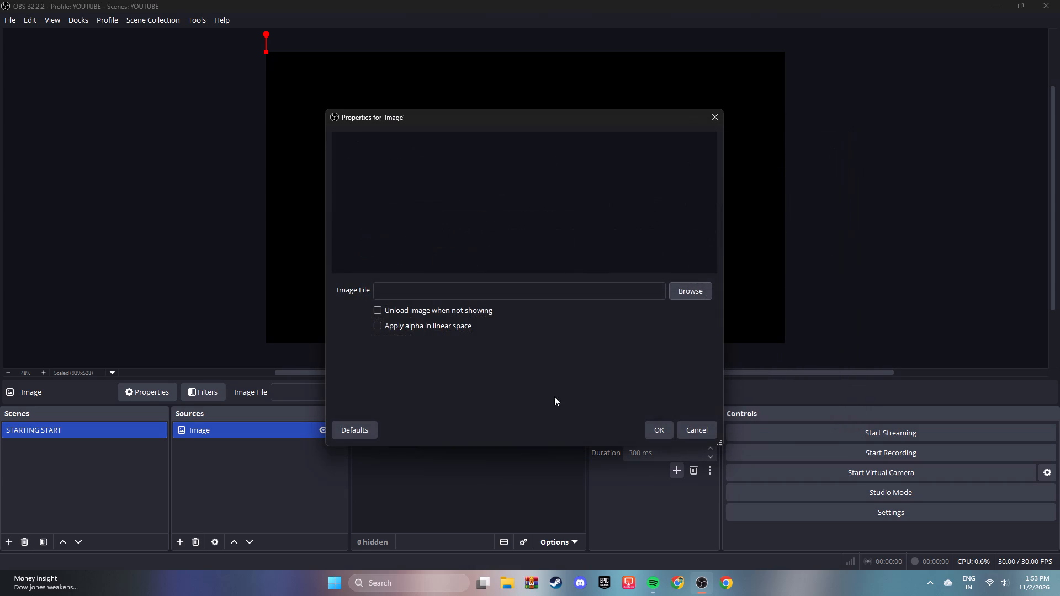
In File Explorer, look through the youtube thumbnail, Desktop and Downloads folders for a suitable stream starting image.
click(500, 587)
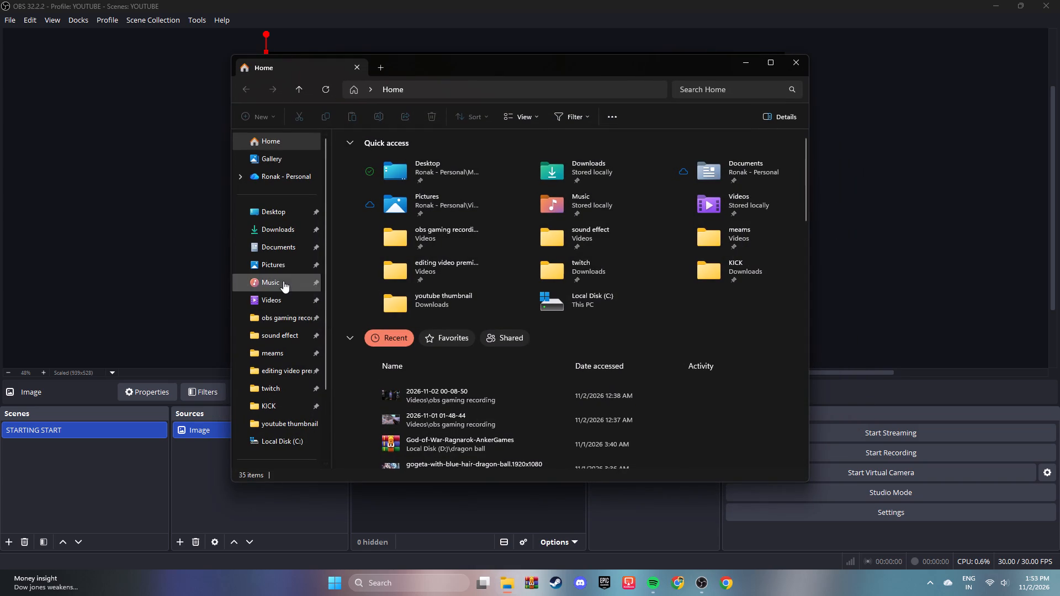
drag(812, 273, 886, 268)
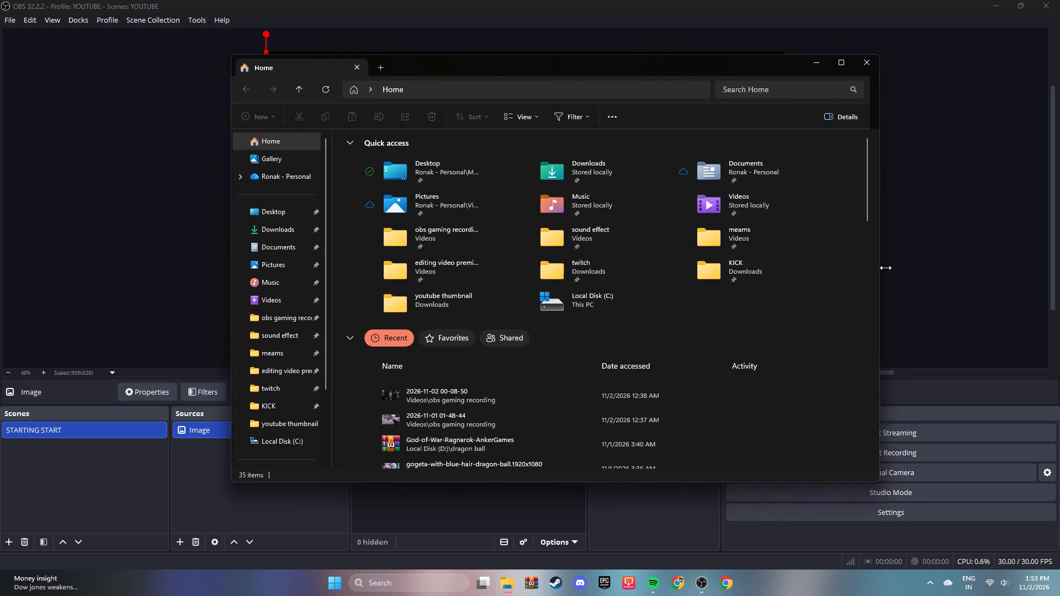
drag(886, 268, 888, 268)
click(290, 419)
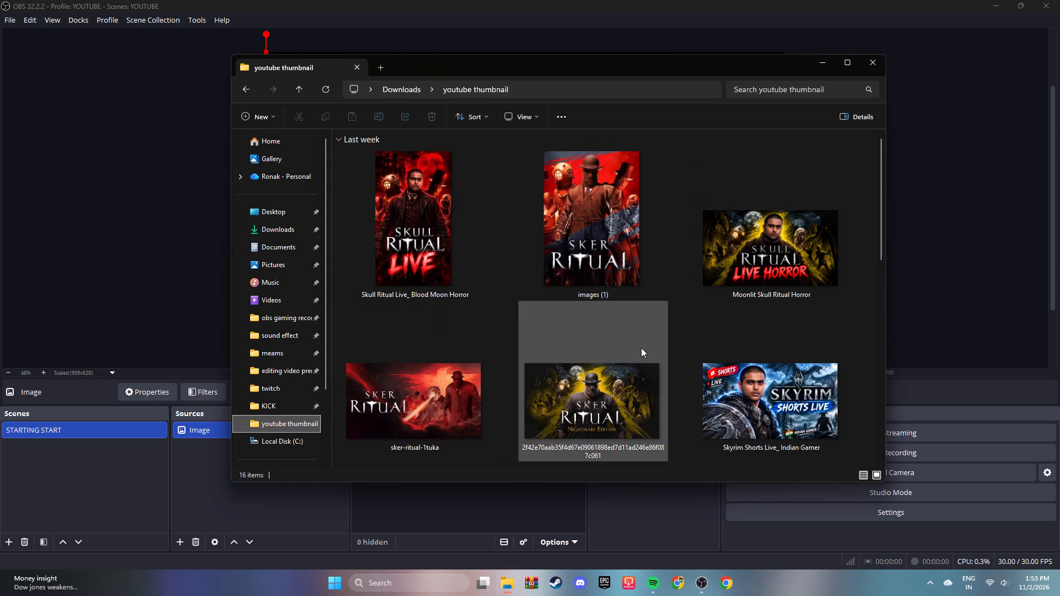
scroll(641, 348, down, 4)
click(277, 209)
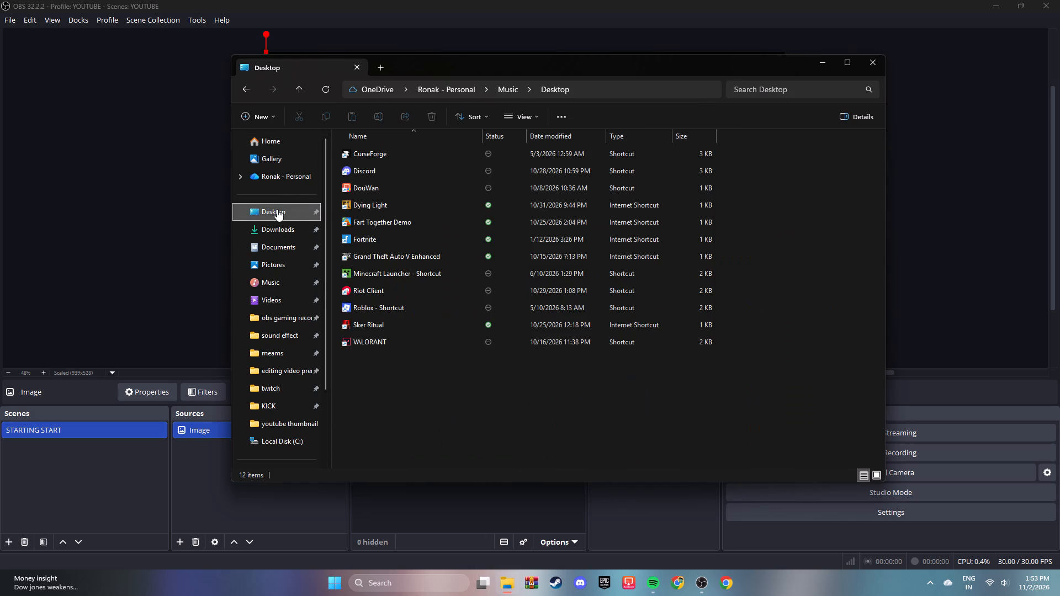
click(286, 225)
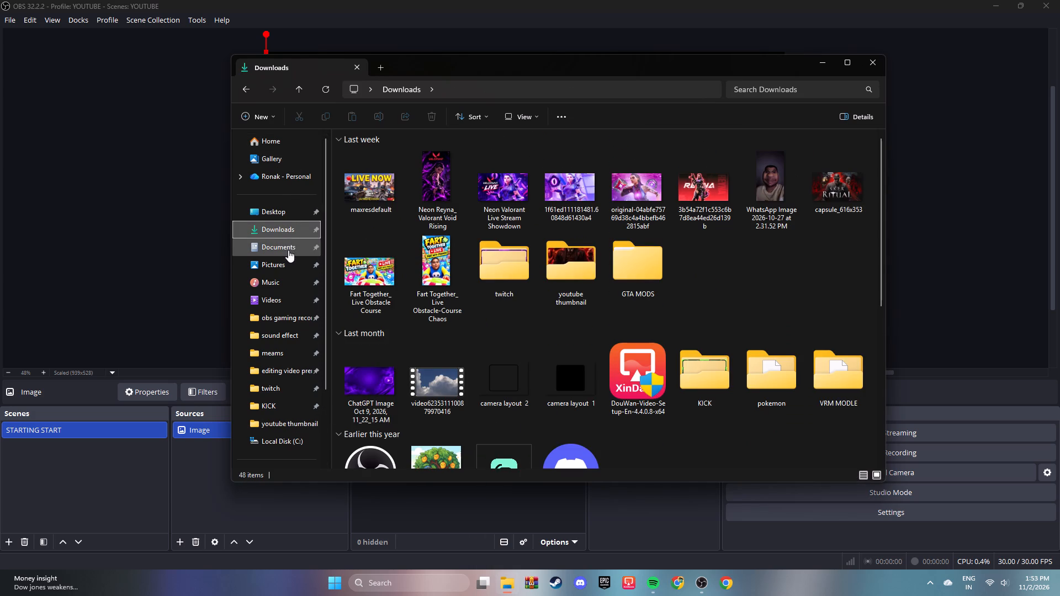
scroll(775, 299, down, 6)
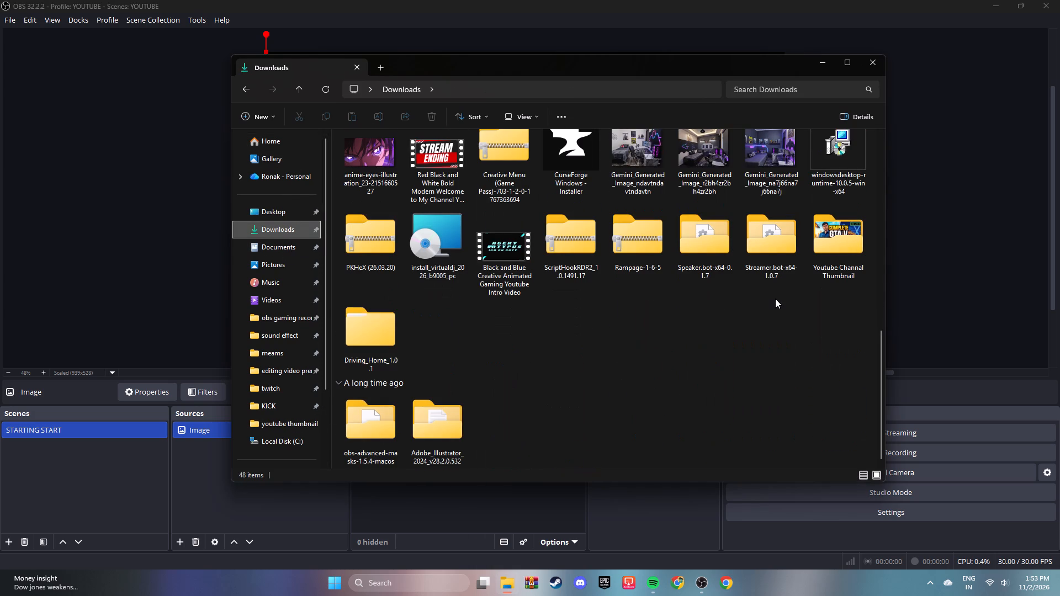
scroll(775, 299, down, 1)
scroll(775, 301, up, 1)
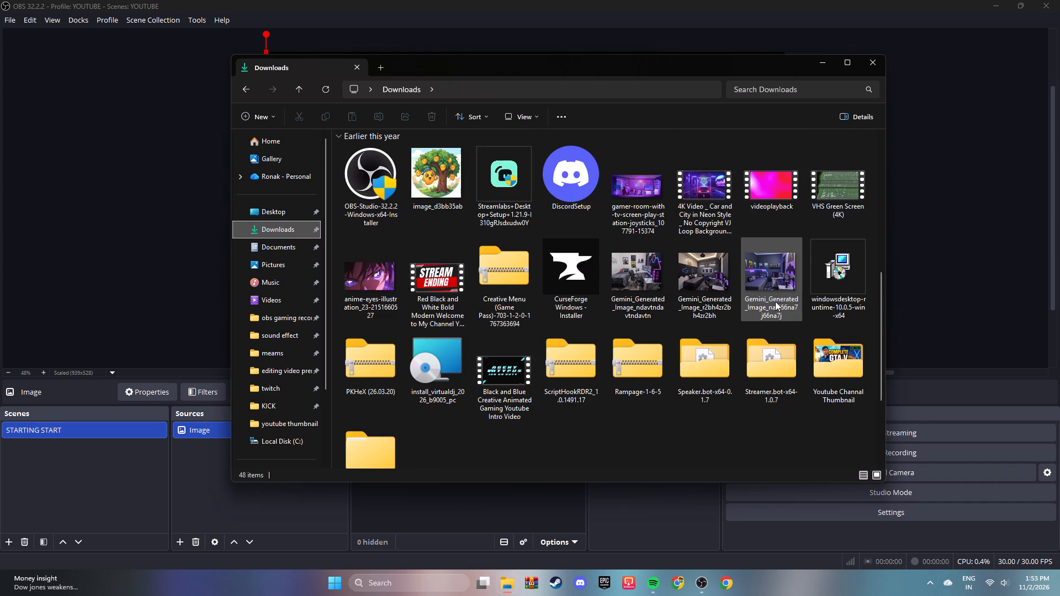
scroll(775, 301, up, 1)
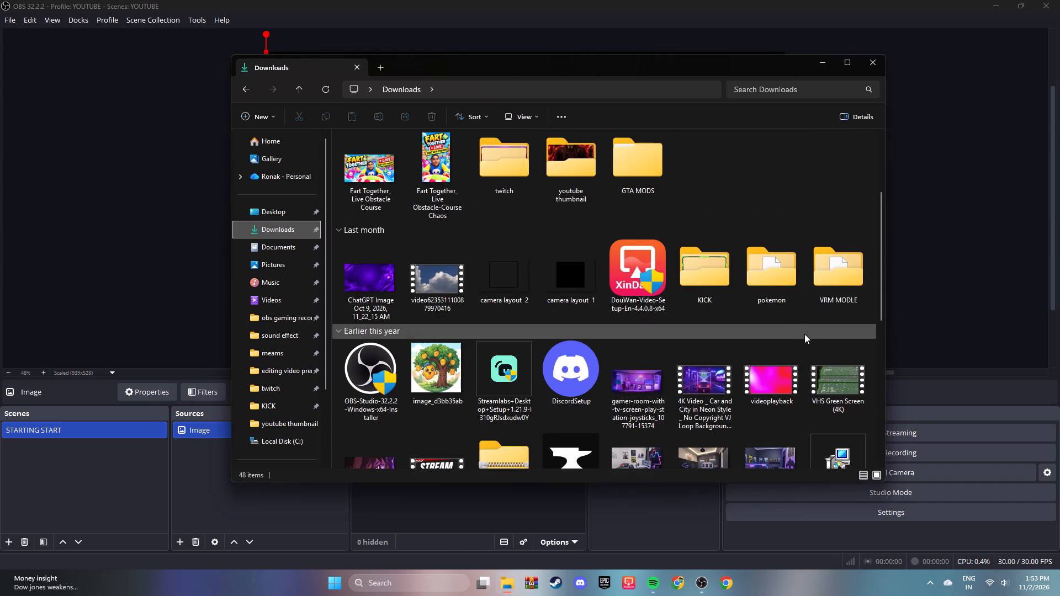
scroll(804, 334, up, 3)
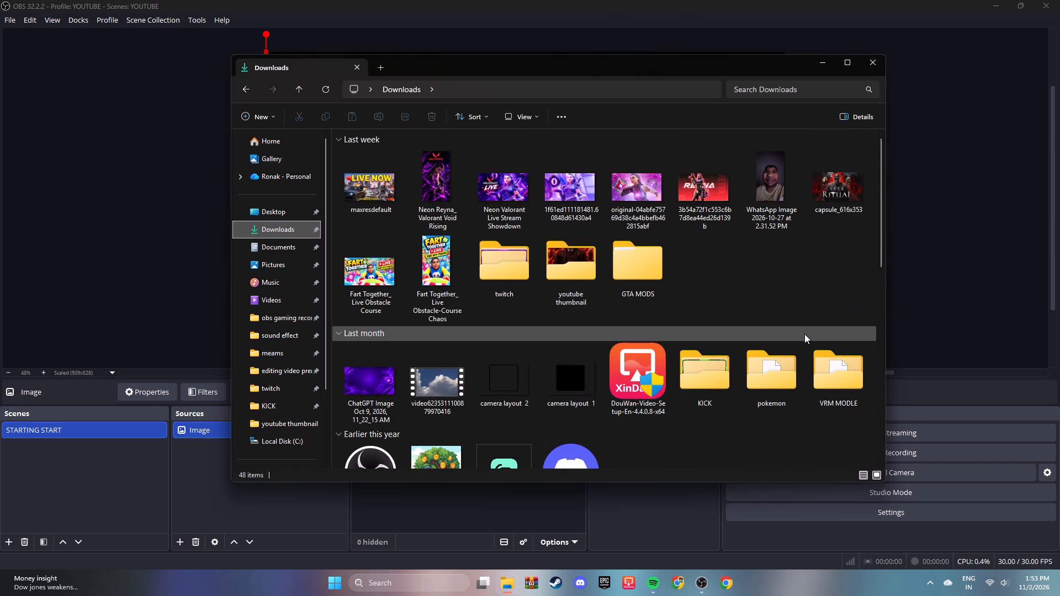
Search the Downloads folder for "you", and clear the search after checking the matches.
click(773, 86)
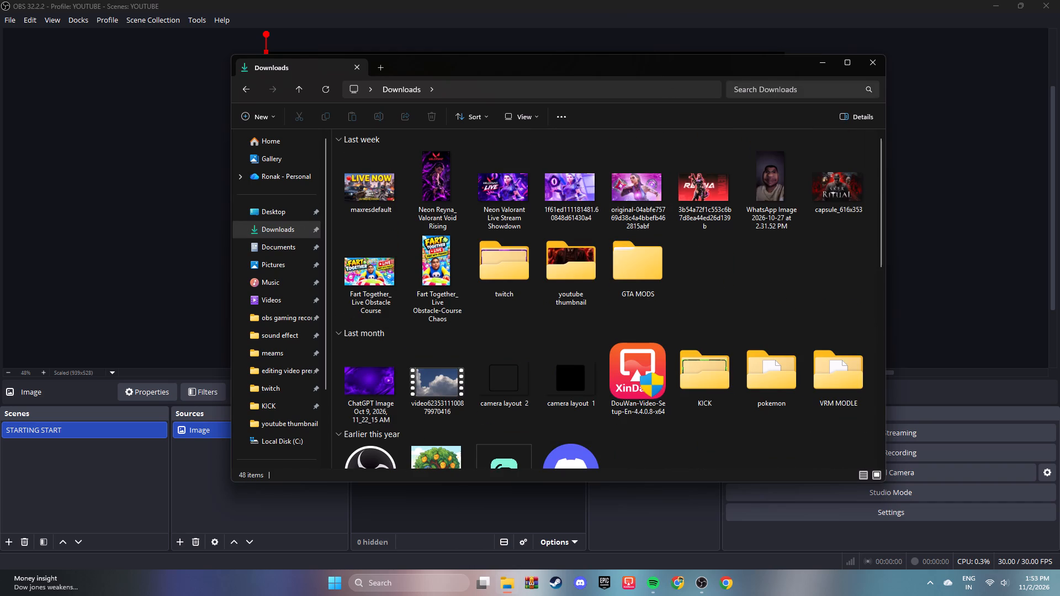
text(you)
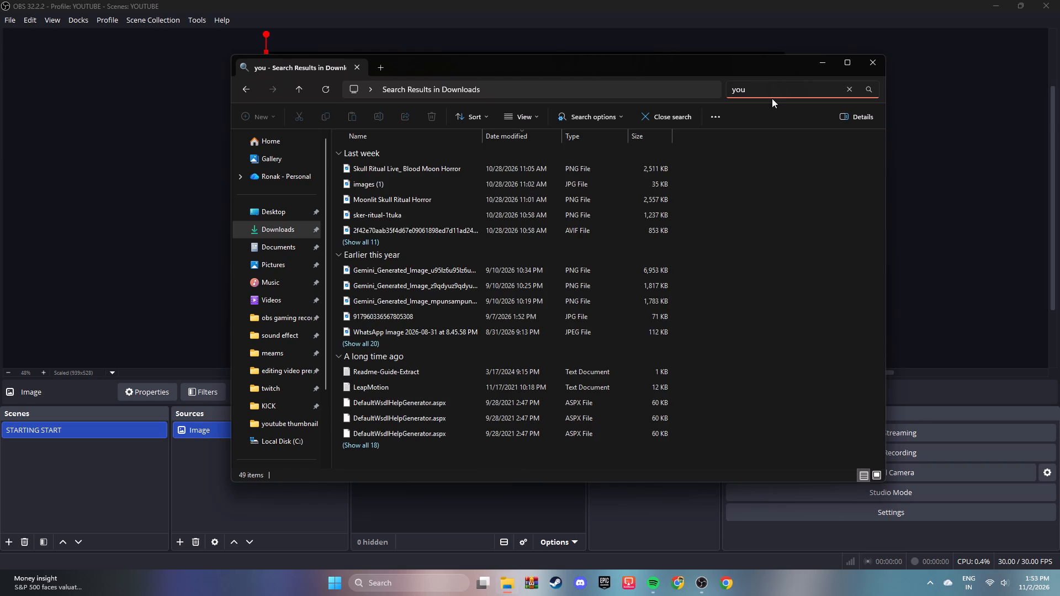
key(BackSpace)
key(BackSpace)
key(BackSpace)
Look through Documents, Pictures and its Saved Pictures, minecraft image and Camera Roll subfolders for the stream image.
click(298, 248)
scroll(389, 297, down, 4)
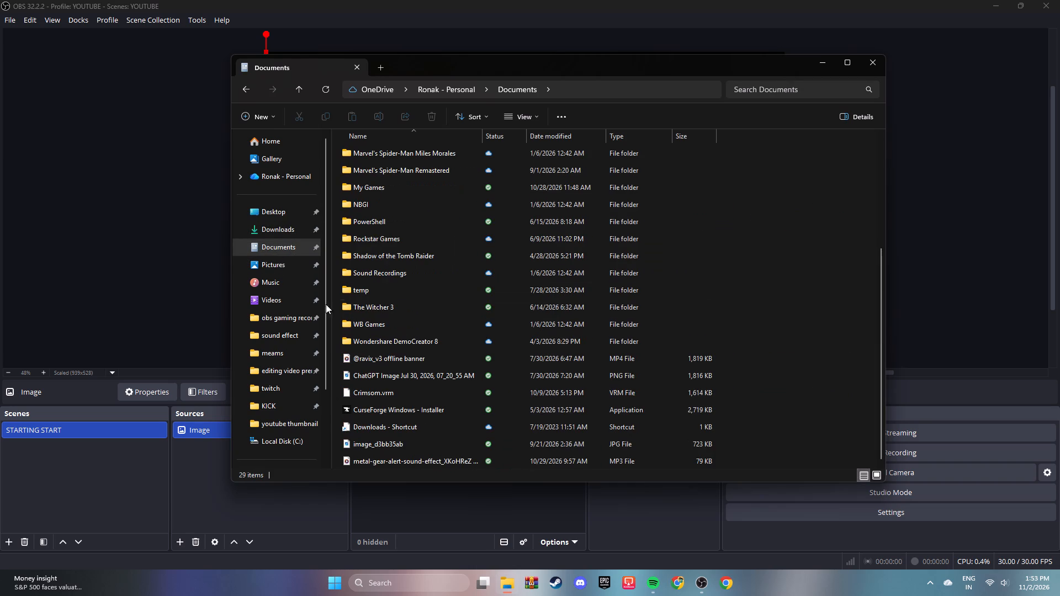
click(267, 263)
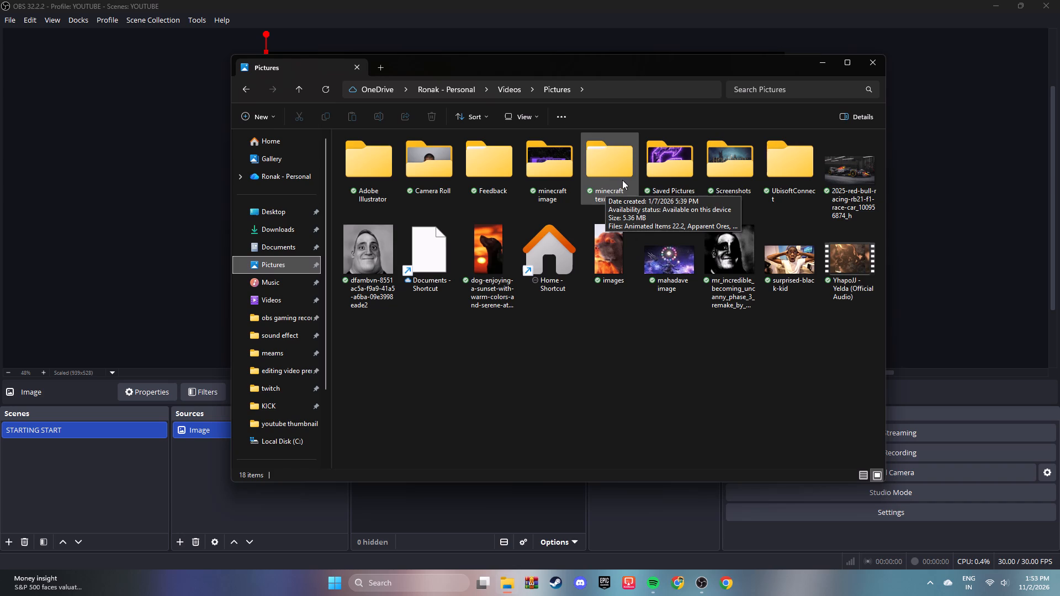
double_click(665, 177)
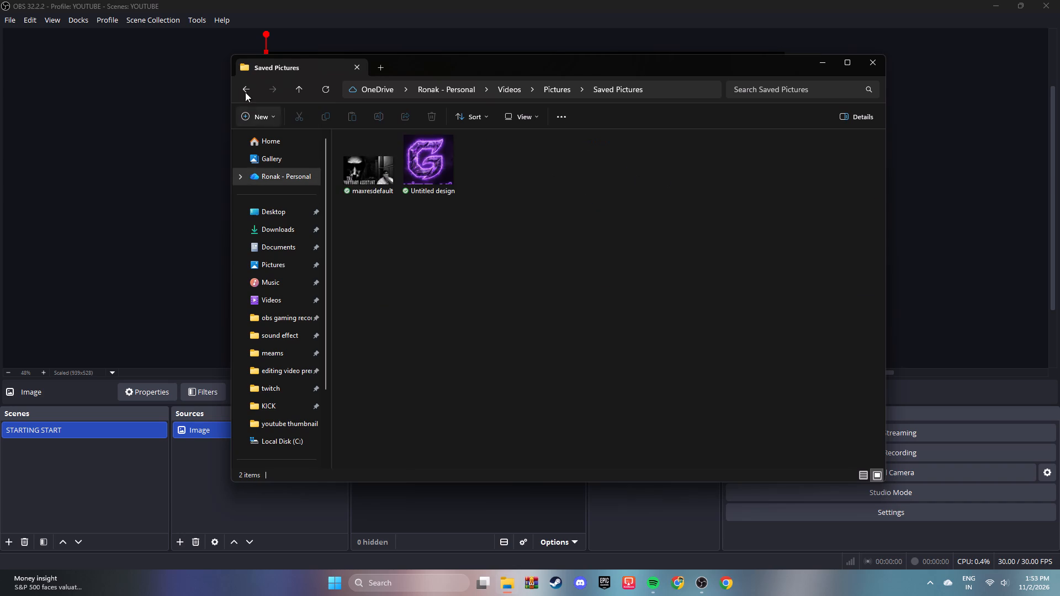
click(245, 83)
double_click(550, 167)
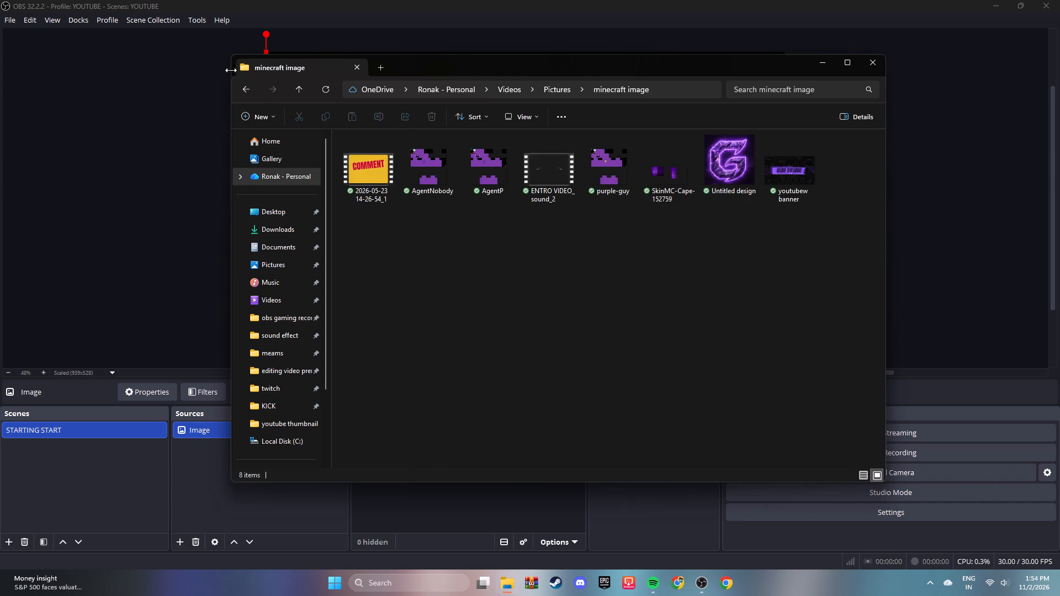
click(239, 84)
double_click(438, 166)
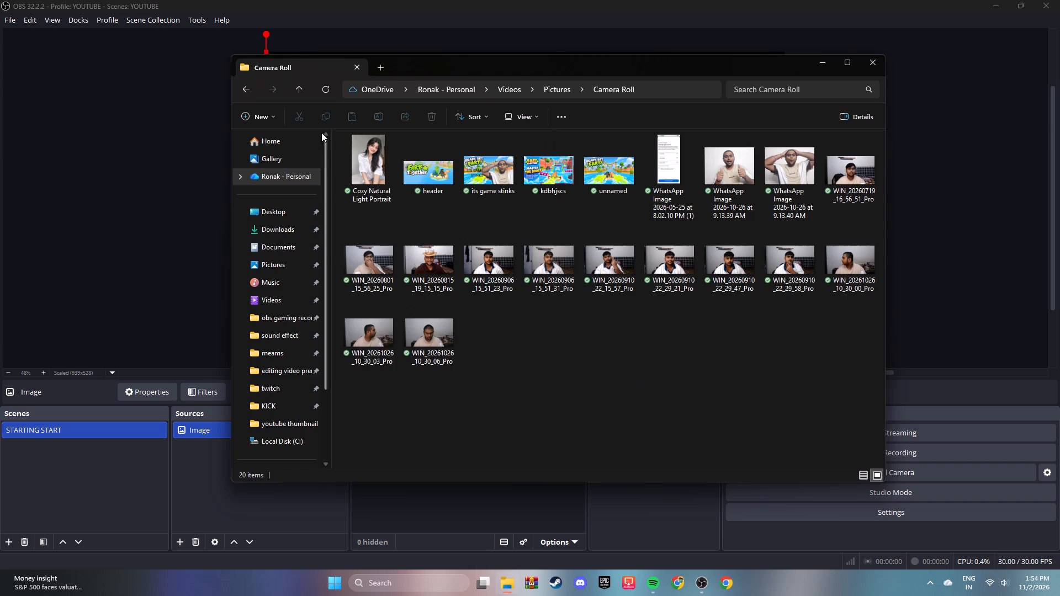
click(245, 83)
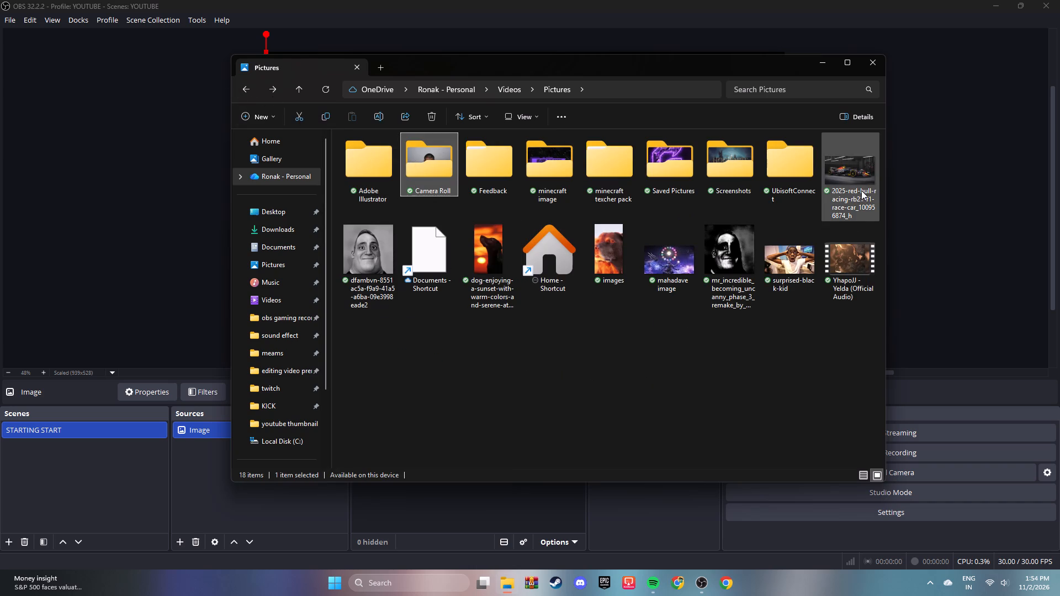
Check Videos and its editing video premiere pro, obs gaming recording and stream screan subfolders for the image, and minimize File Explorer.
click(283, 295)
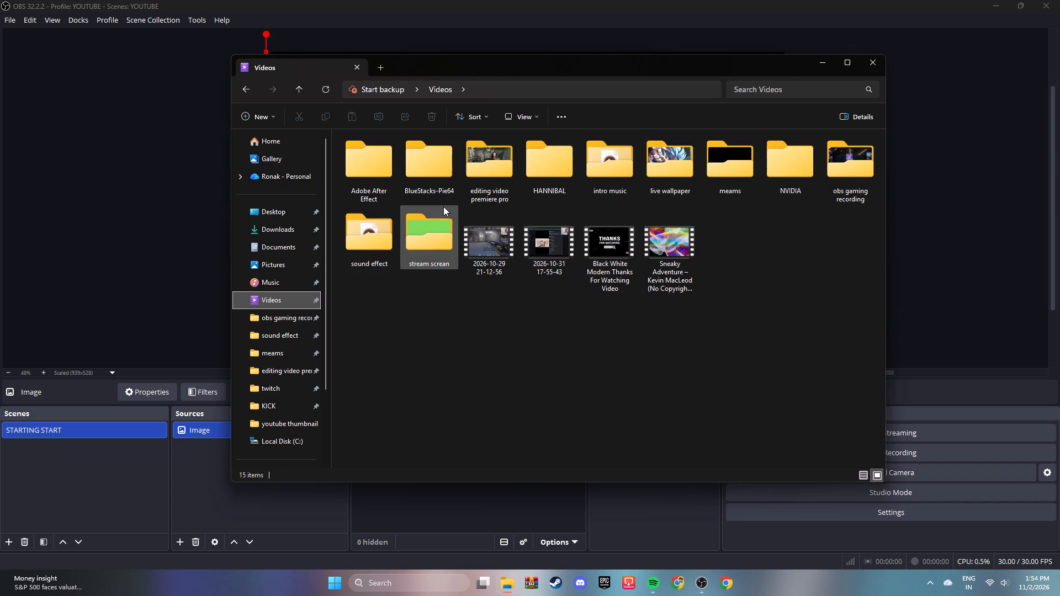
double_click(491, 163)
click(246, 84)
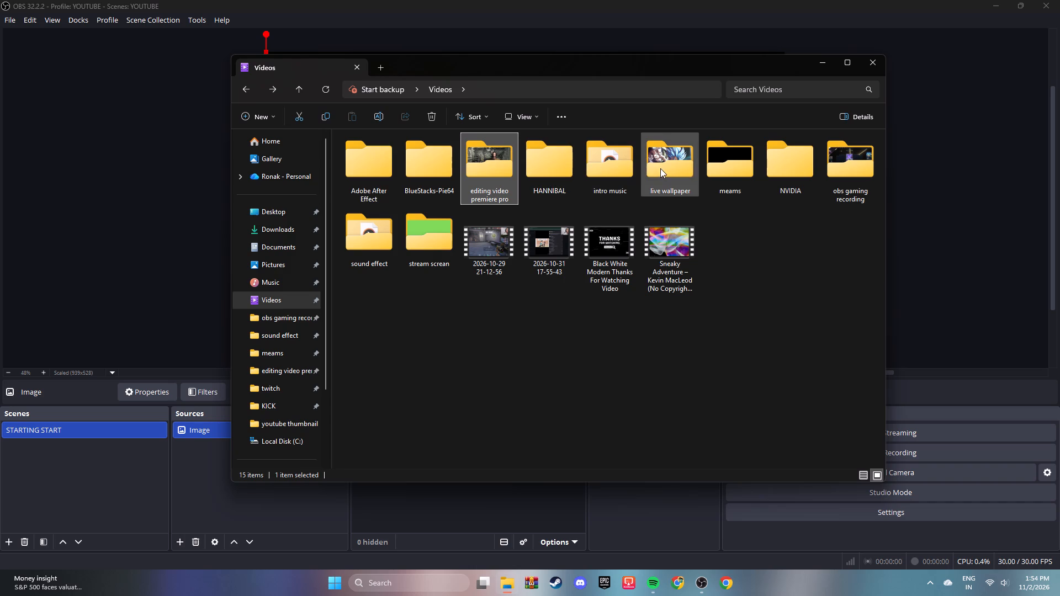
double_click(860, 164)
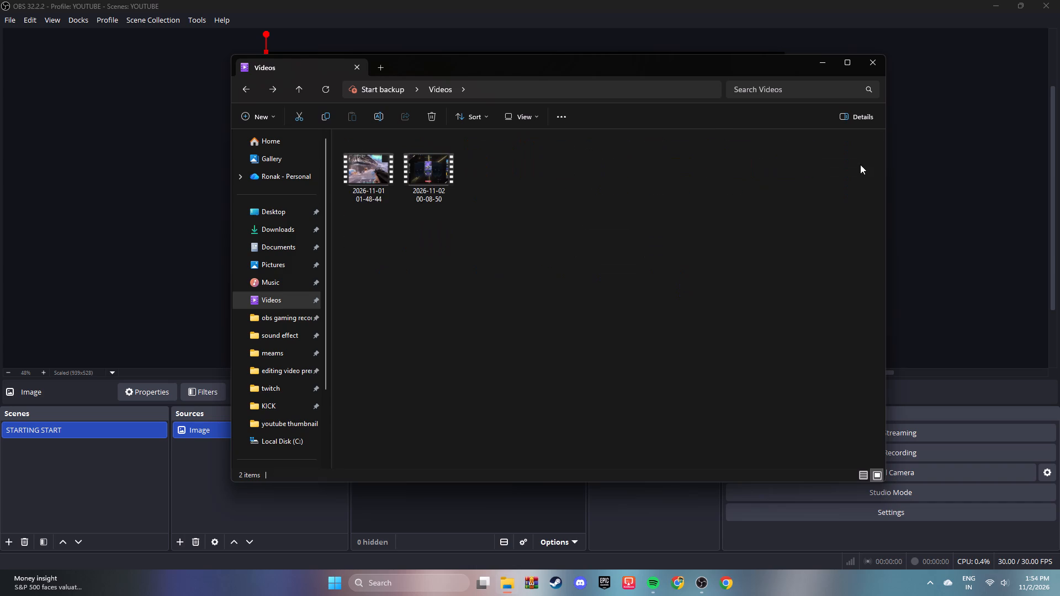
drag(246, 92, 247, 98)
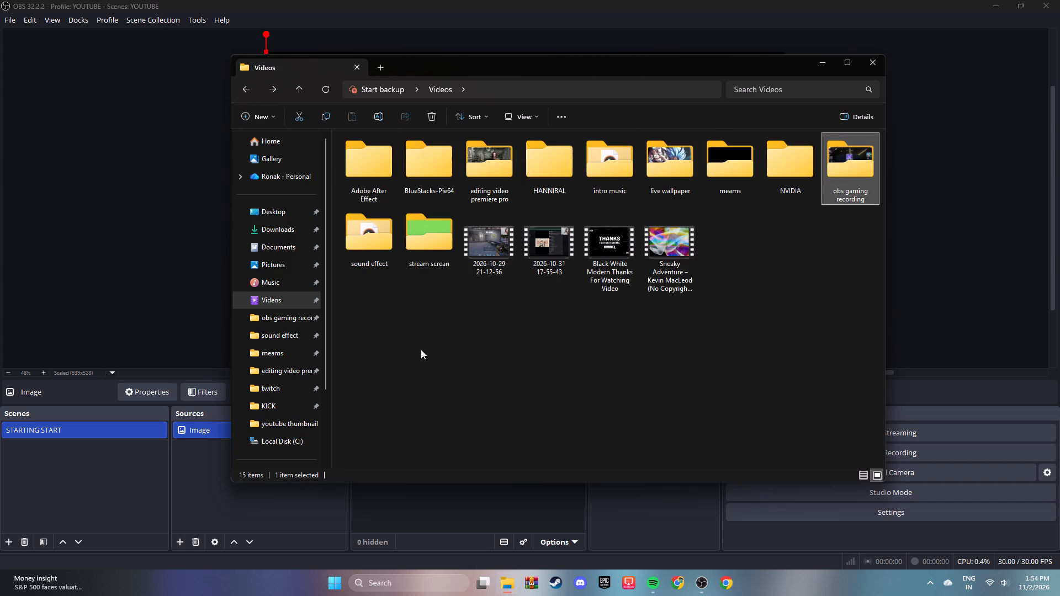
double_click(423, 247)
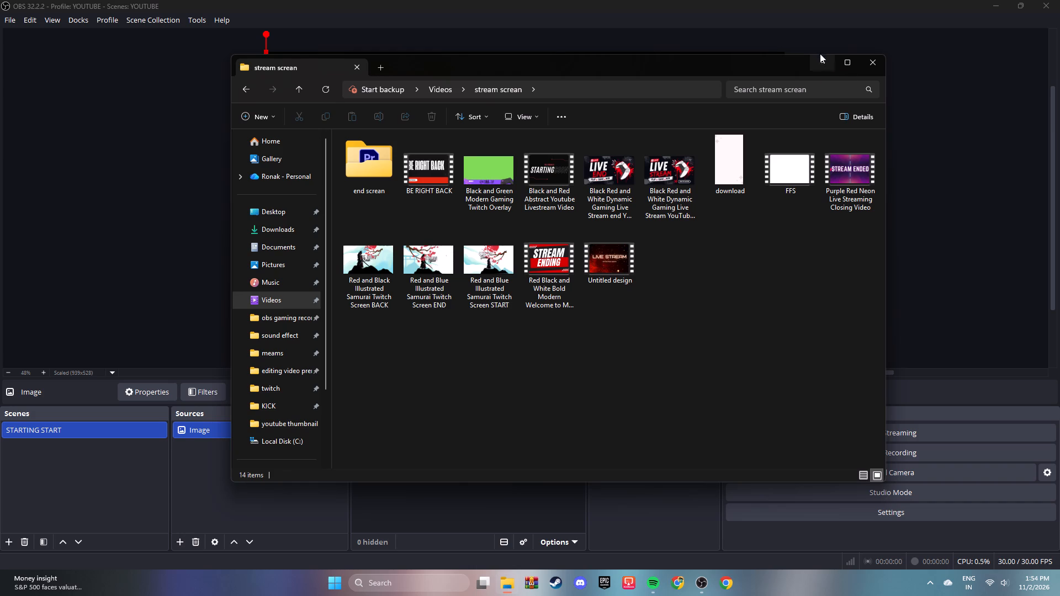
click(819, 59)
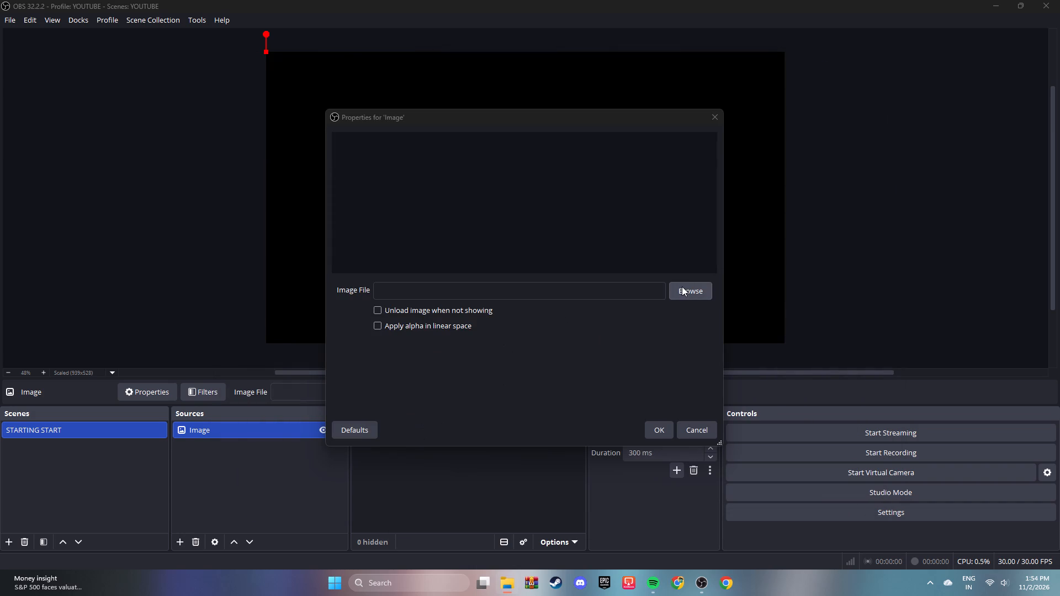
Set the Image source's file to Black Red and White Dynamic Gaming Live Stream YouTube Thumbnail from Videos > stream screan.
click(682, 286)
click(370, 321)
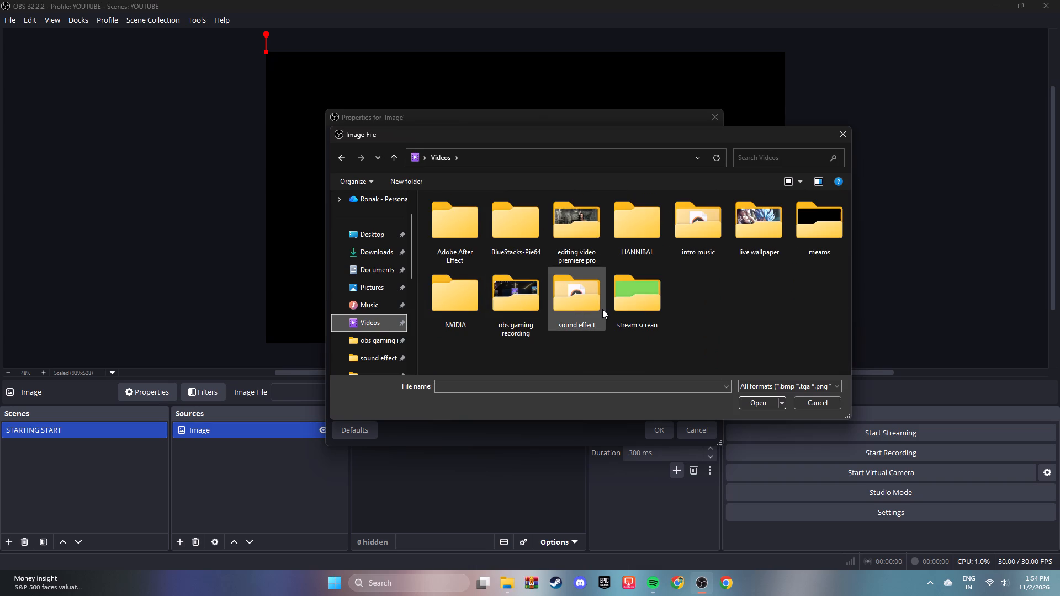
double_click(641, 300)
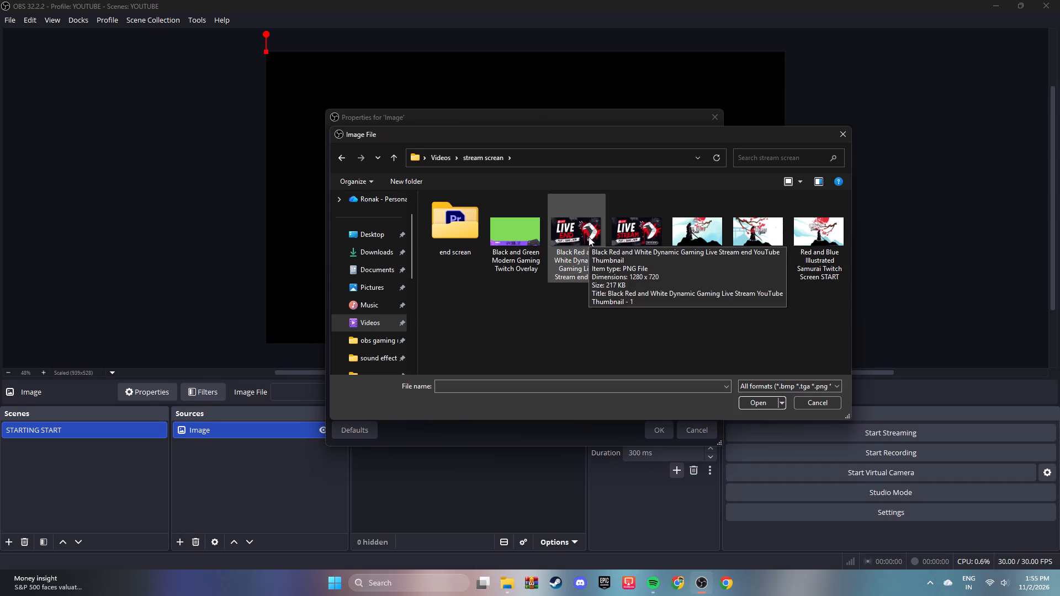
click(638, 233)
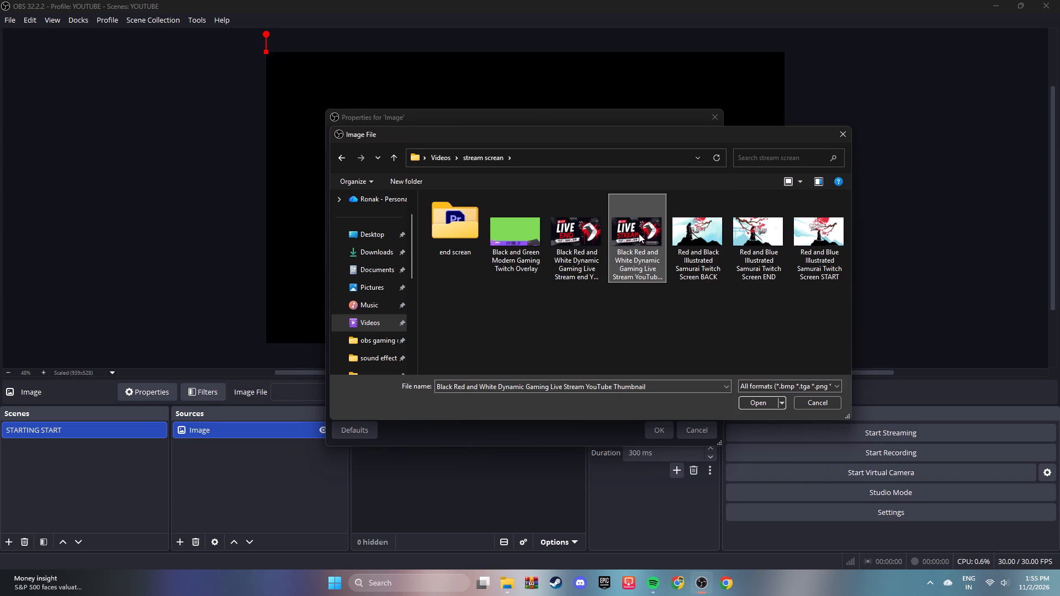
click(758, 400)
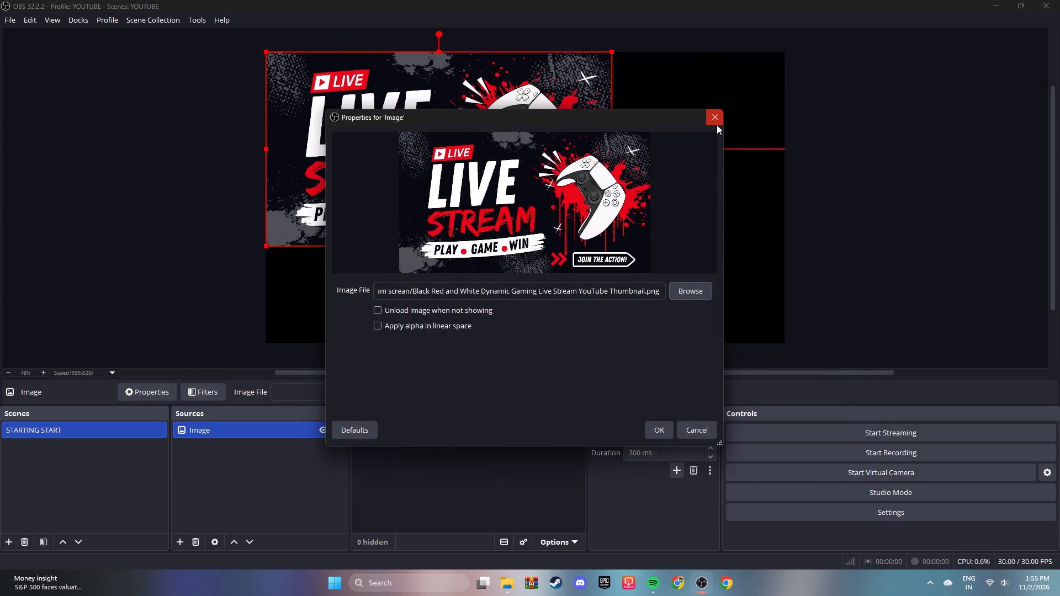
click(715, 122)
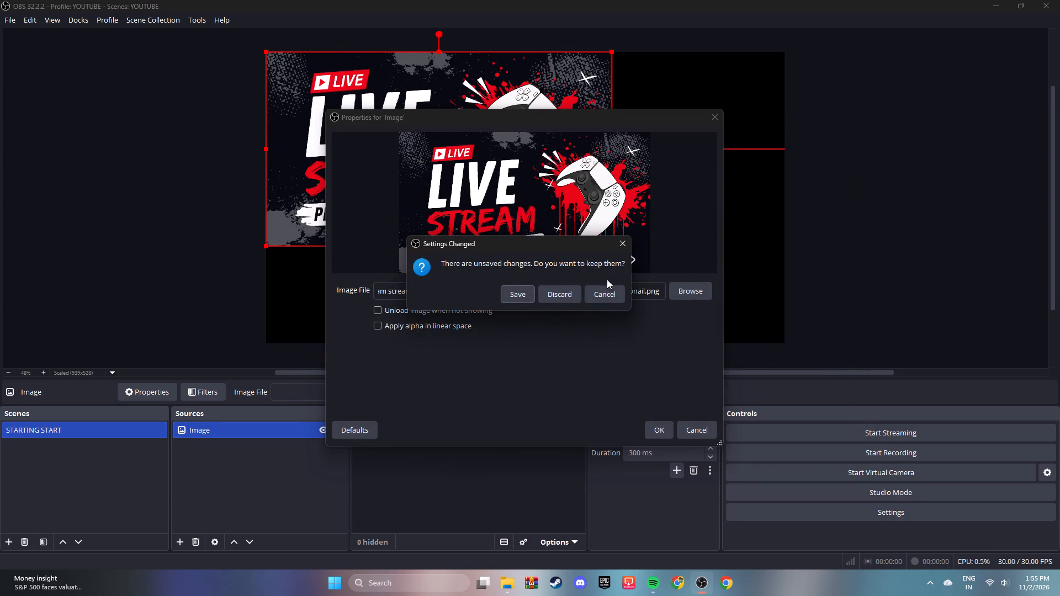
click(623, 242)
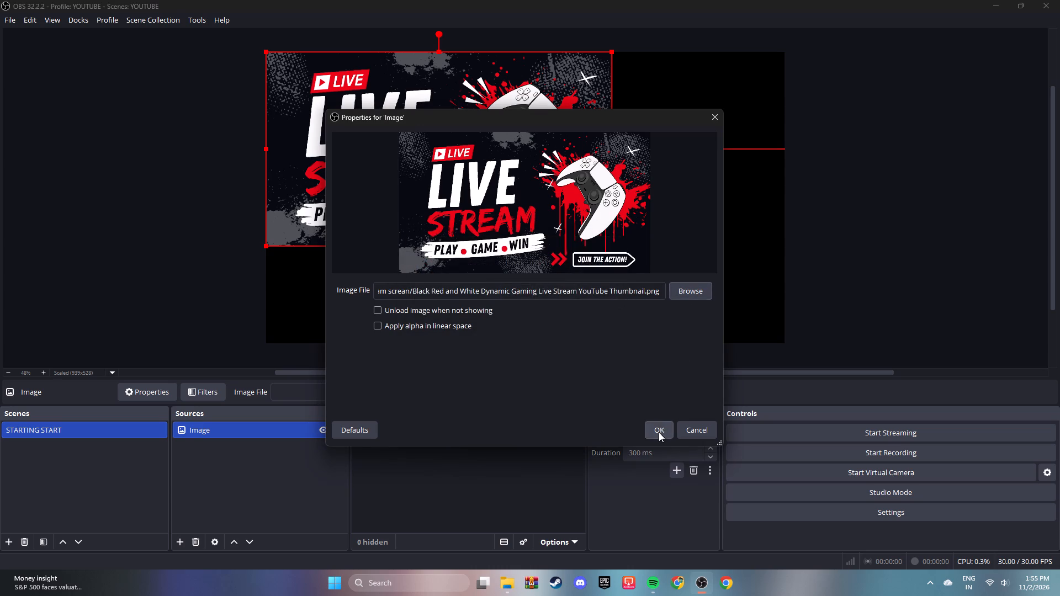
click(659, 432)
Fit the live stream image to the screen so it fills the canvas.
right_click(487, 162)
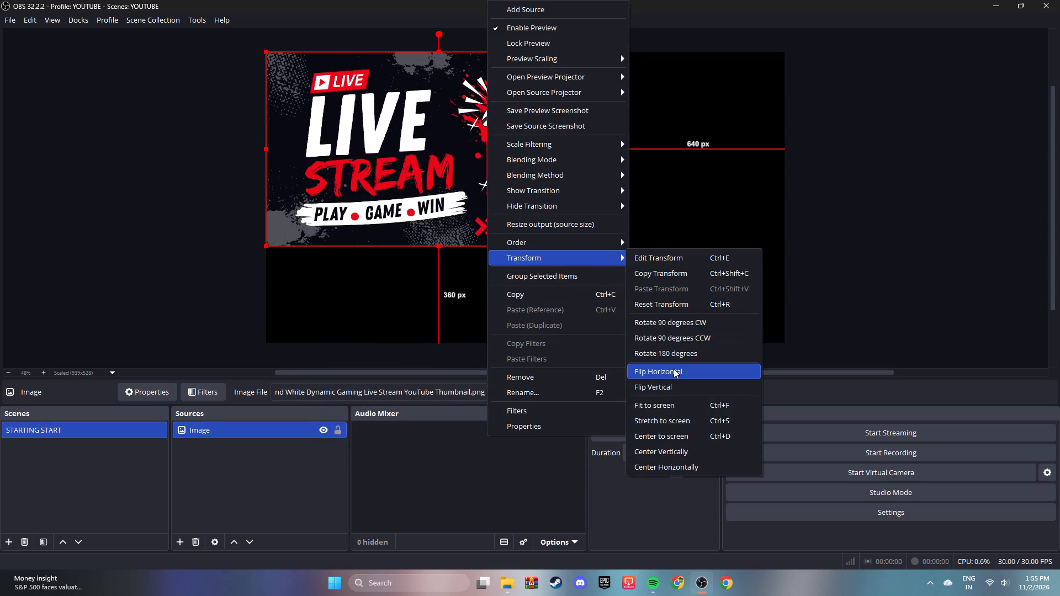
click(676, 406)
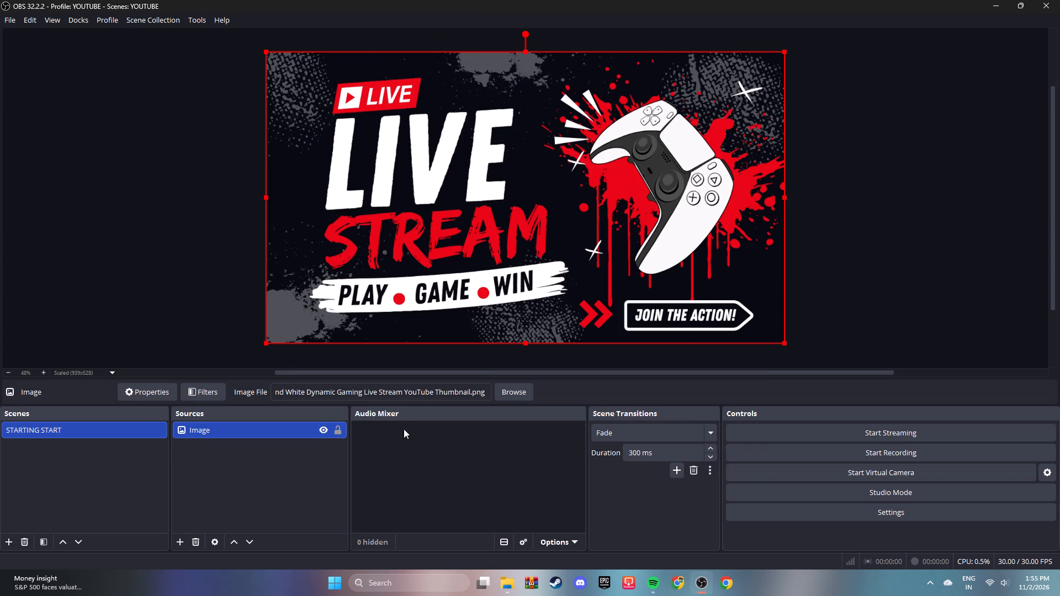
Lock the Image source in the STARTING START scene.
click(338, 434)
click(336, 429)
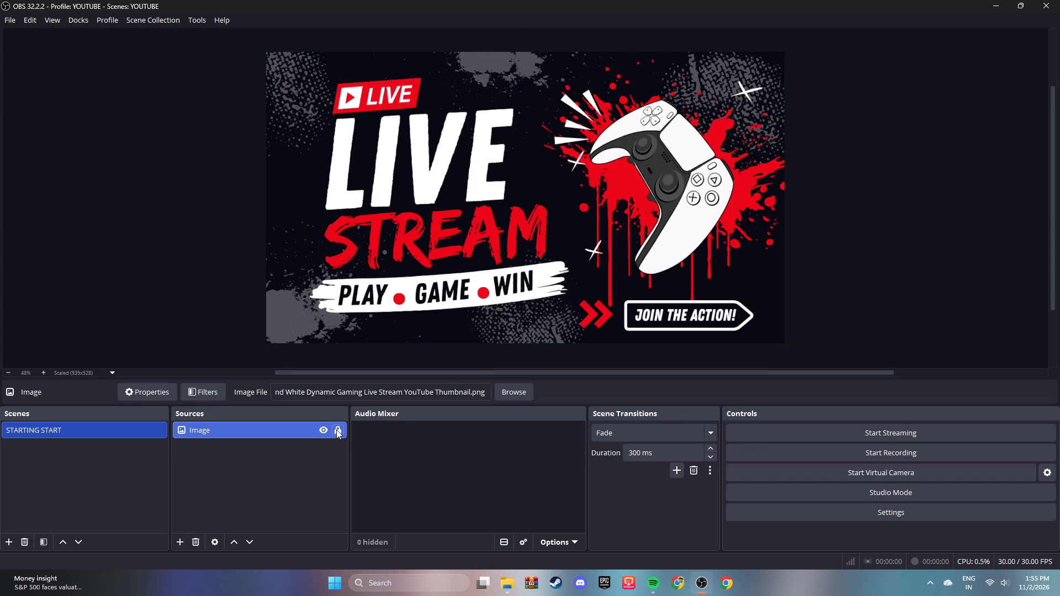
Add a new scene named GAMING to the YOUTUBE scene collection.
click(2, 544)
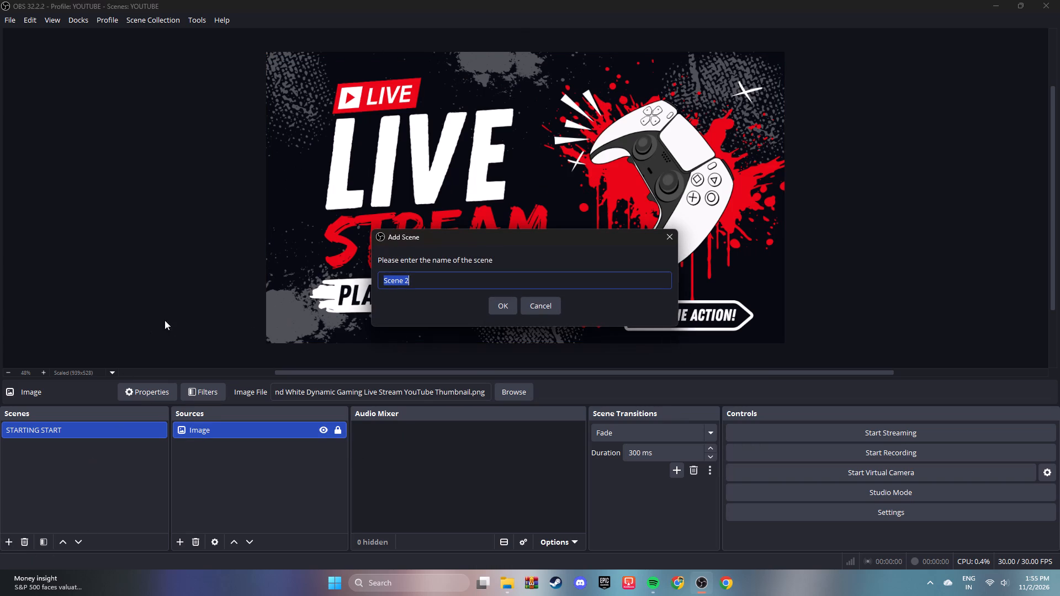
key(BackSpace)
text(GAming)
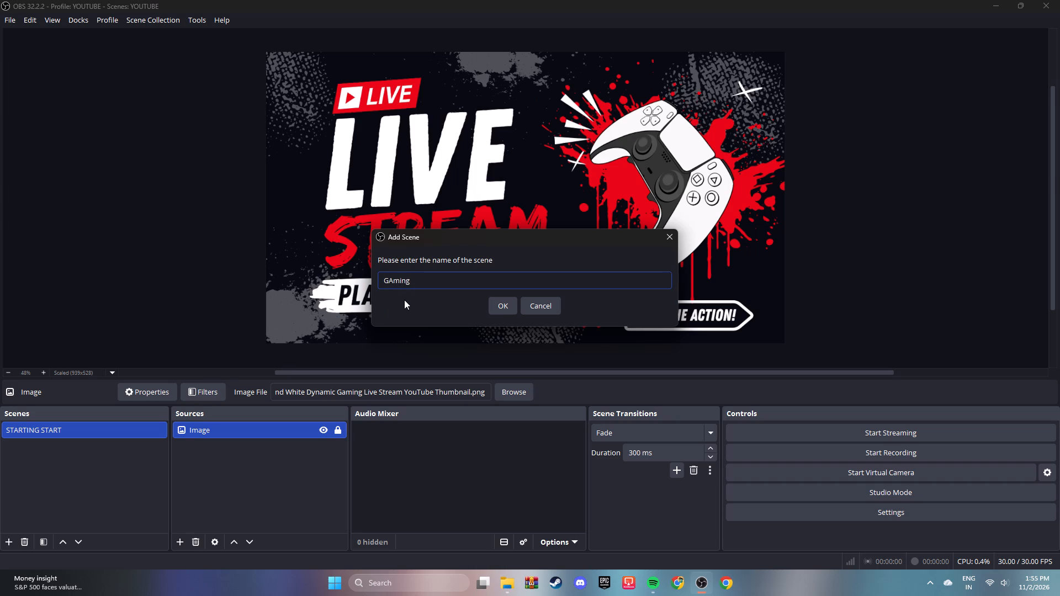
key(BackSpace)
key(BackSpace)
key(BackSpace)
key(BackSpace)
text(MING)
click(497, 306)
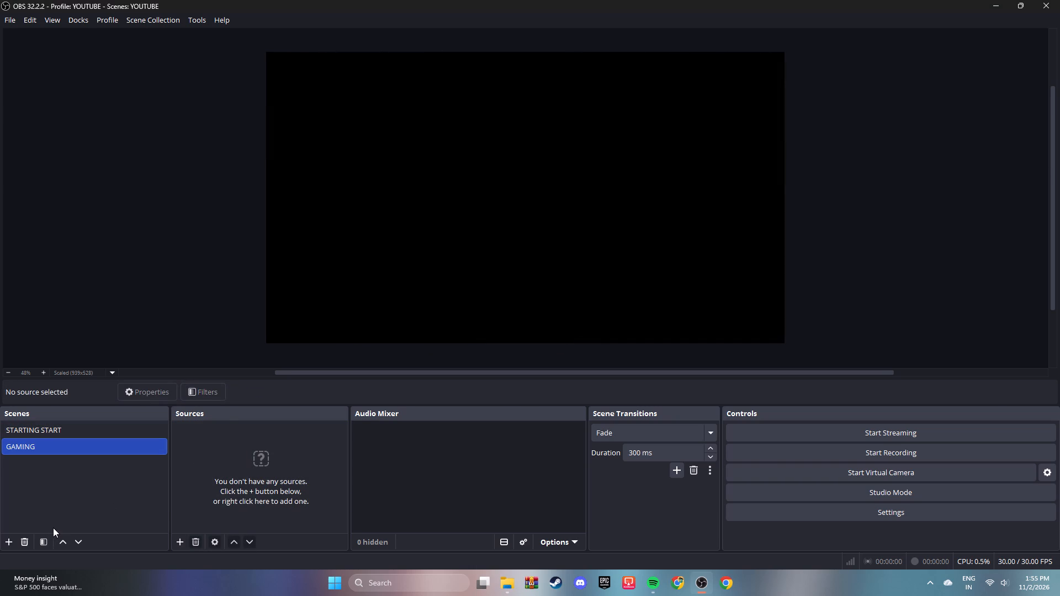
Add another scene named BE RIGHT BACK, replacing the first name idea FUN AND CHILL.
click(7, 538)
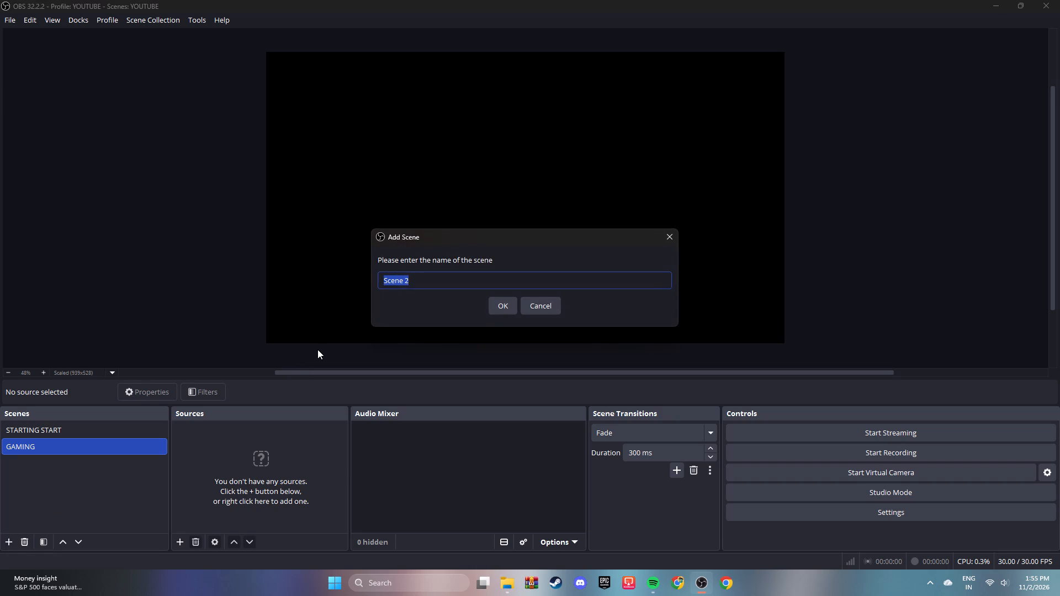
key(BackSpace)
text(FUN)
key(shift+space)
text(AND CHILL)
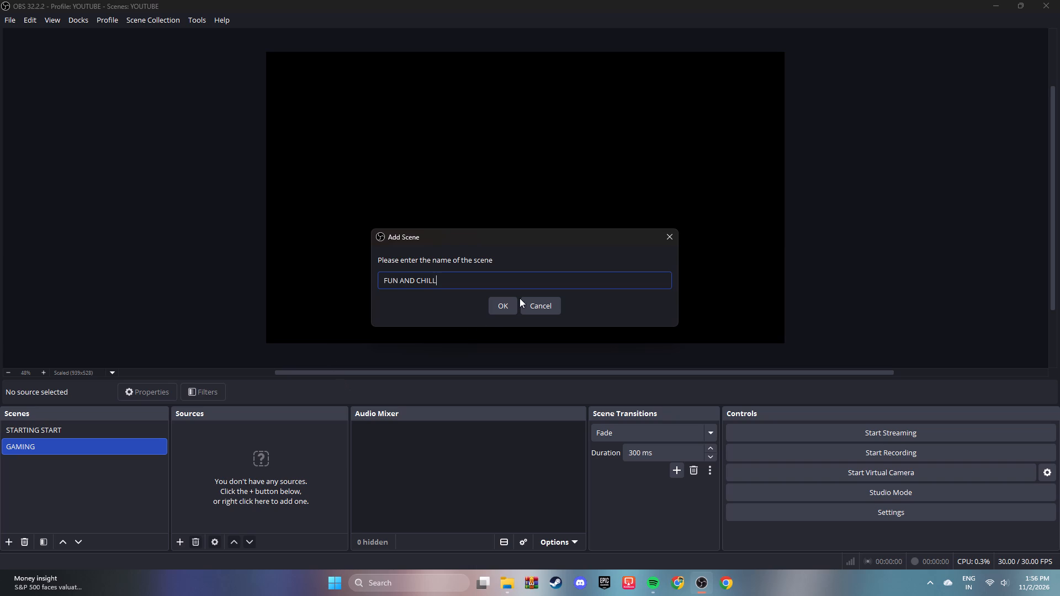
drag(445, 280, 346, 285)
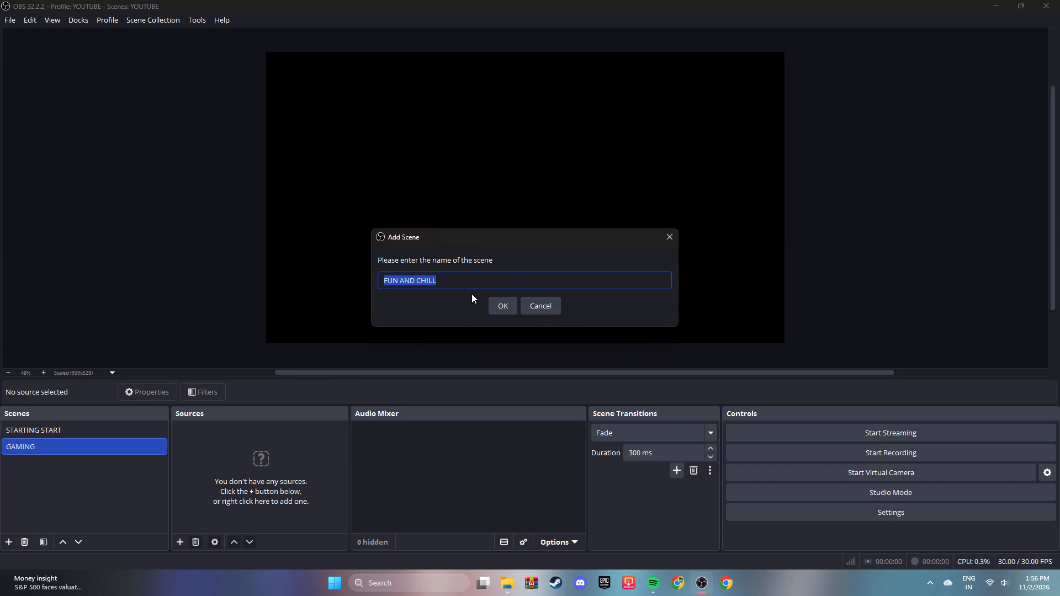
key(BackSpace)
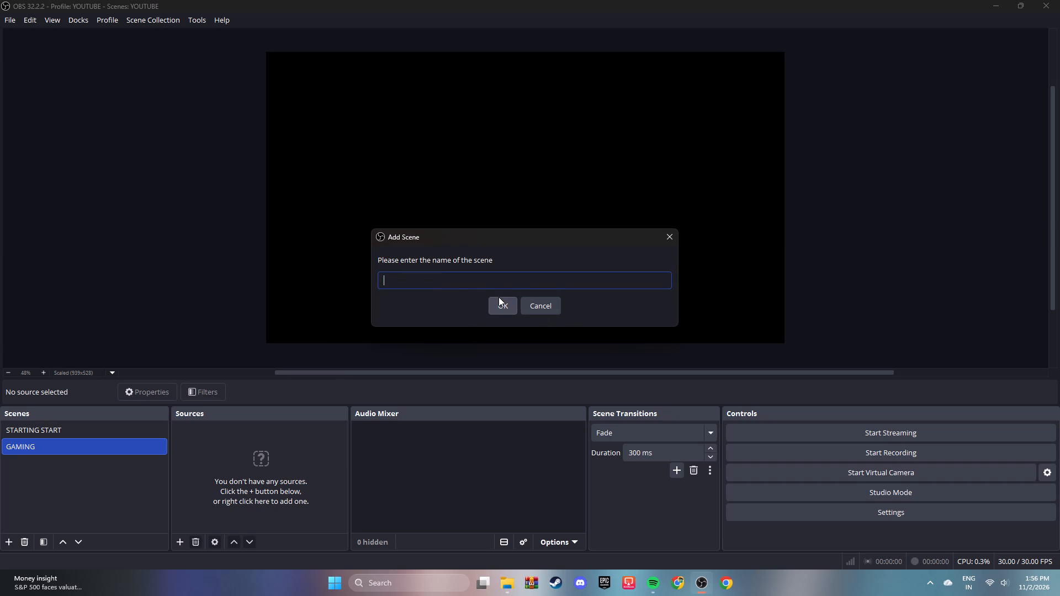
text(BE RIGHT BA)
text(CK)
click(502, 304)
Add another scene named FULL CAMERA to the scene collection.
click(6, 542)
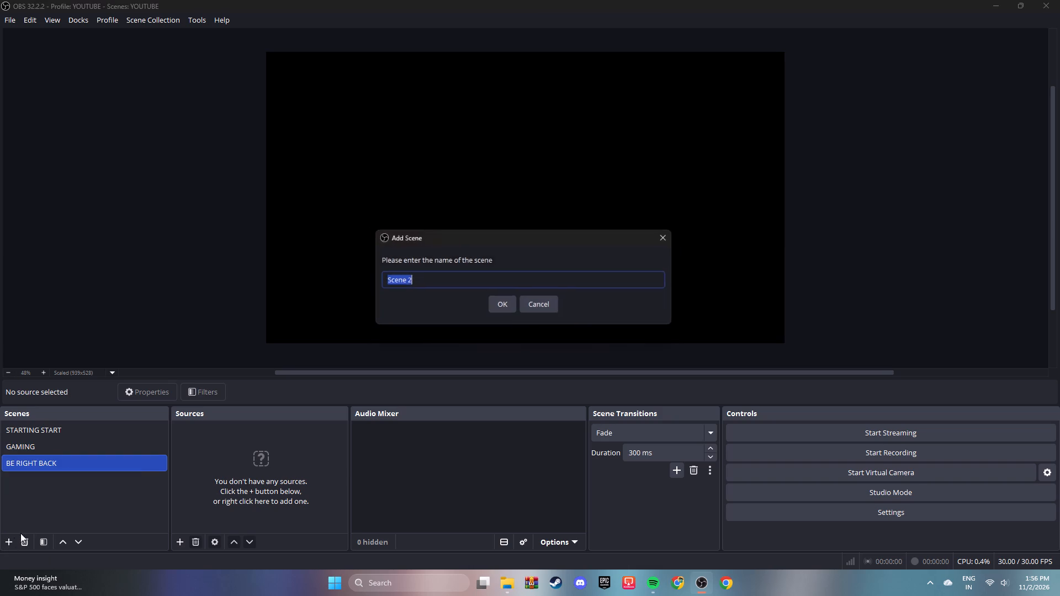
key(BackSpace)
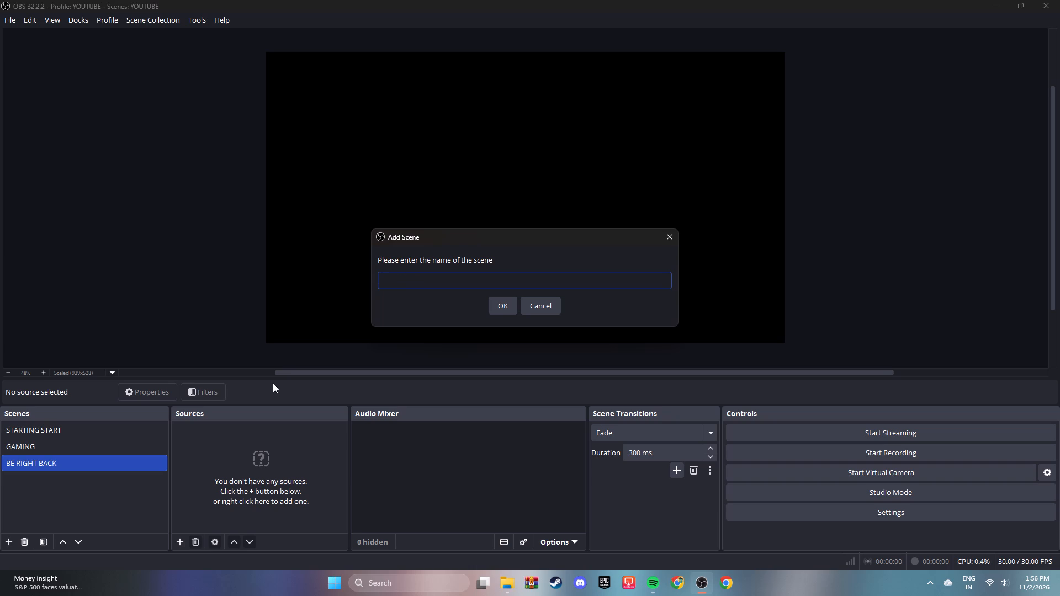
text(FULL BAMERA)
click(406, 280)
key(BackSpace)
key(shift+c)
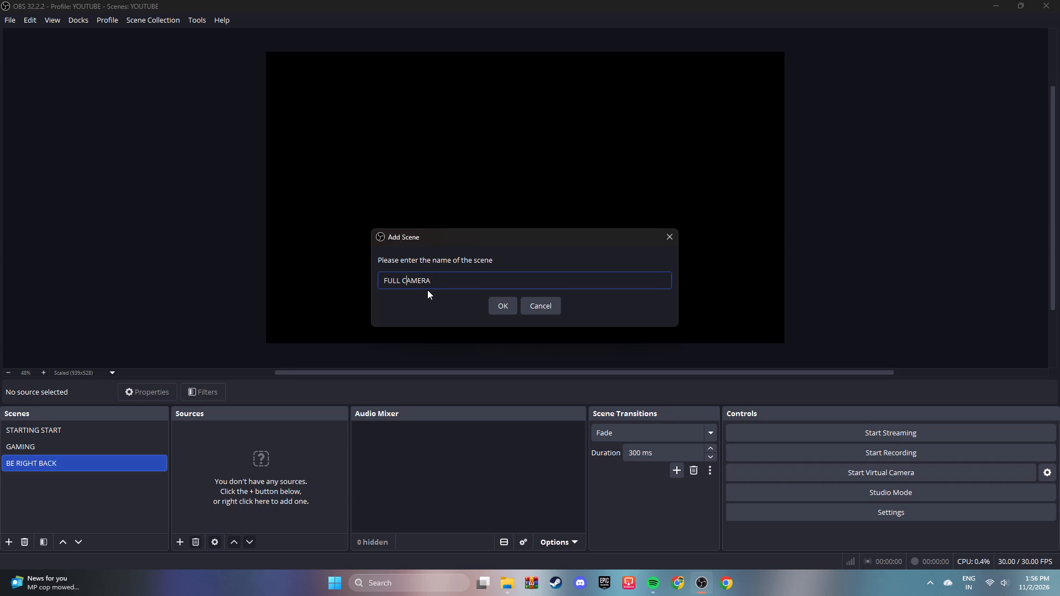
click(500, 306)
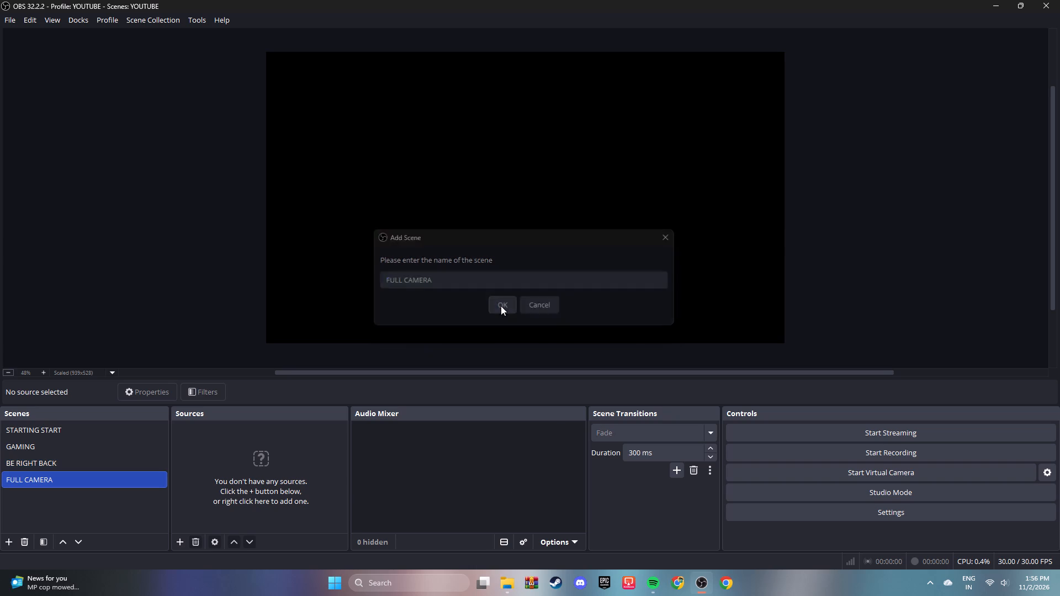
Add a closing scene named STREAM END to the scene collection.
click(9, 539)
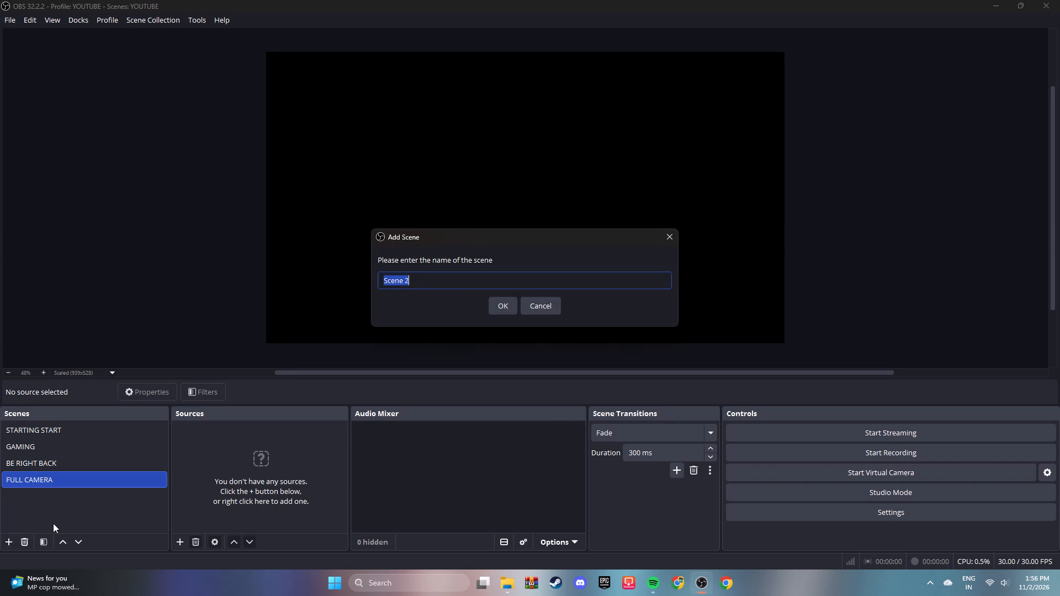
key(BackSpace)
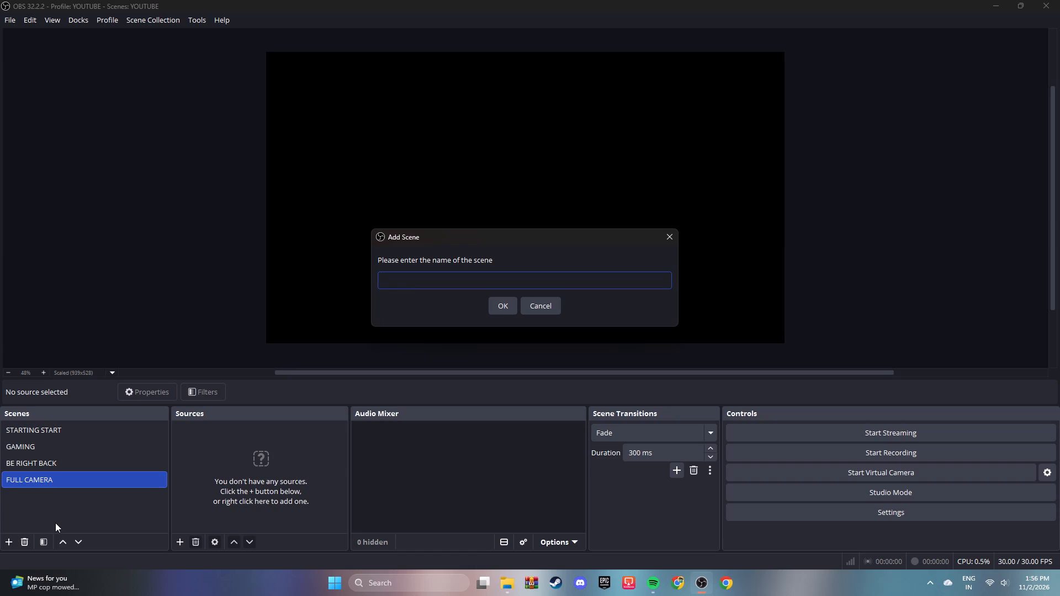
text(STREAM END)
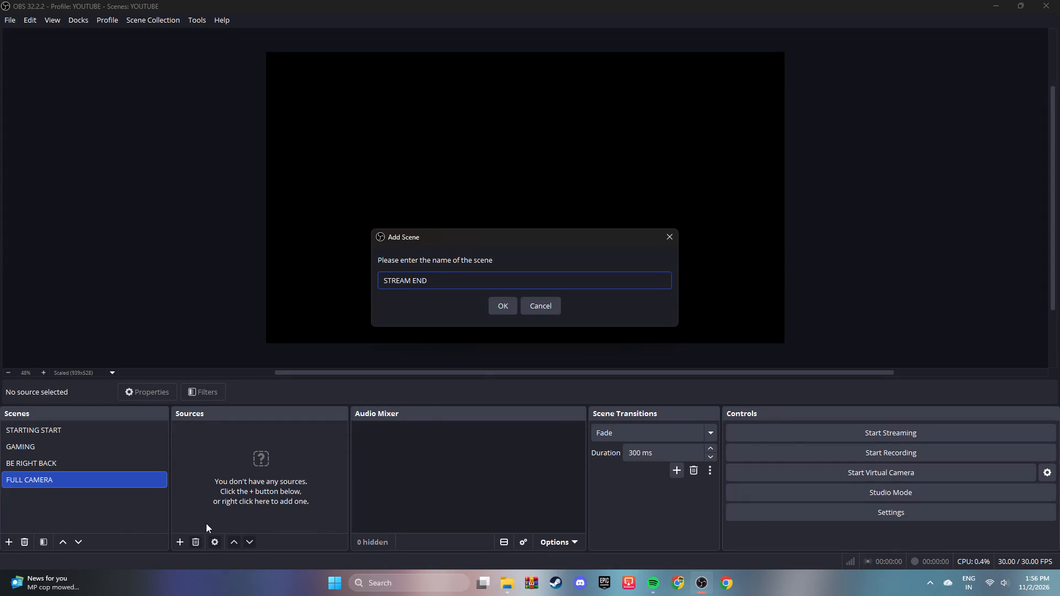
click(511, 311)
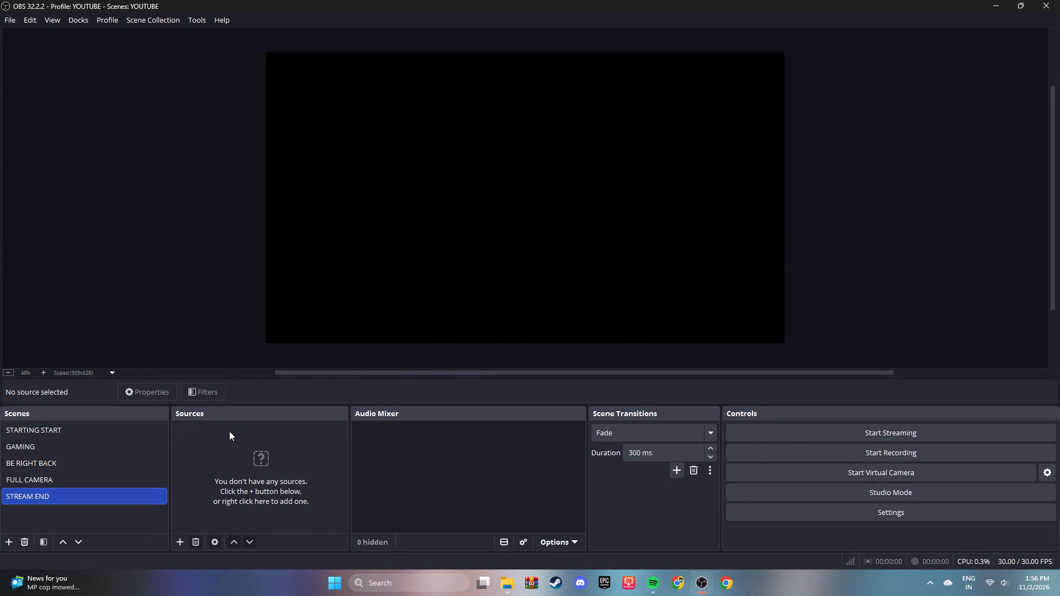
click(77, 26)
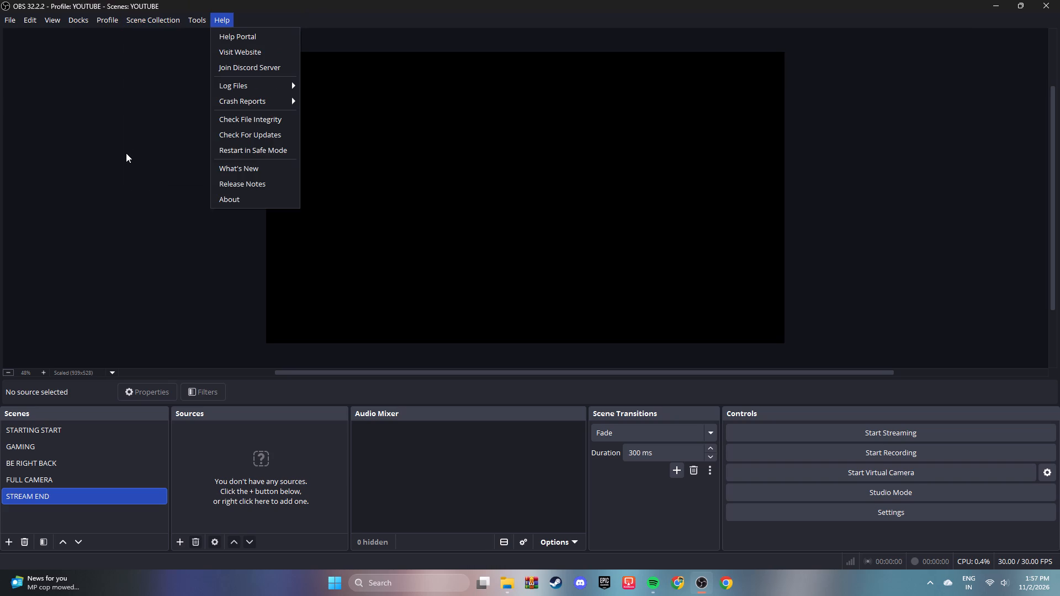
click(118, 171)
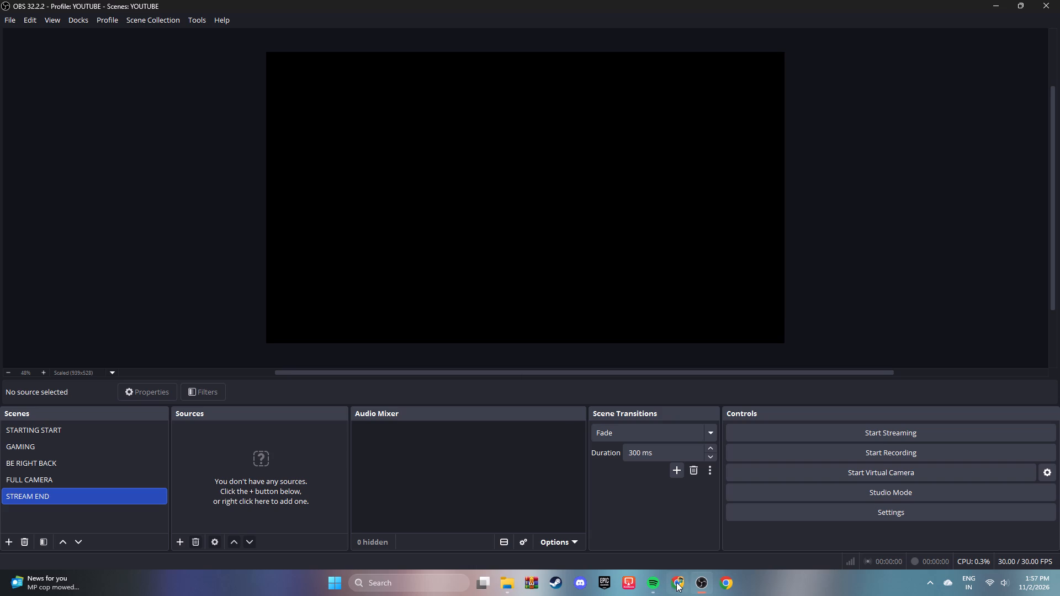
Switch to Google Chrome, search Google for "varchval stream in obs" and follow the corrected query "virtual stream in obs".
click(728, 583)
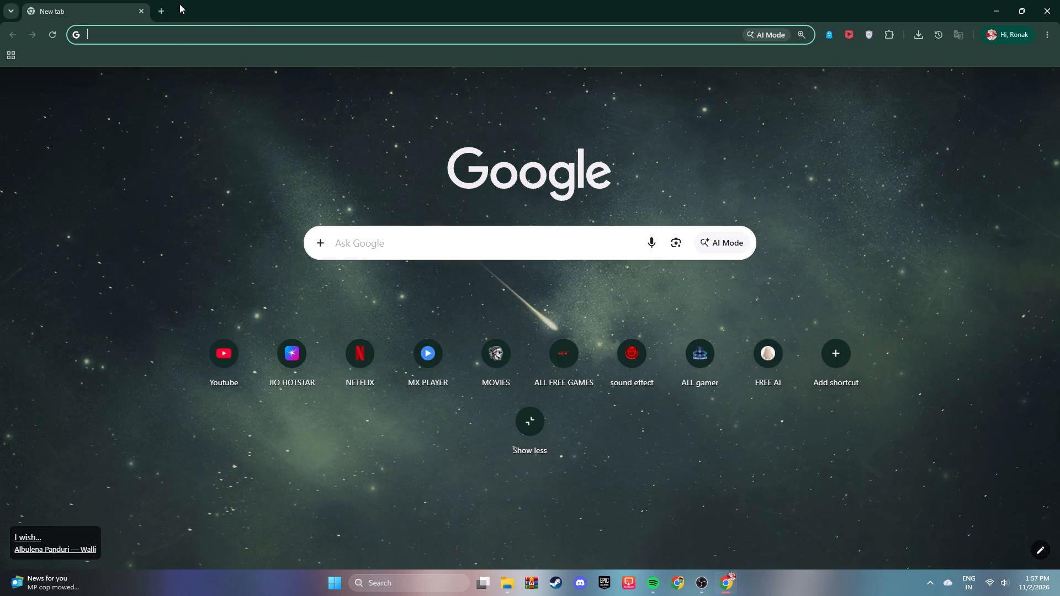
click(390, 238)
text(va)
key(r)
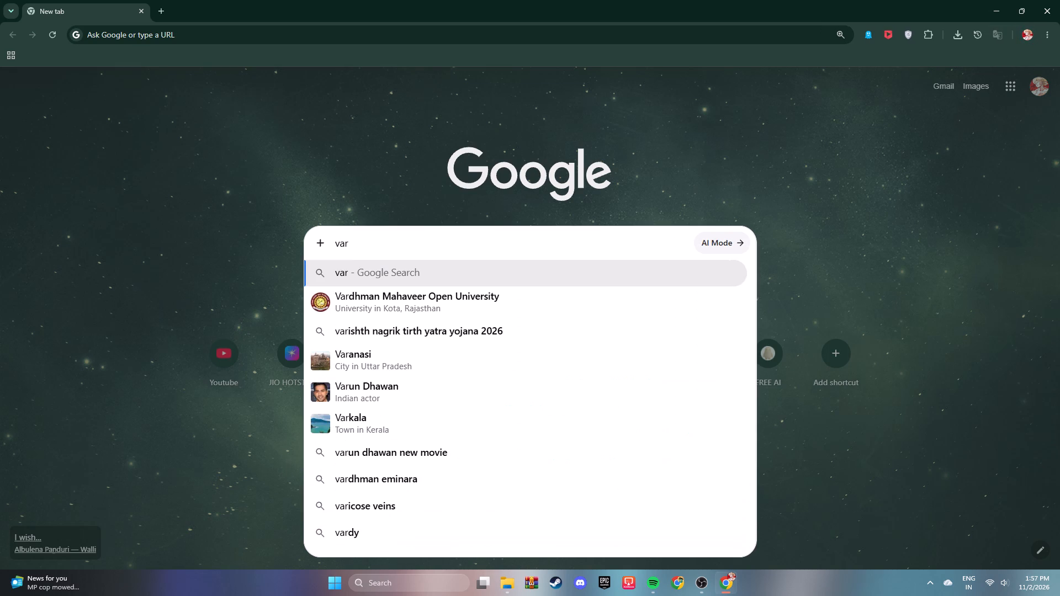
key(c)
key(h)
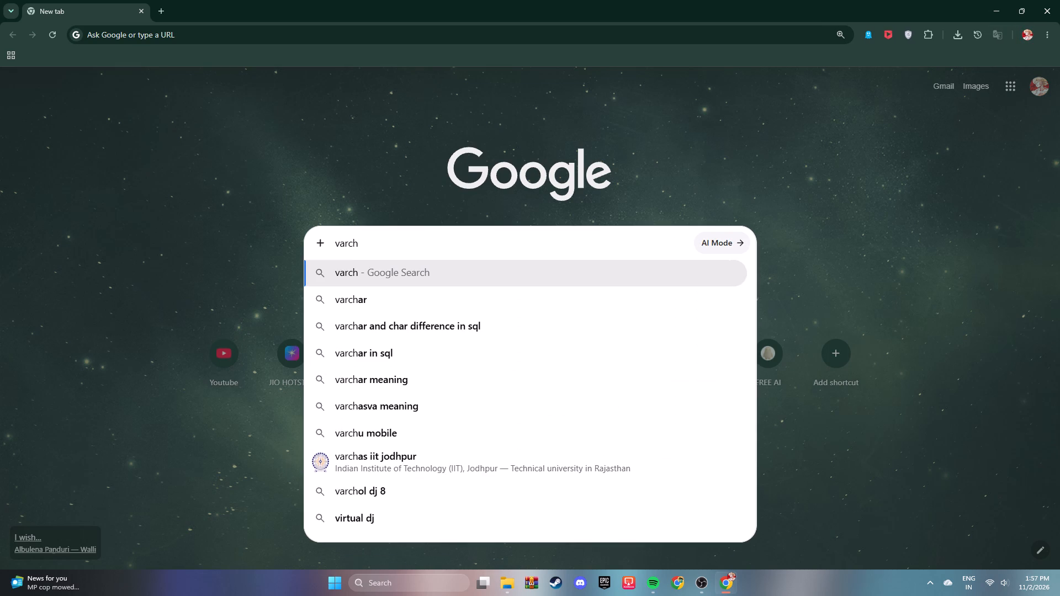
text(val s)
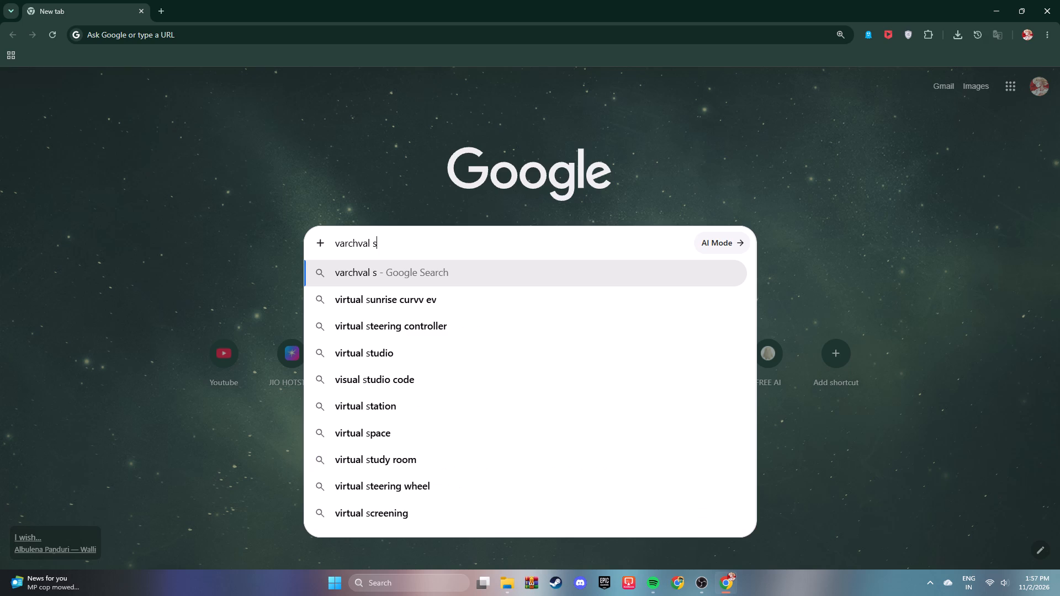
text(trea)
text(m)
key(space)
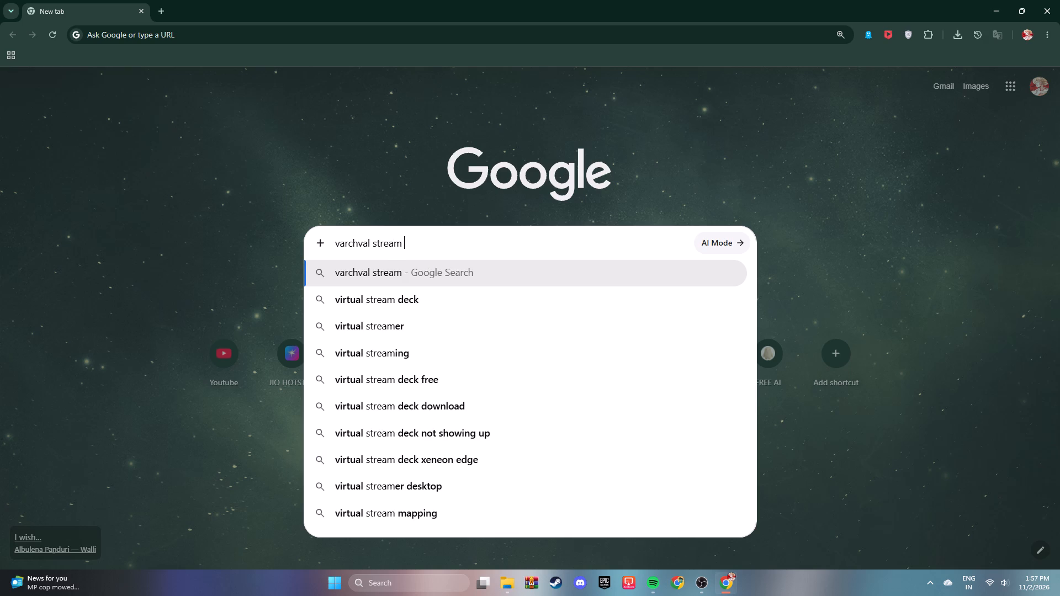
text(in)
key(space)
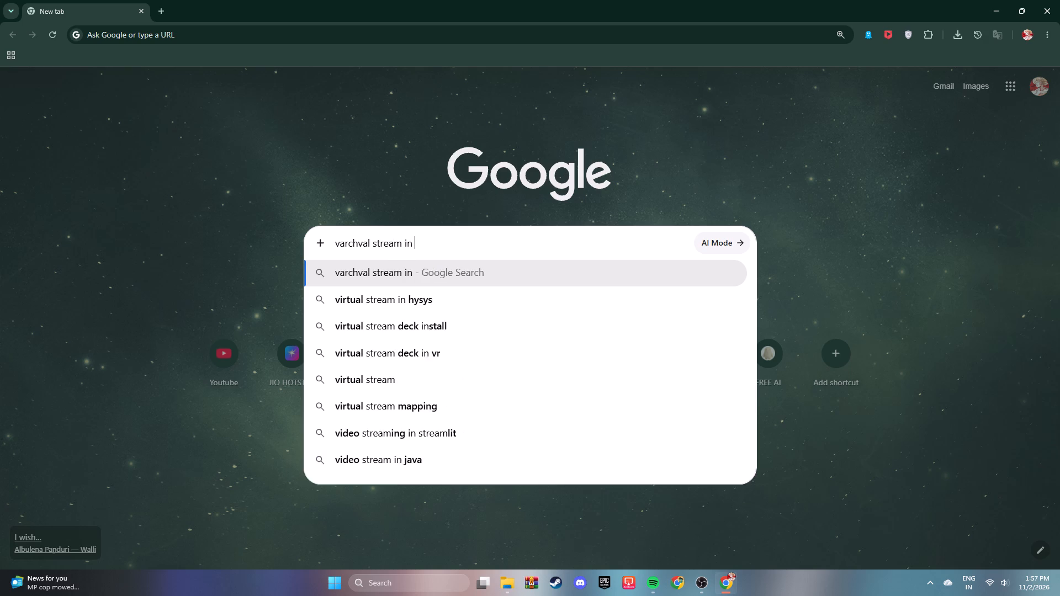
key(b)
key(BackSpace)
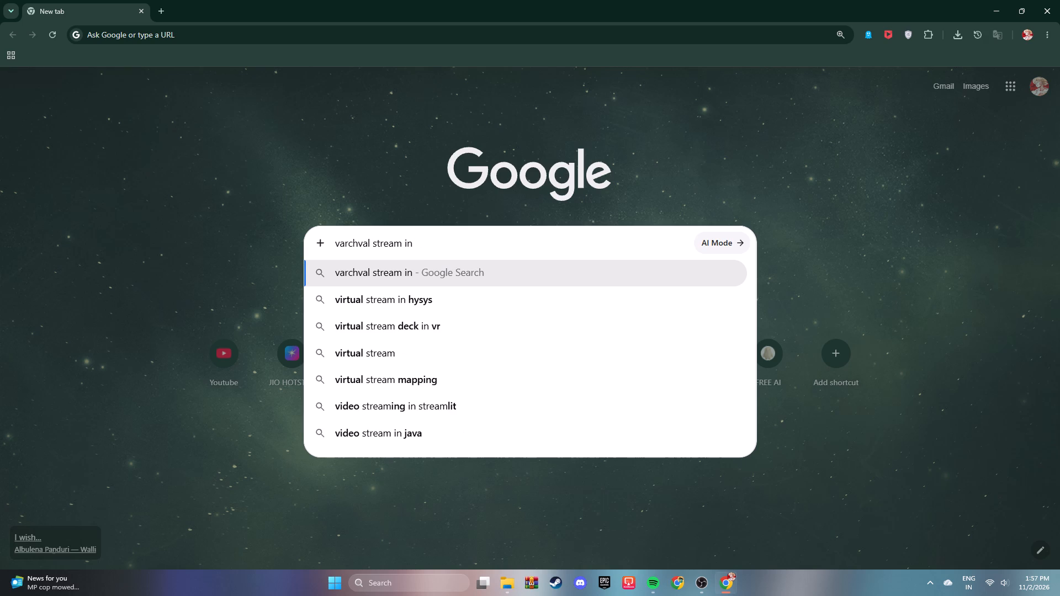
key(p)
key(BackSpace)
text(obs)
key(Return)
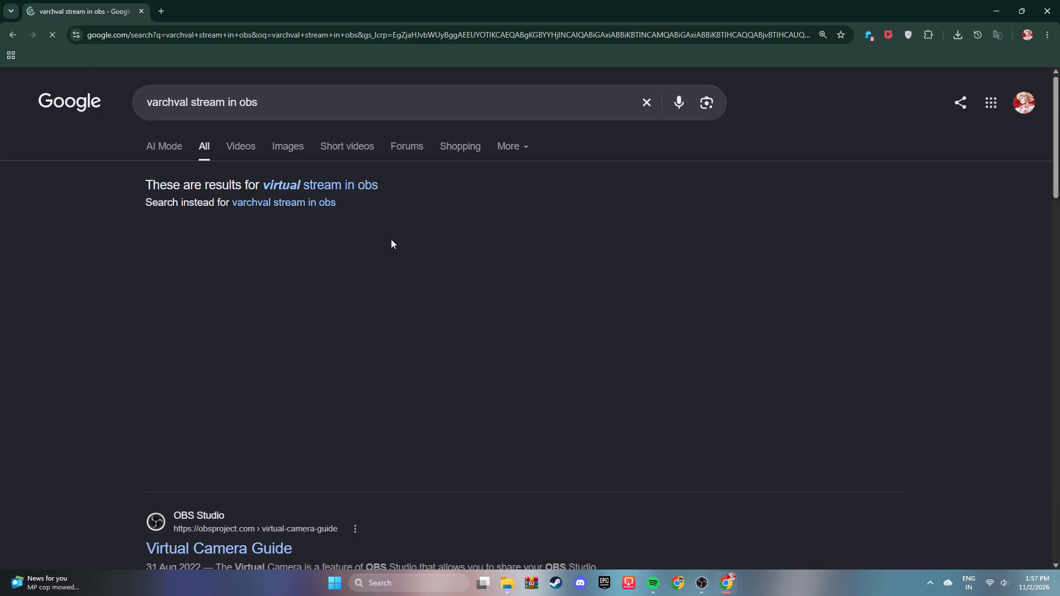
click(347, 180)
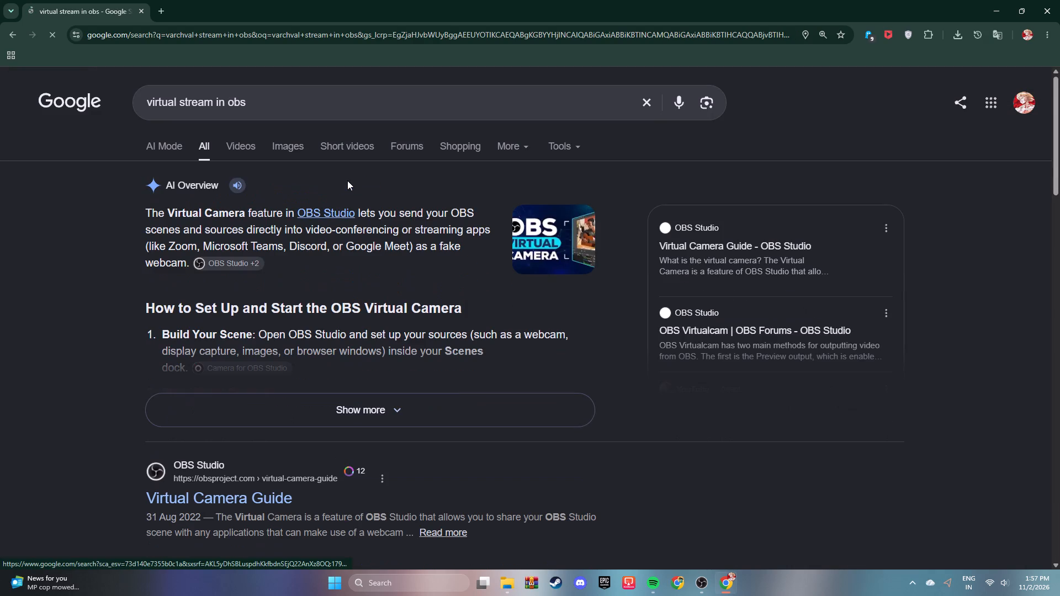
Open the OBS Studio Virtual Camera Guide from the search results and read how the virtual camera is used.
scroll(334, 442, down, 3)
click(247, 332)
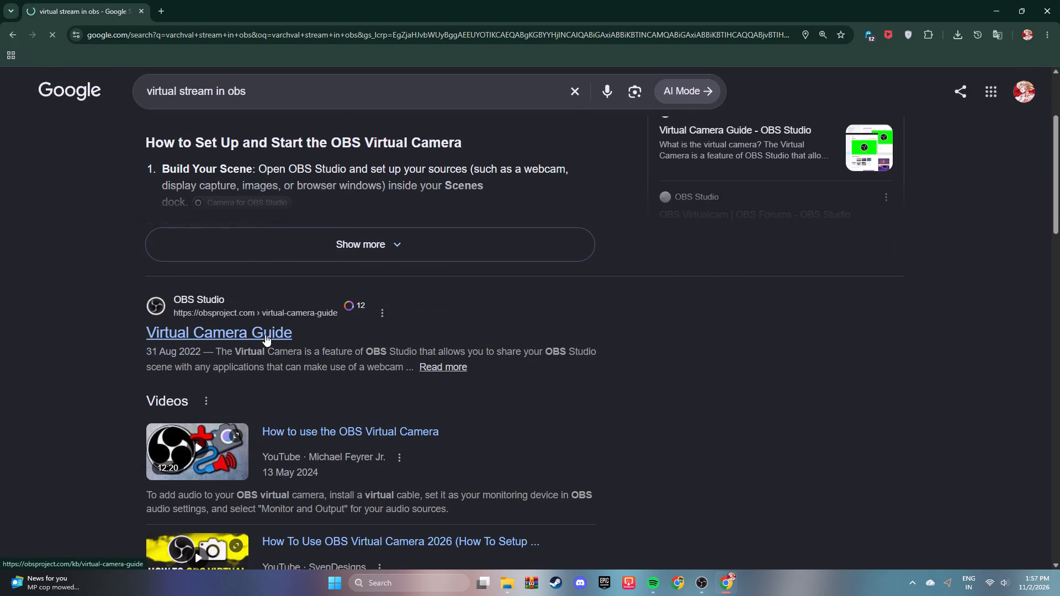
scroll(531, 354, down, 3)
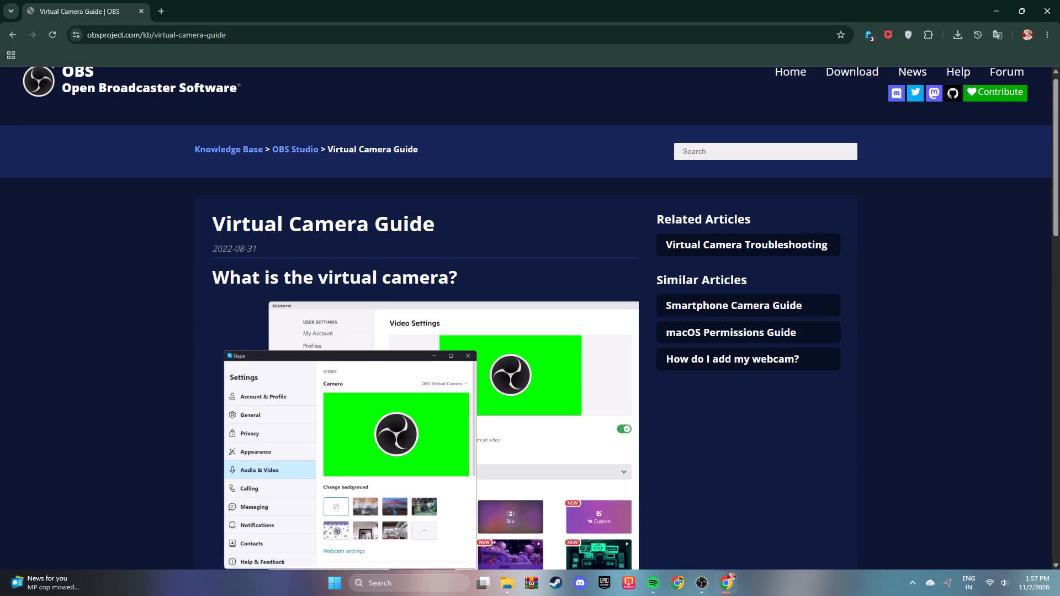
scroll(531, 354, down, 2)
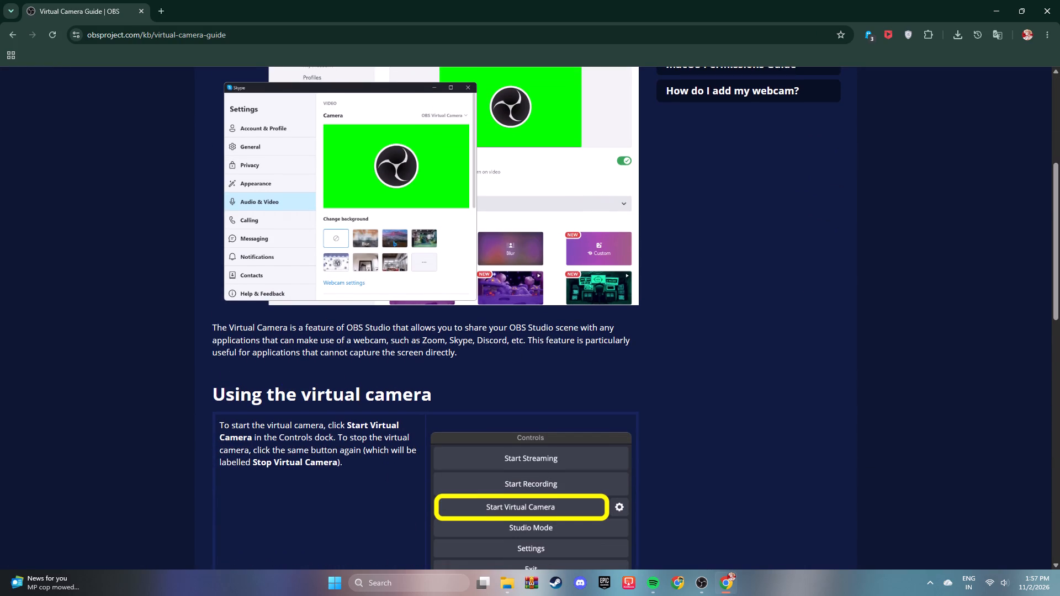
scroll(607, 201, down, 3)
Return to the "virtual stream in obs" search results and look through the videos, forum pages and other virtual streaming results.
click(13, 35)
scroll(363, 342, down, 5)
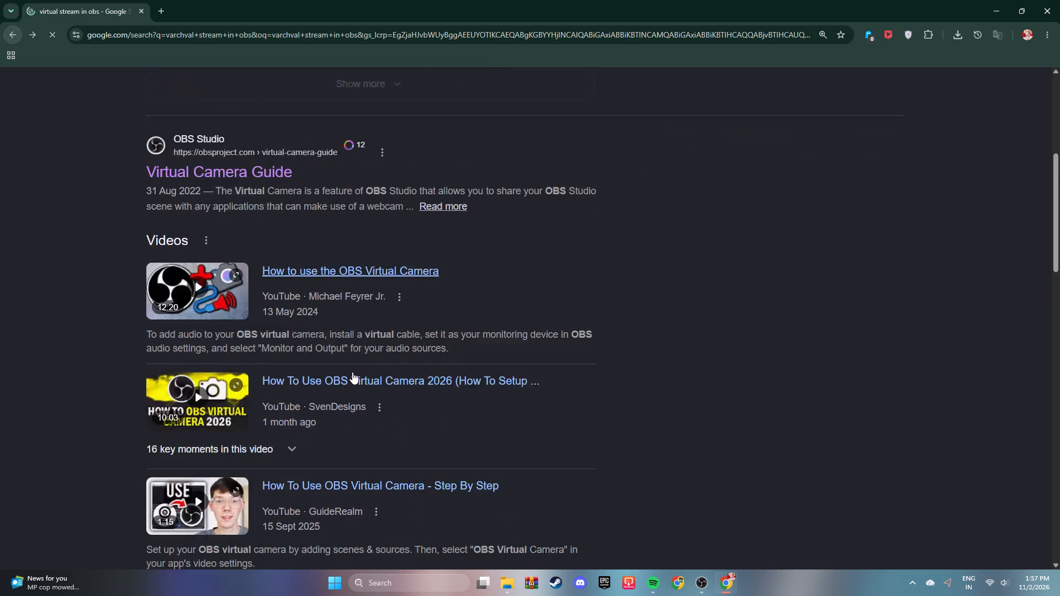
scroll(351, 373, down, 6)
scroll(351, 373, up, 1)
scroll(351, 373, down, 5)
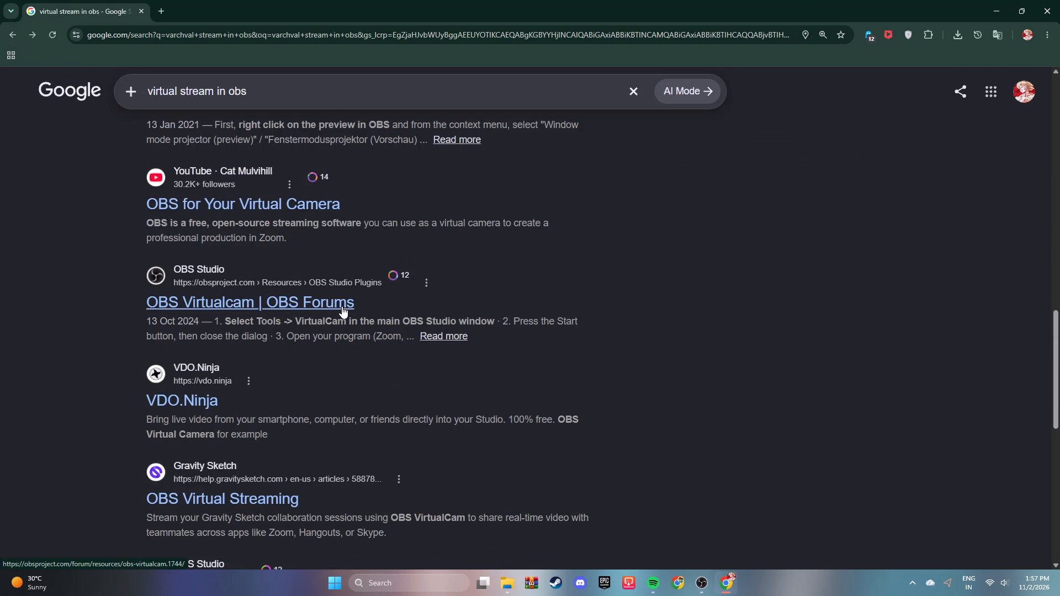
scroll(1059, 449, up, 17)
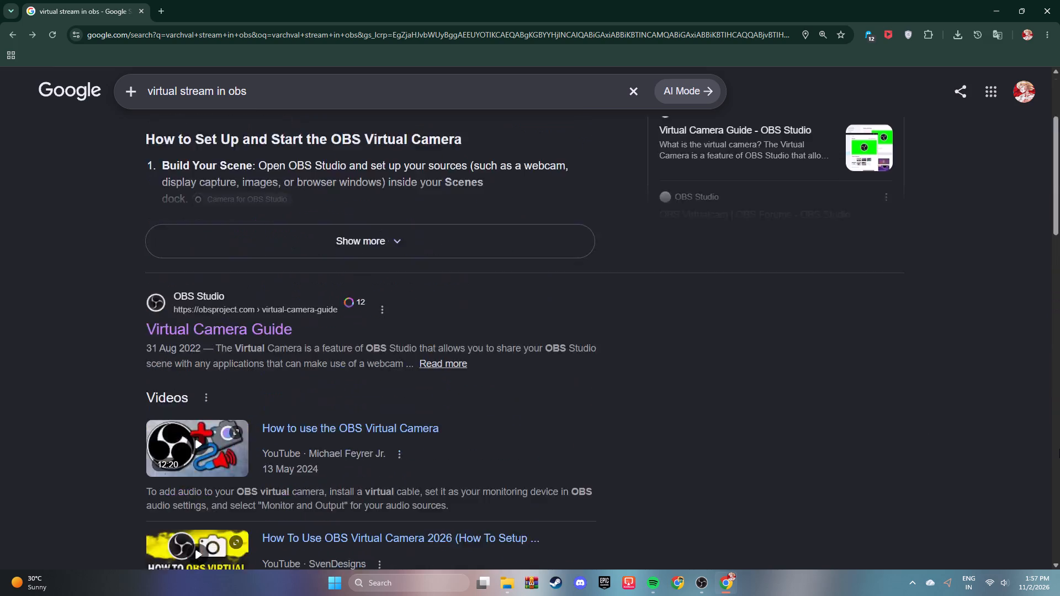
scroll(1059, 449, up, 5)
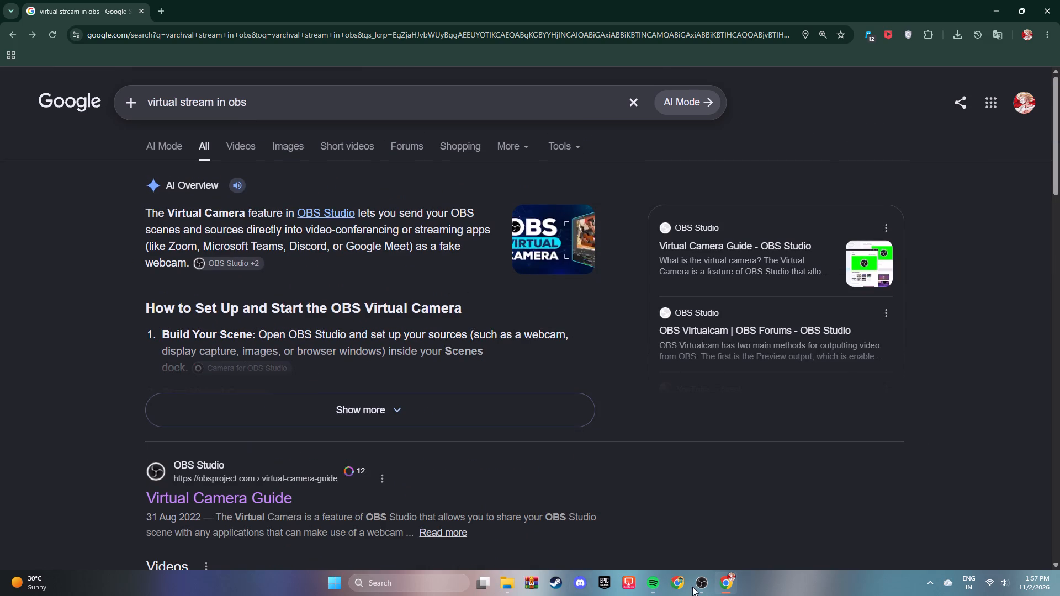
Switch from the browser to Discord.
click(575, 582)
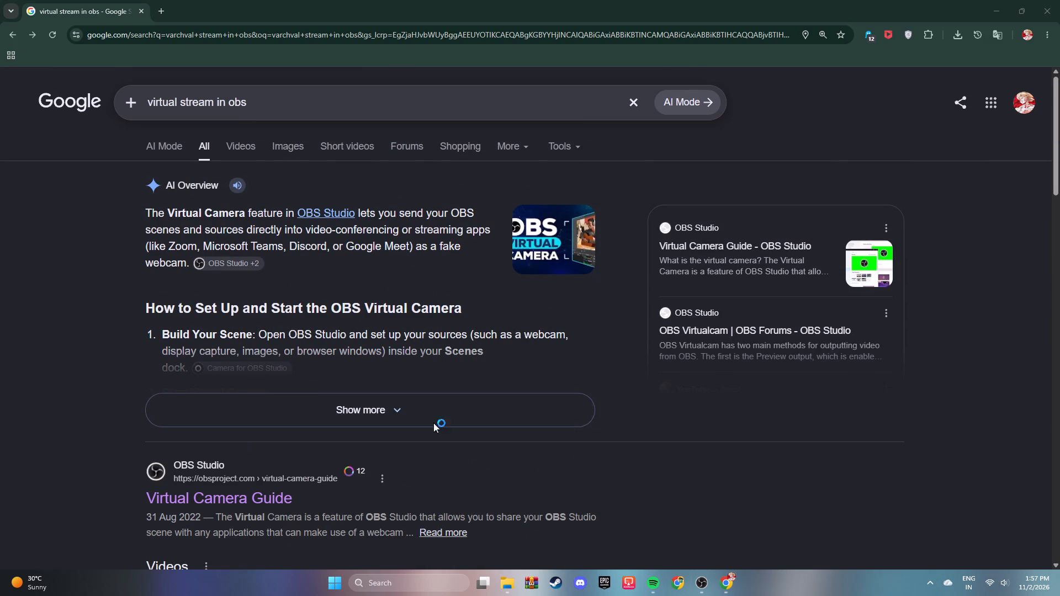
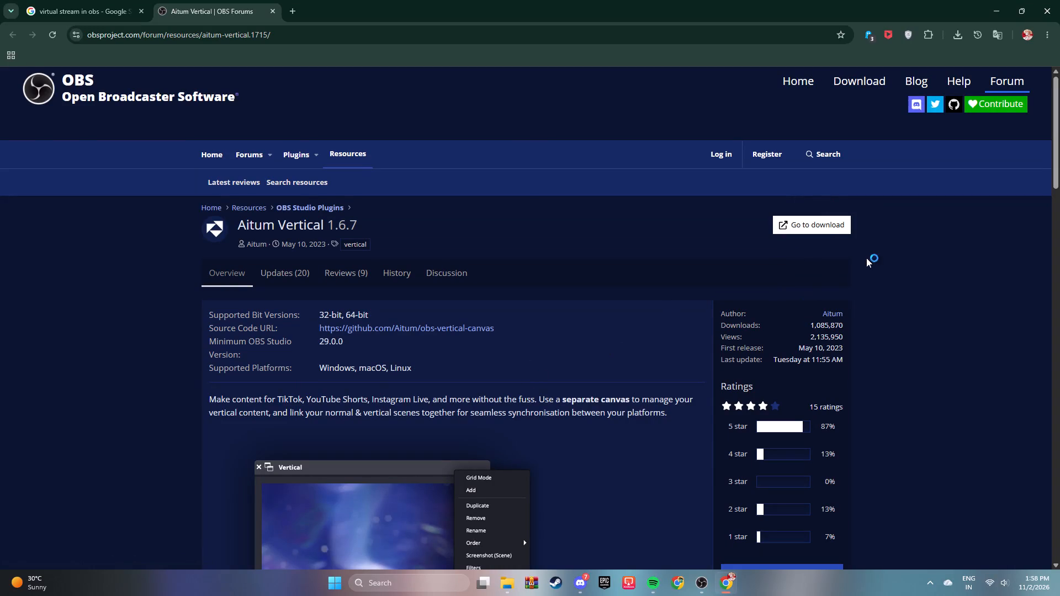
Download the Aitum Vertical plugin's Windows installer into the Downloads folder, then dismiss the donation request and close the download page.
click(819, 223)
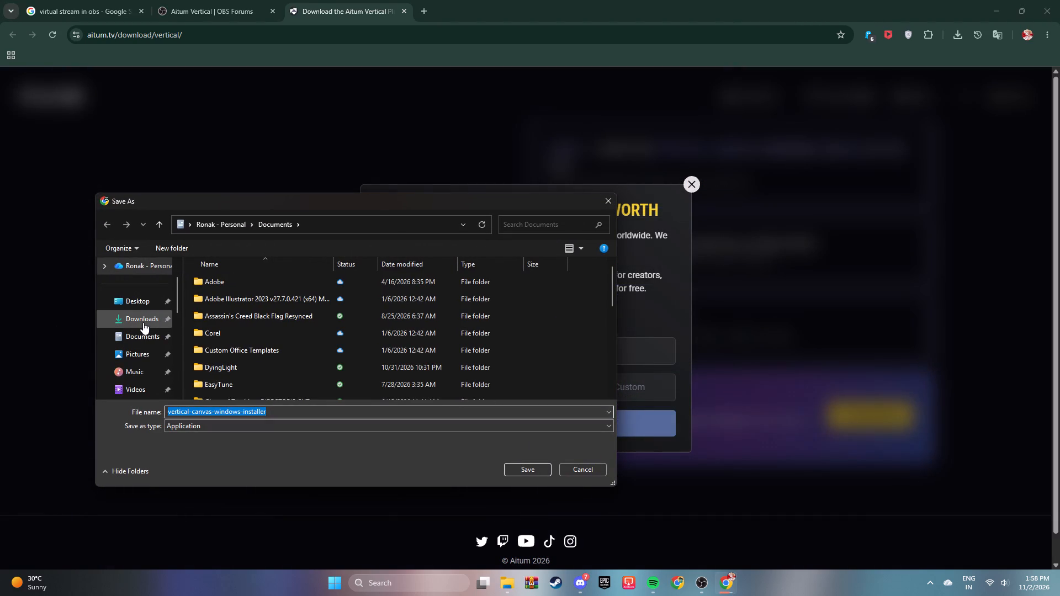
click(142, 320)
click(521, 469)
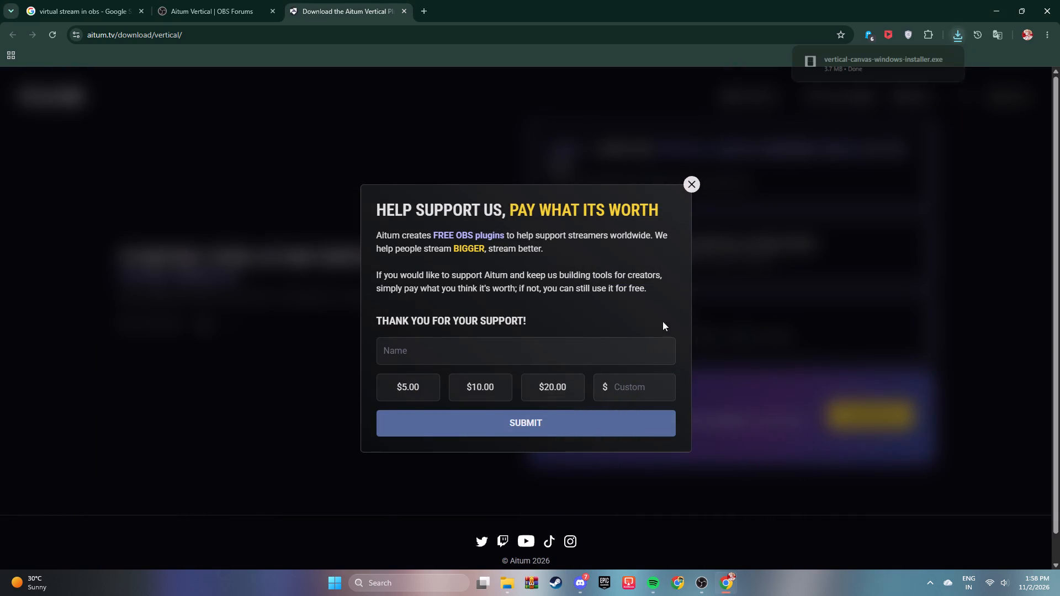
click(694, 185)
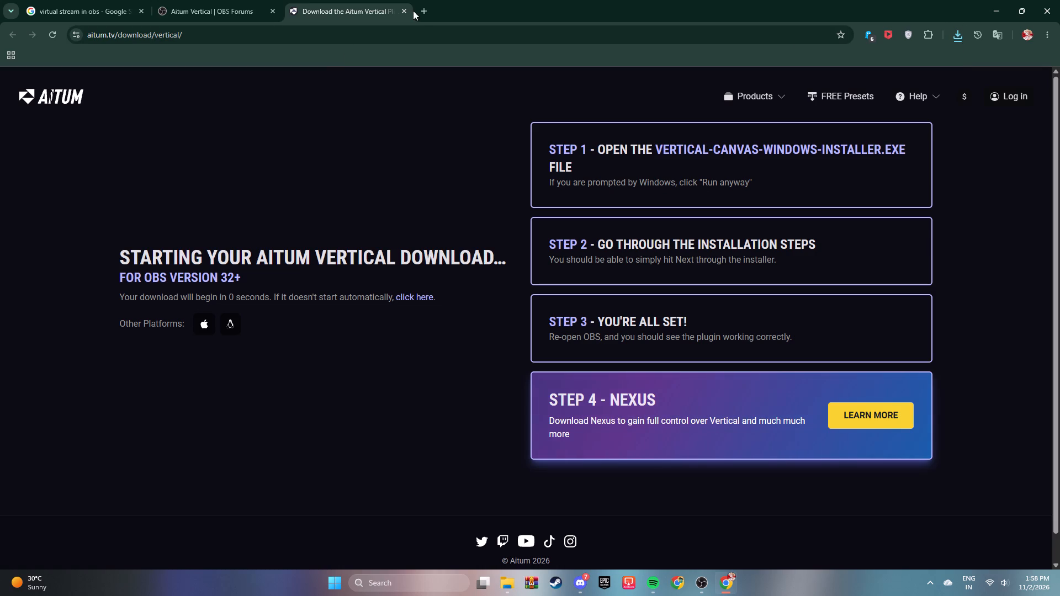
click(405, 12)
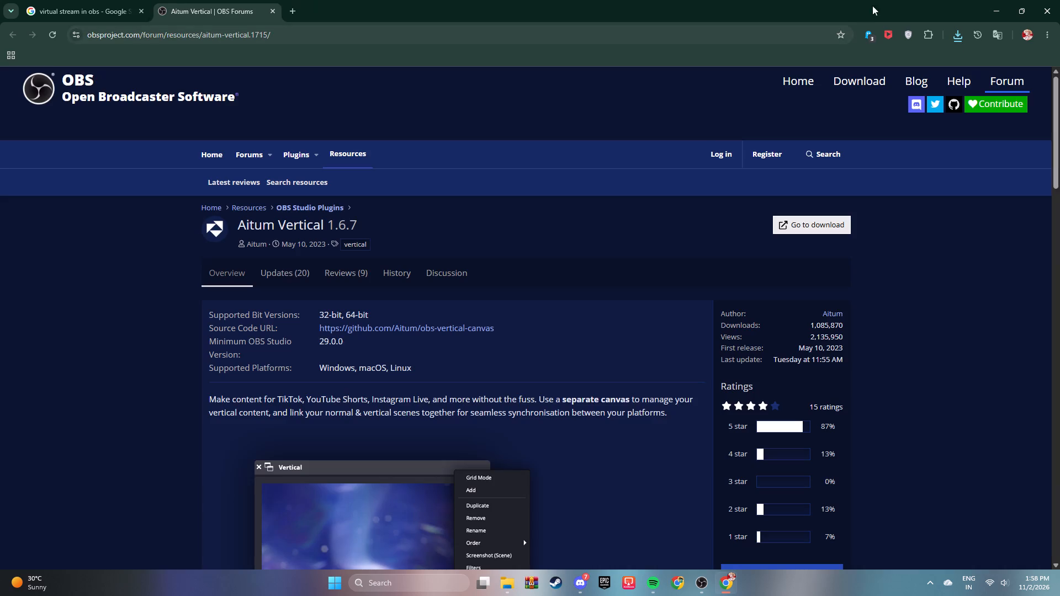
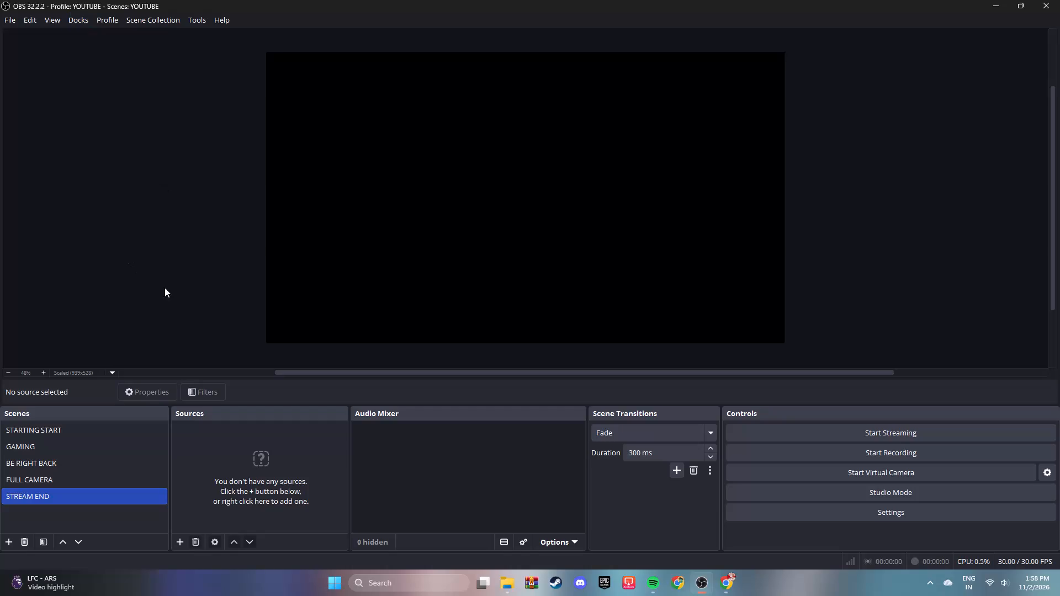
Close OBS Studio.
click(999, 0)
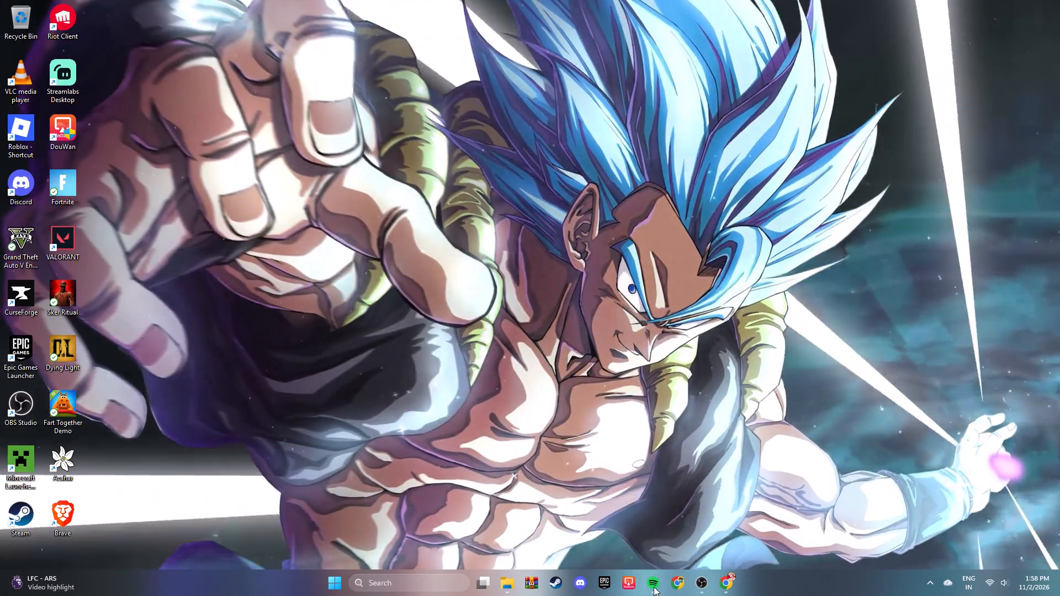
click(701, 583)
click(1059, 0)
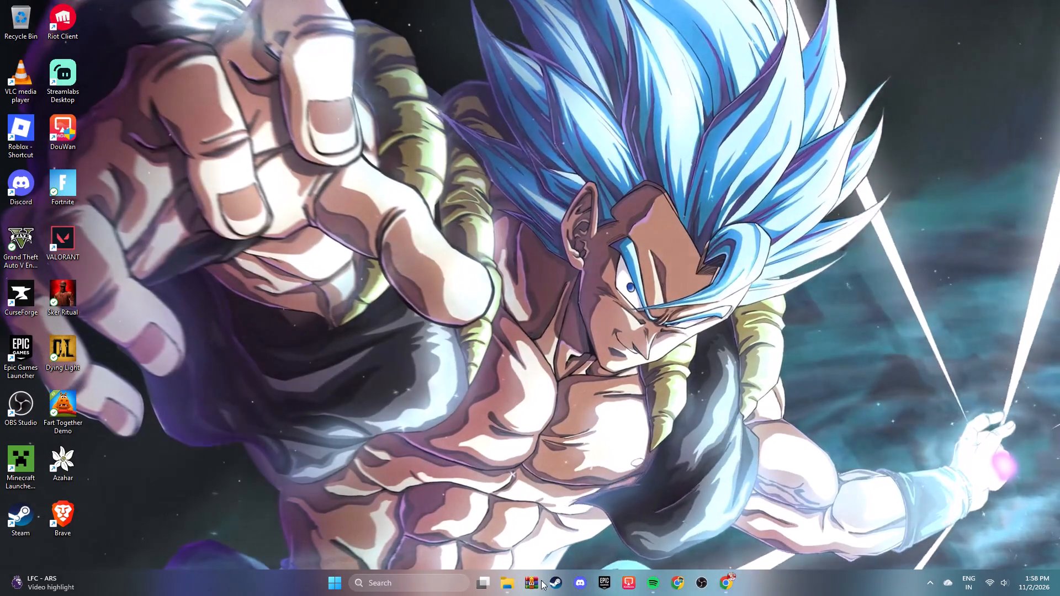
Run the vertical-canvas-windows-installer from the Downloads folder in File Explorer to install the Aitum Vertical plugin.
click(508, 579)
click(294, 231)
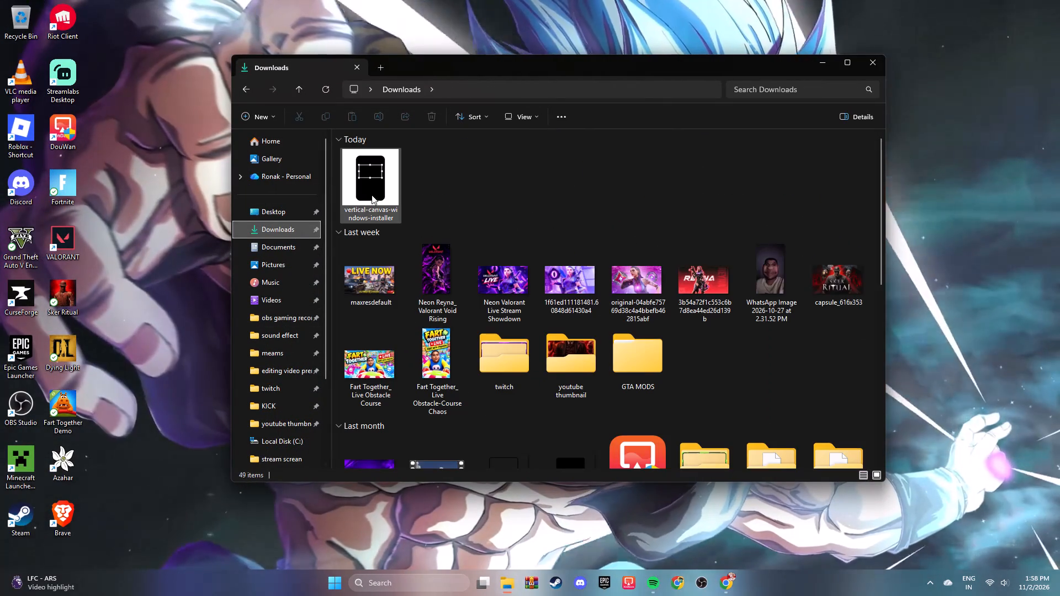
double_click(374, 189)
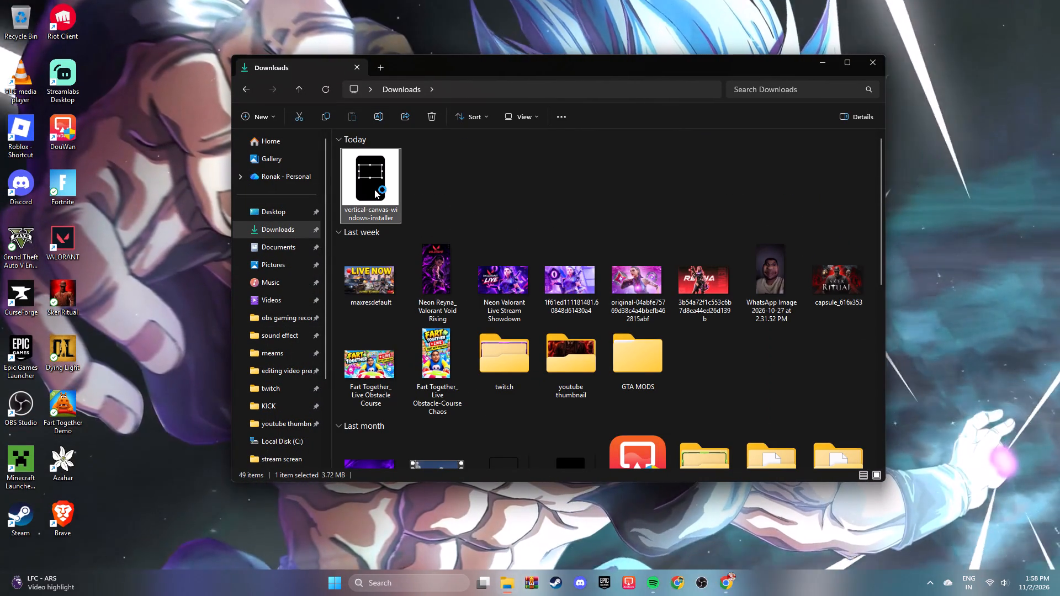
scroll(533, 314, down, 8)
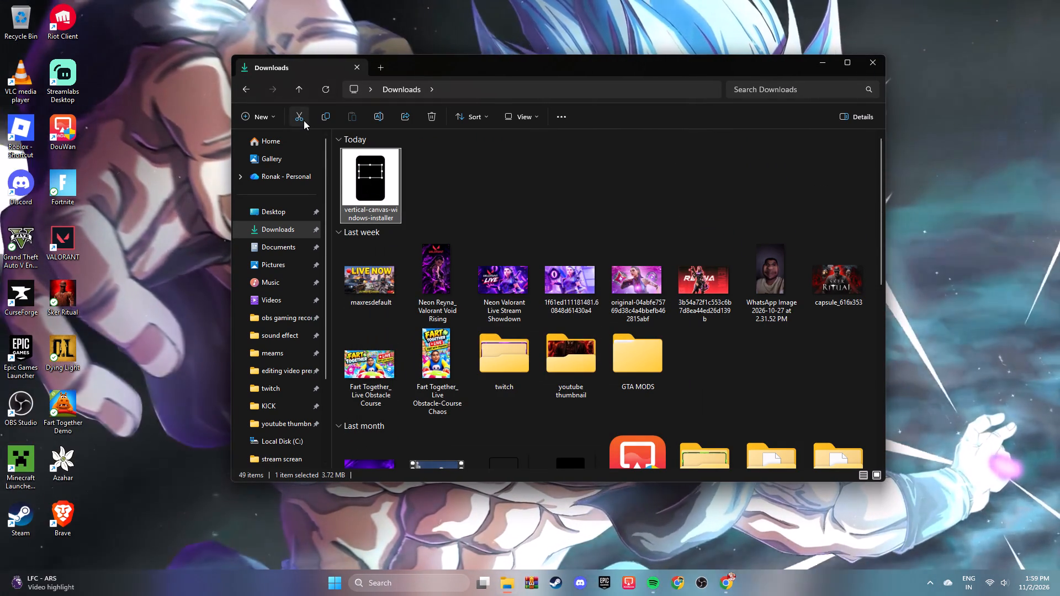
Move the vertical-canvas-windows-installer file from Downloads into the "stream screan" folder under Videos, and close File Explorer.
click(304, 120)
click(301, 299)
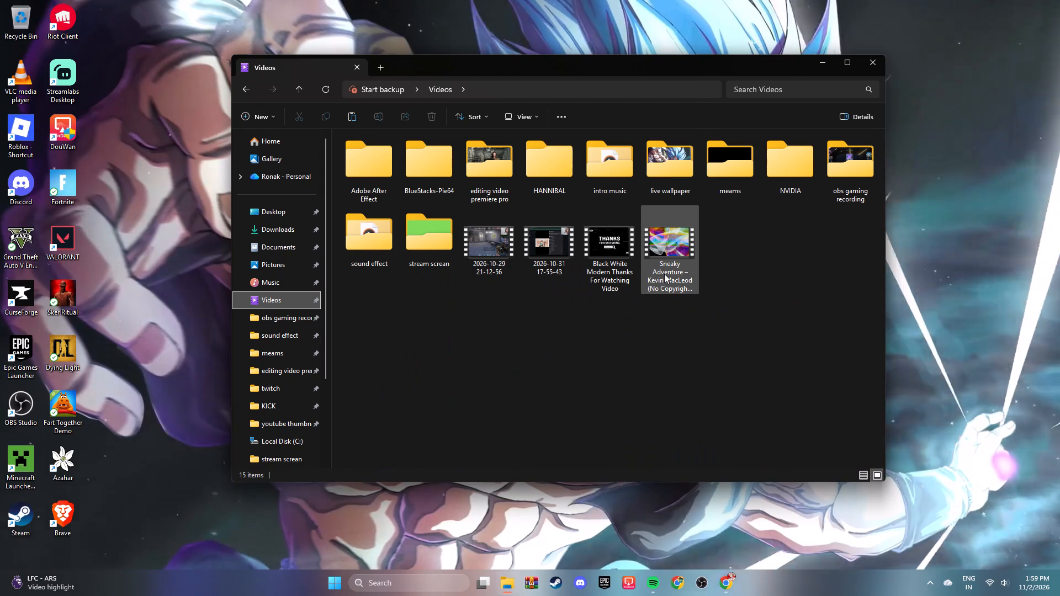
double_click(421, 221)
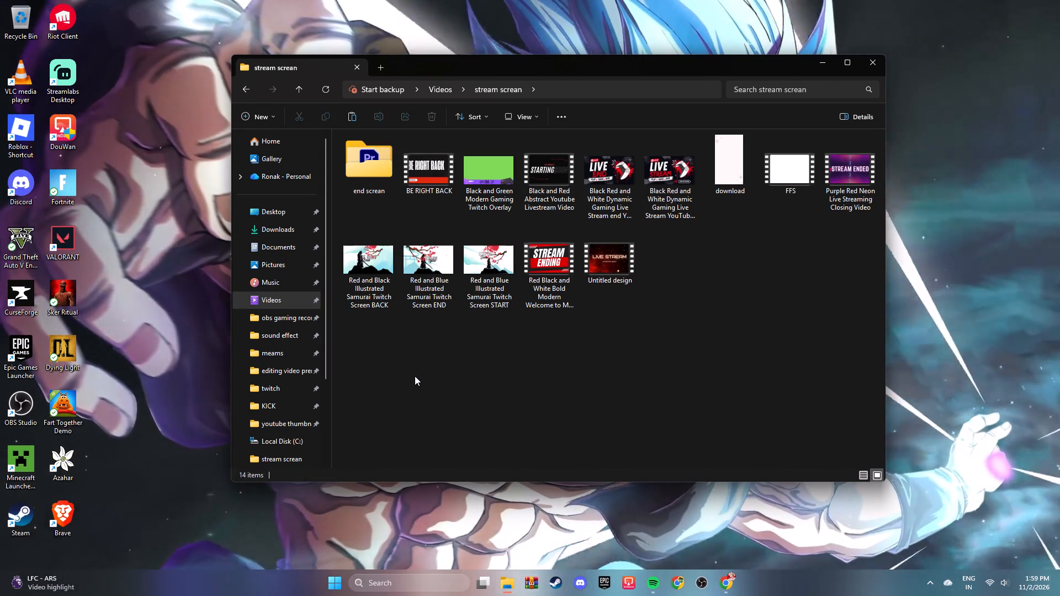
key(ctrl+v)
click(436, 405)
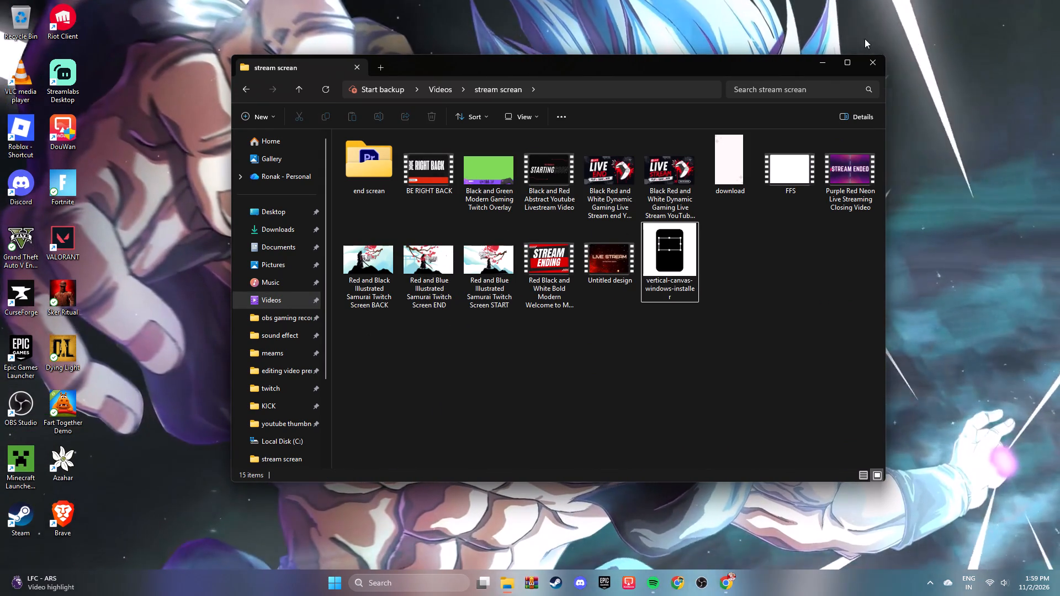
click(876, 58)
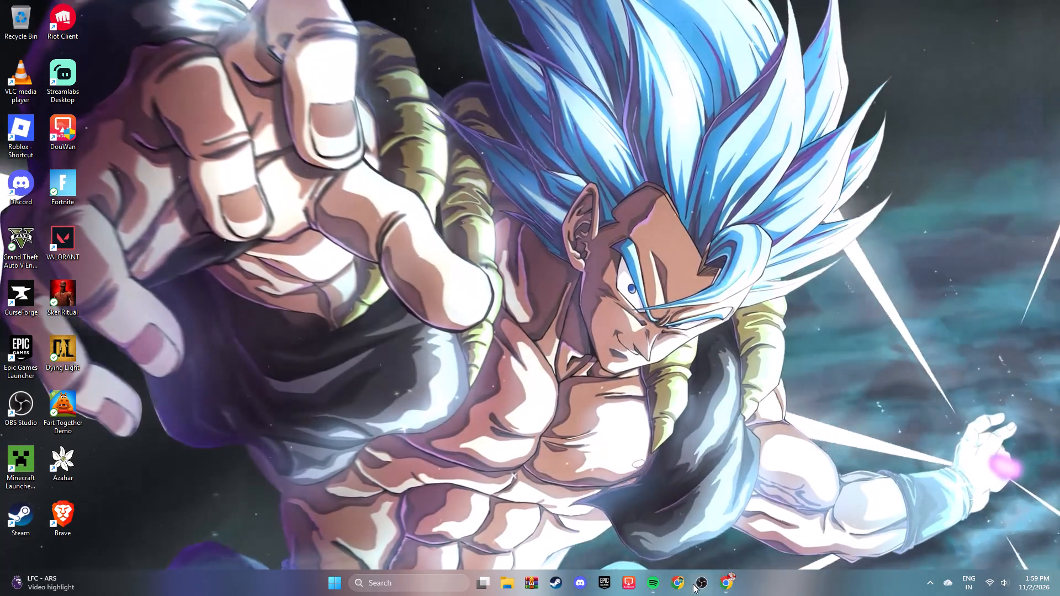
Relaunch OBS Studio and unlock its docks.
click(695, 582)
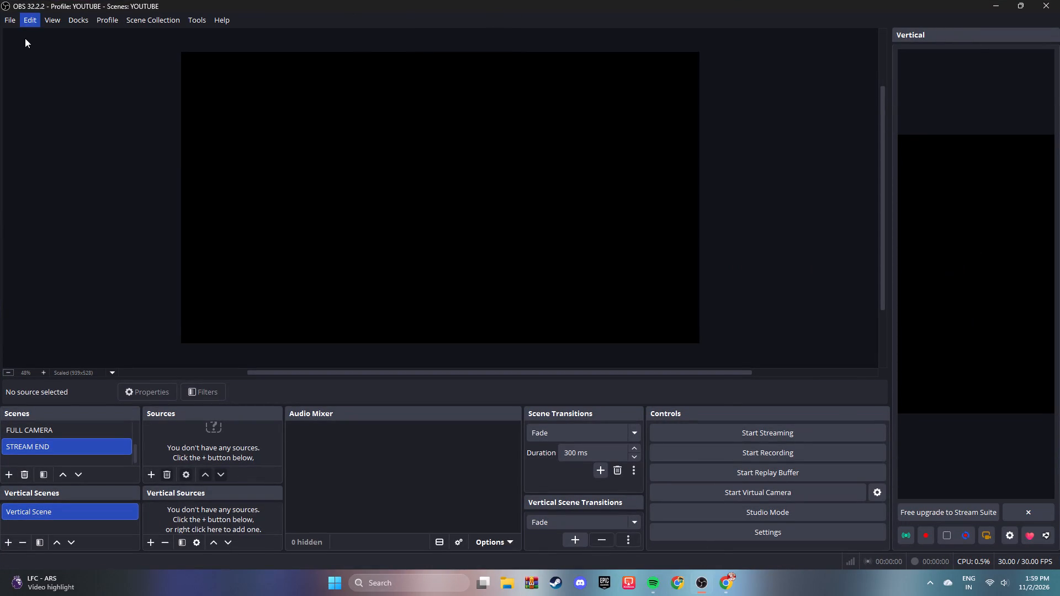
click(74, 23)
click(99, 40)
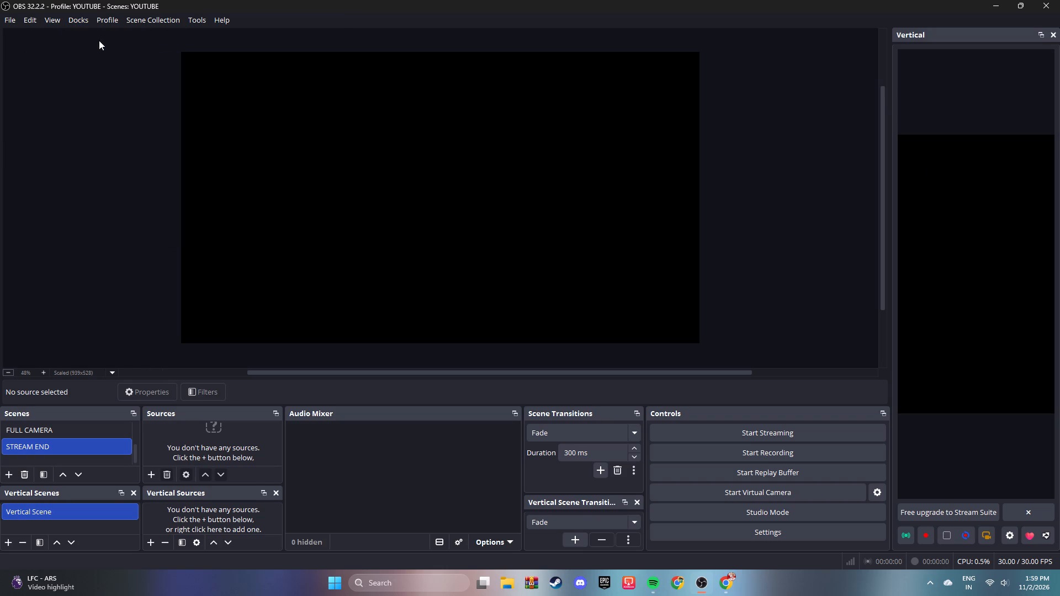
Move the Vertical Scenes dock beside the Controls dock, and place the Vertical Sources dock beside Vertical Scenes.
drag(71, 494, 159, 493)
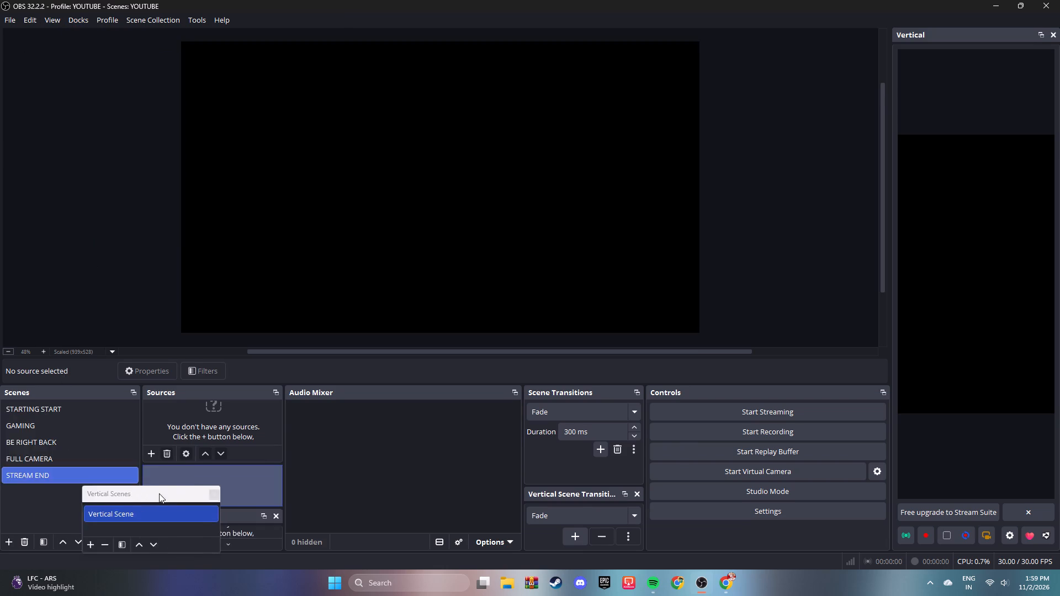
drag(159, 493, 886, 429)
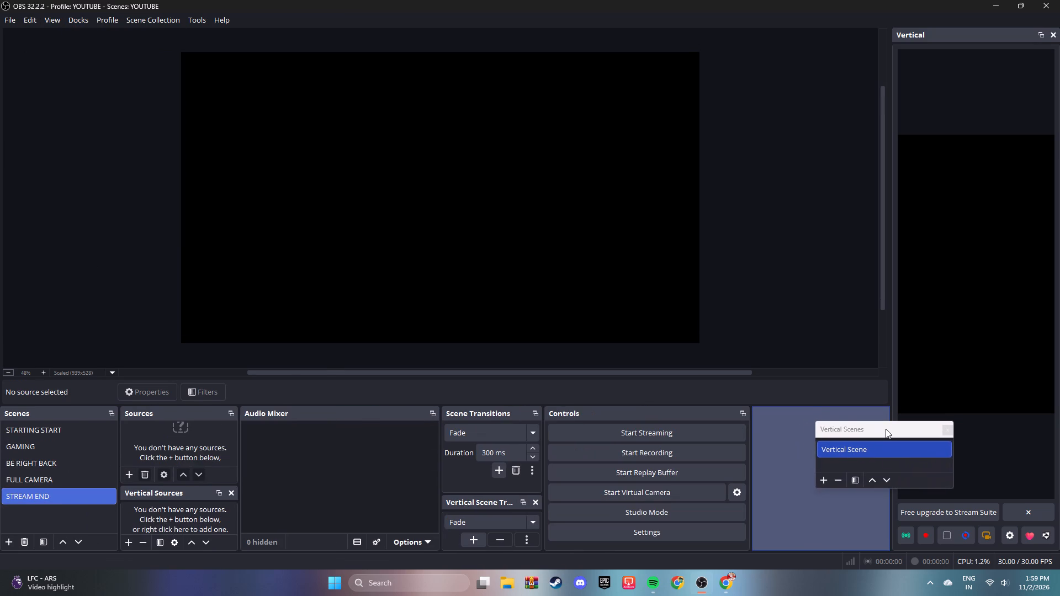
drag(886, 429, 839, 429)
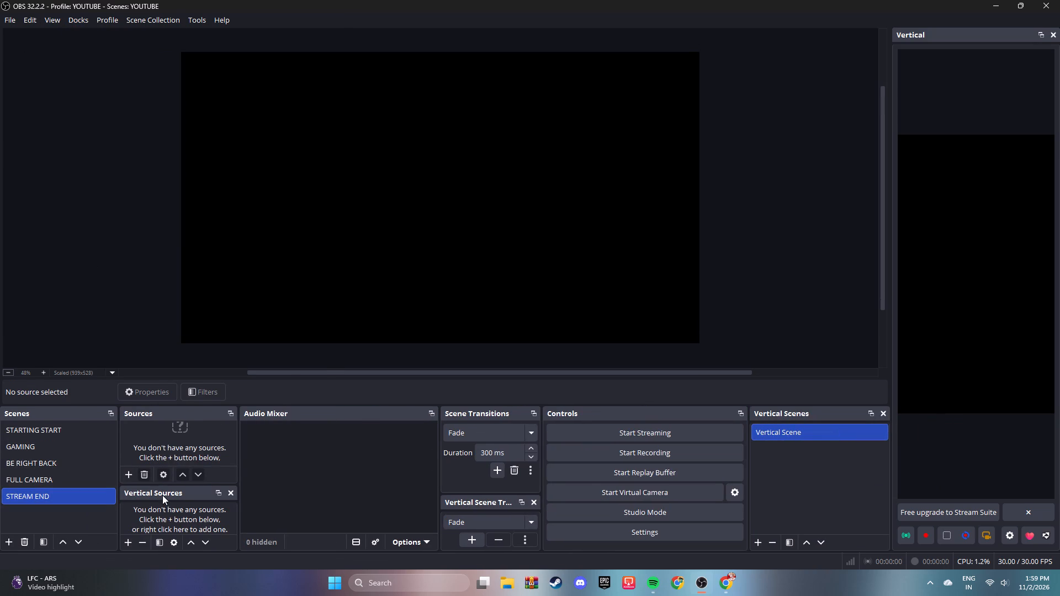
drag(162, 495, 877, 441)
Move the Vertical canvas dock to the left side of the main preview as a full-height column.
drag(992, 35, 908, 40)
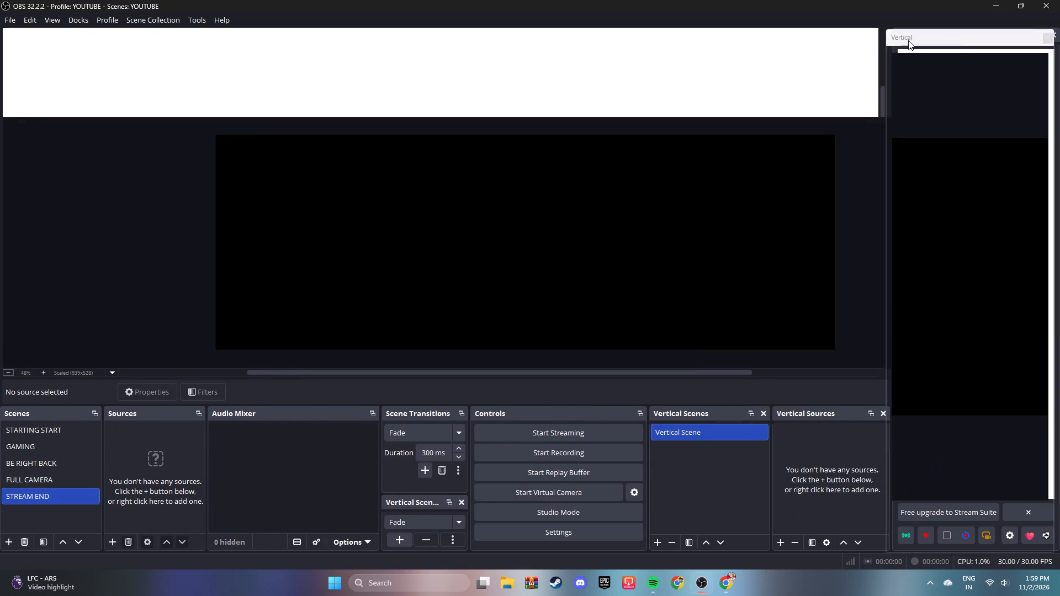
drag(908, 40, 4, 64)
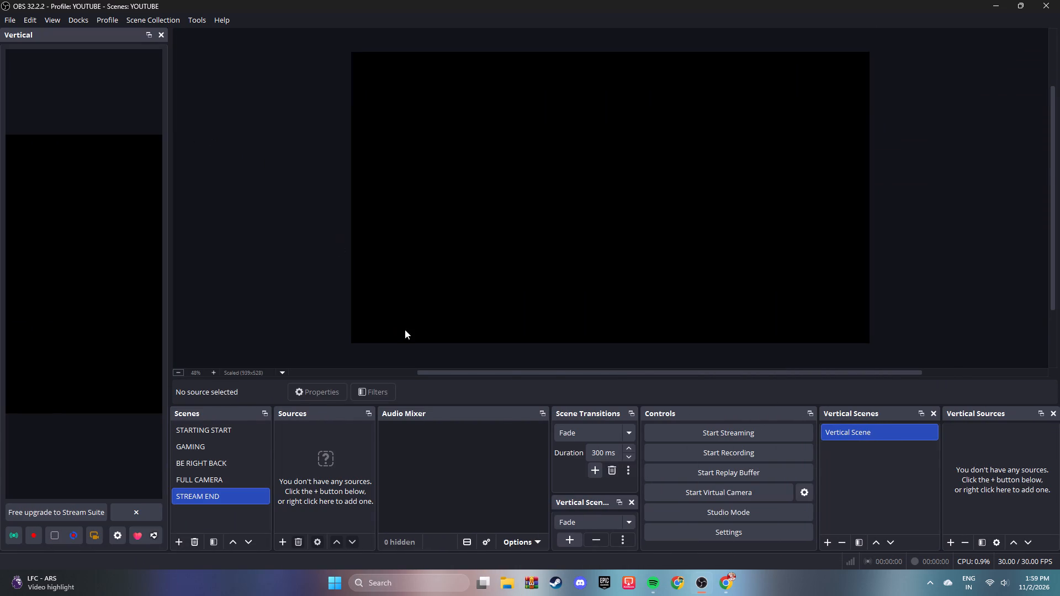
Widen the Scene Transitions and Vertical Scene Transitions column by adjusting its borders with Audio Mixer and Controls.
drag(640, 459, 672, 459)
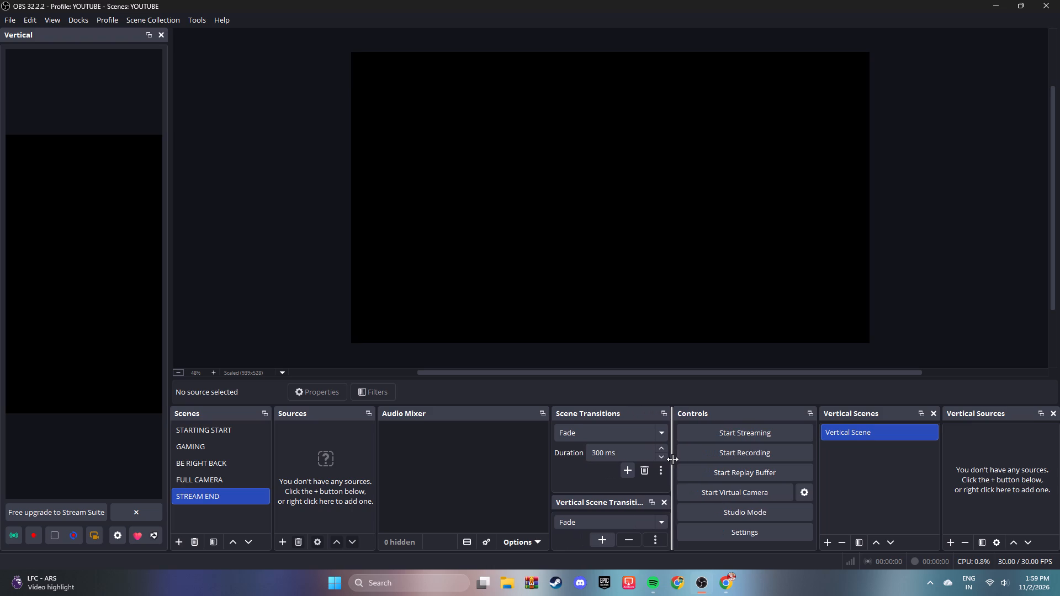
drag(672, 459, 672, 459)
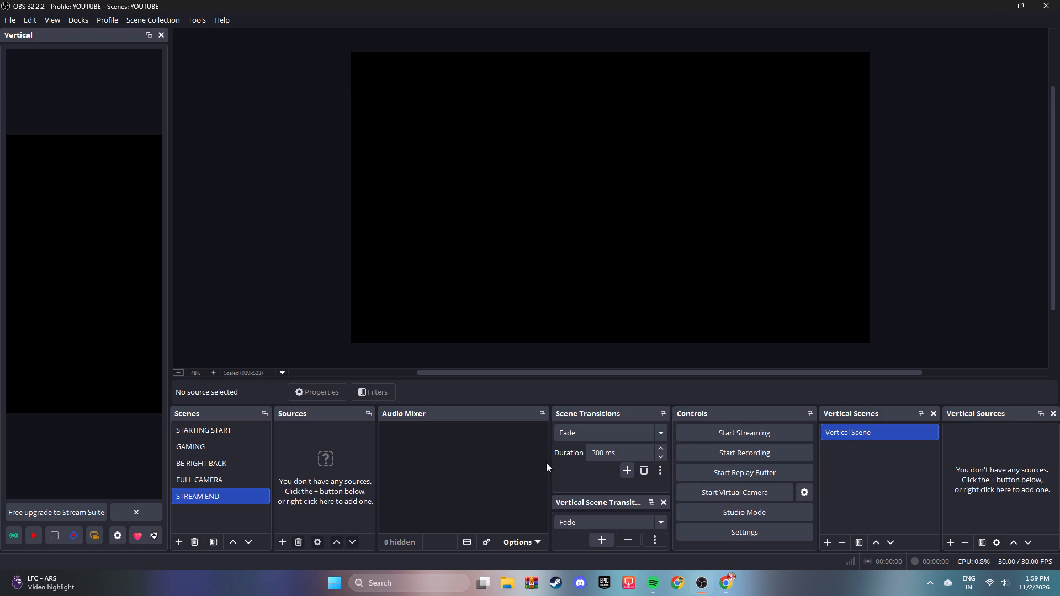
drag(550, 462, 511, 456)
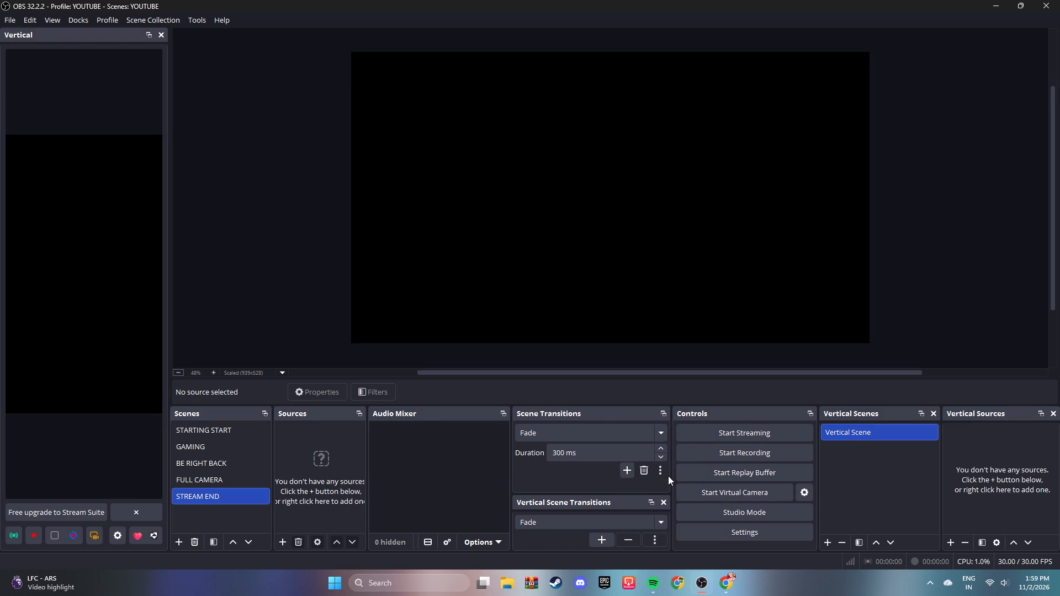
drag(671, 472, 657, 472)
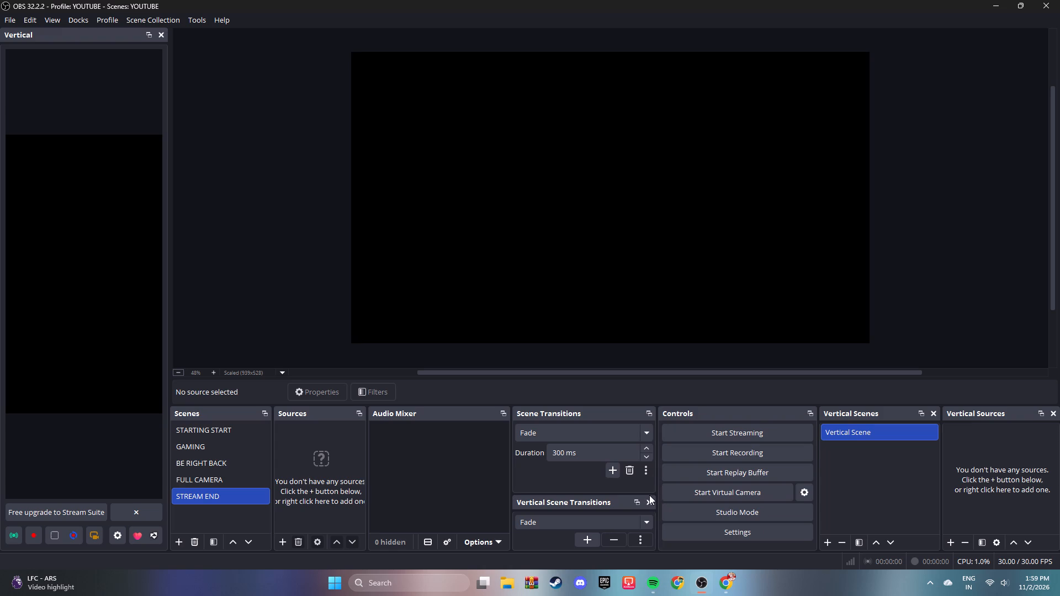
Close the Vertical Scene Transitions dock and dismiss the dock-closing notice.
click(649, 498)
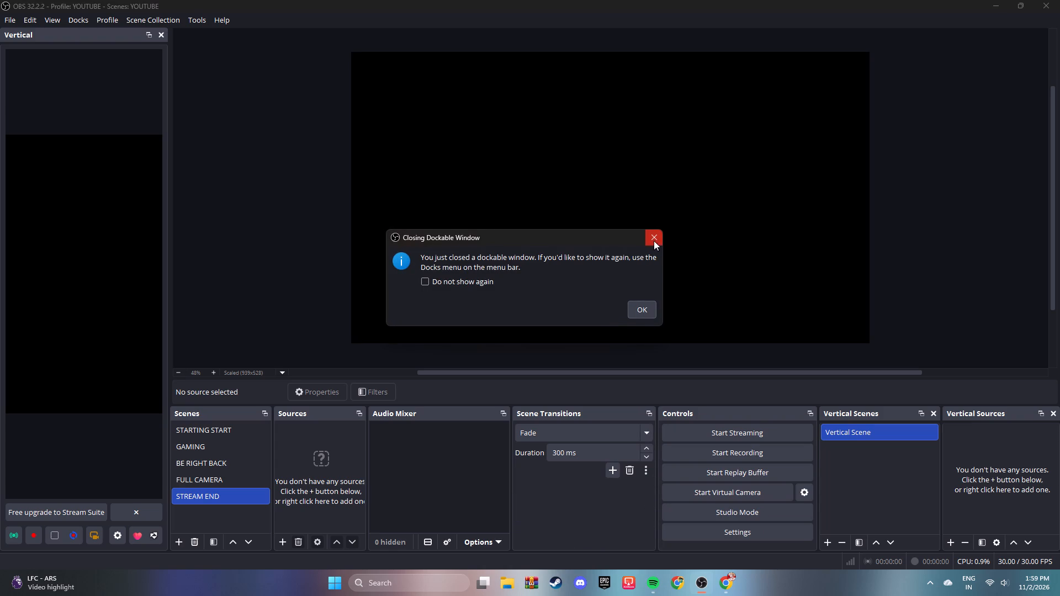
click(654, 240)
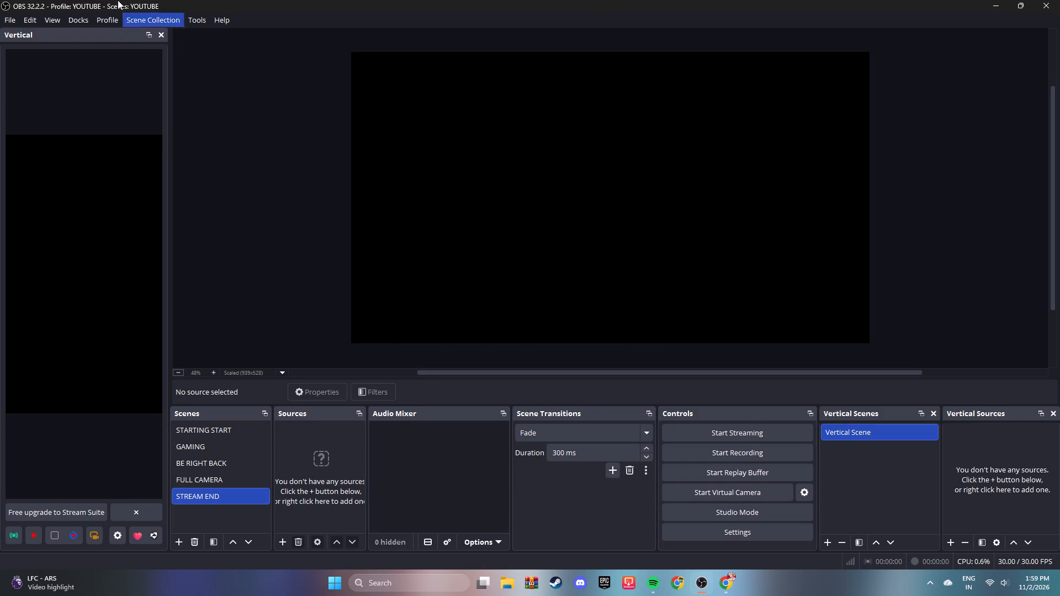
Detach the Scene Transitions dock from the dock row and hide it.
click(79, 20)
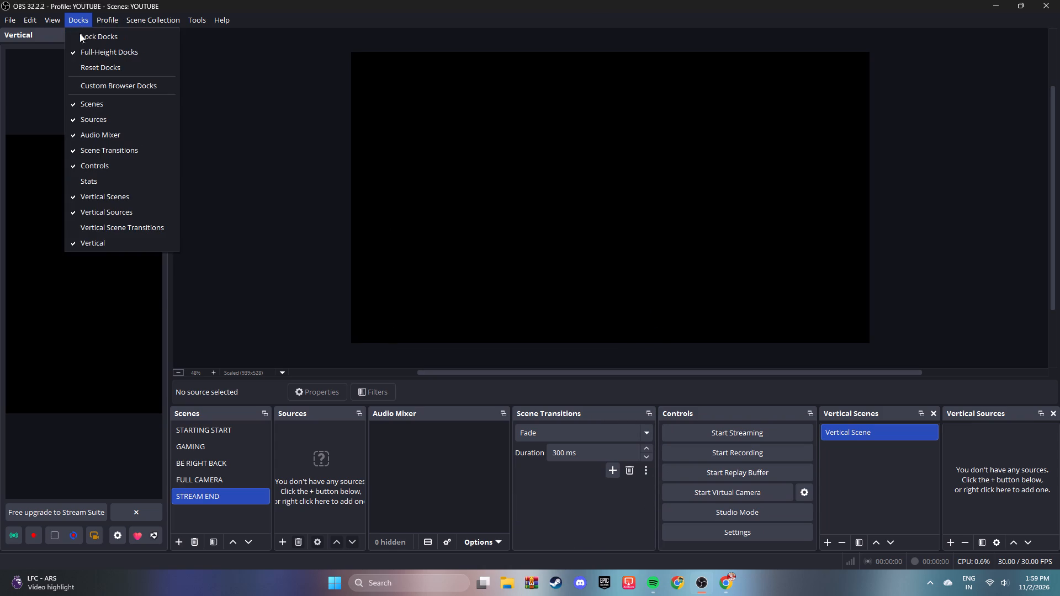
drag(571, 416, 550, 380)
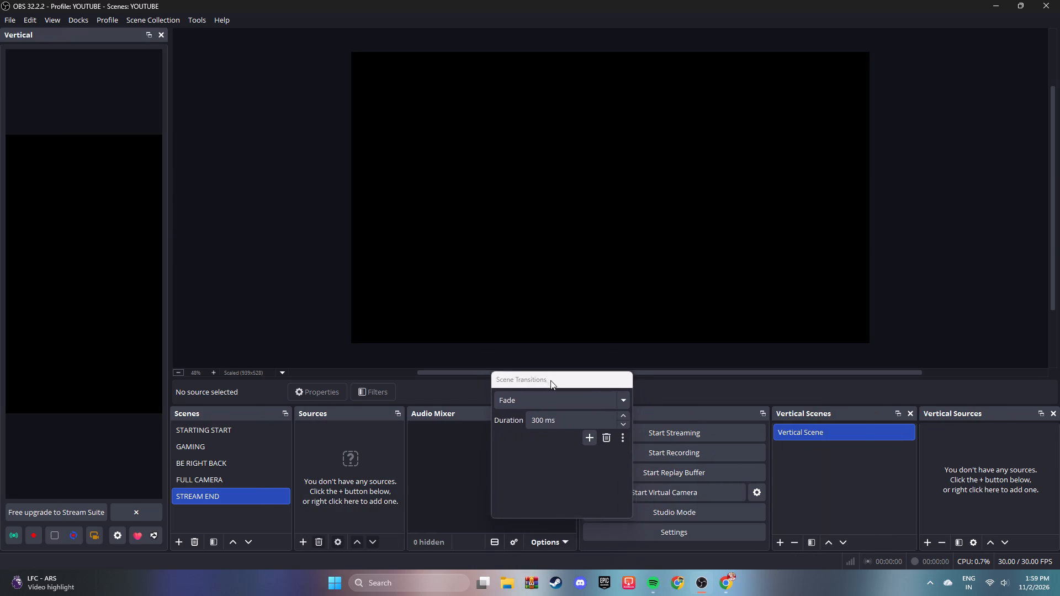
drag(550, 380, 537, 360)
click(613, 361)
right_click(602, 360)
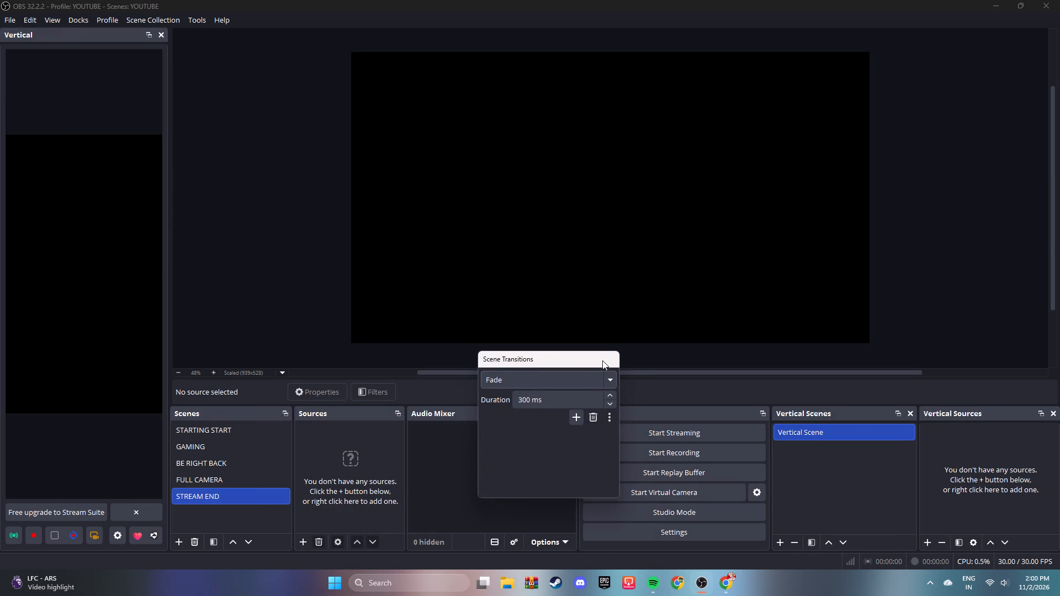
drag(586, 359, 466, 381)
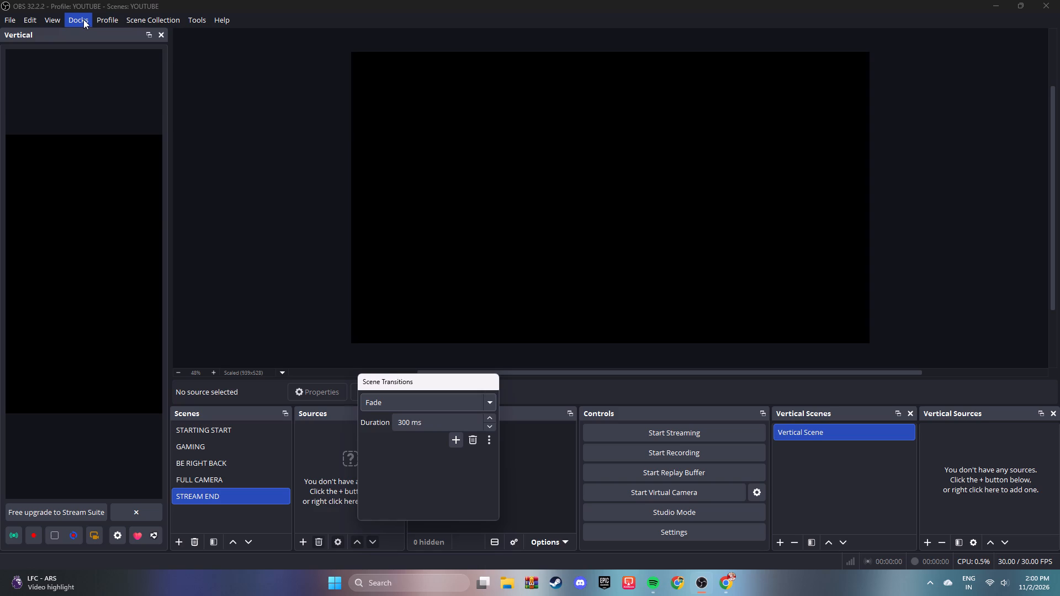
click(83, 19)
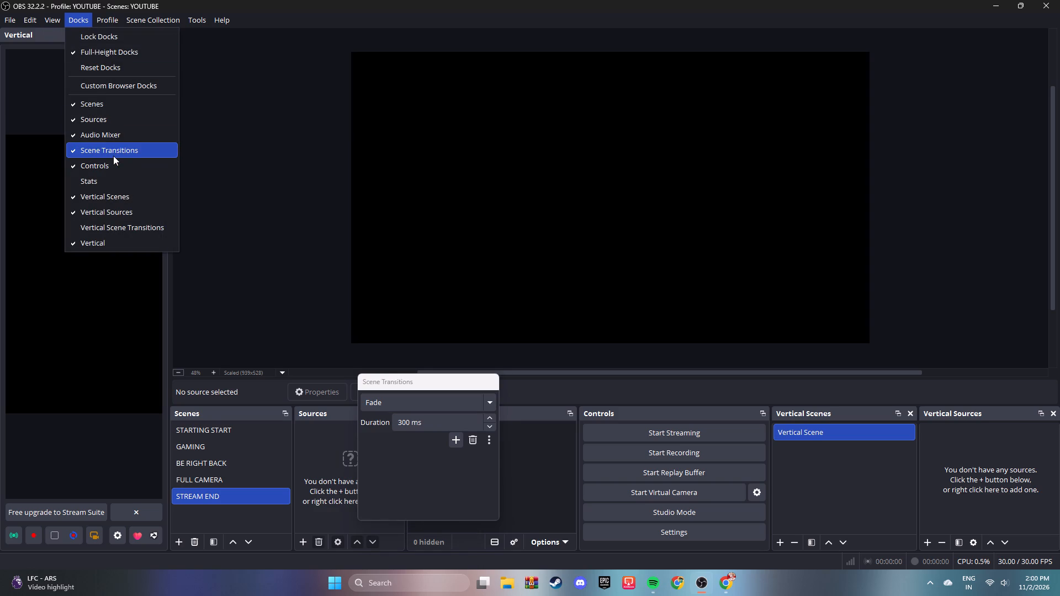
click(113, 153)
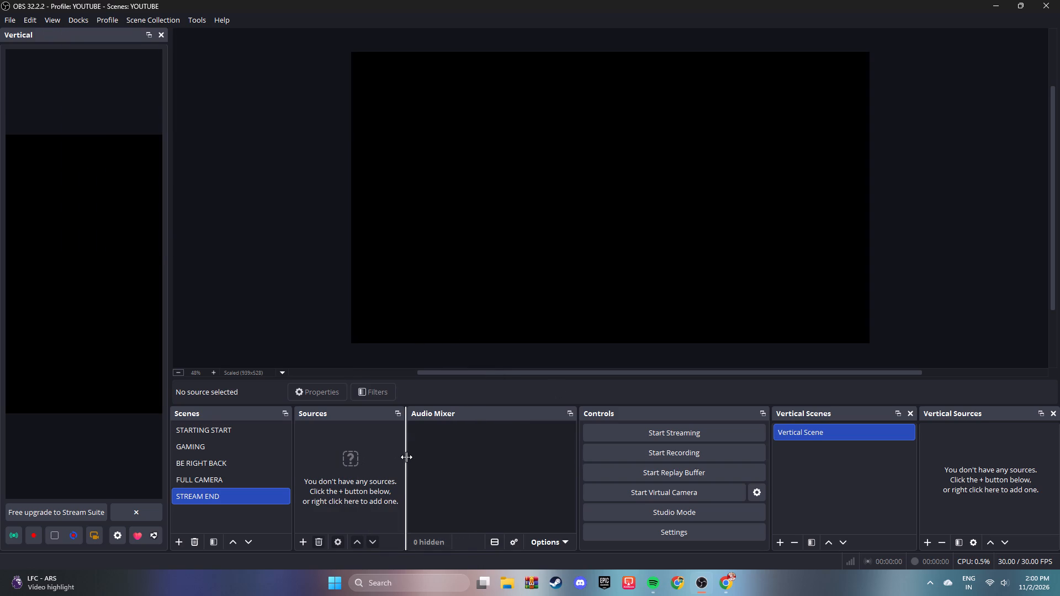
Rebalance the dock widths beneath the preview, widening Sources and Controls while narrowing Audio Mixer, Vertical Scenes and Vertical Sources.
drag(406, 457, 420, 457)
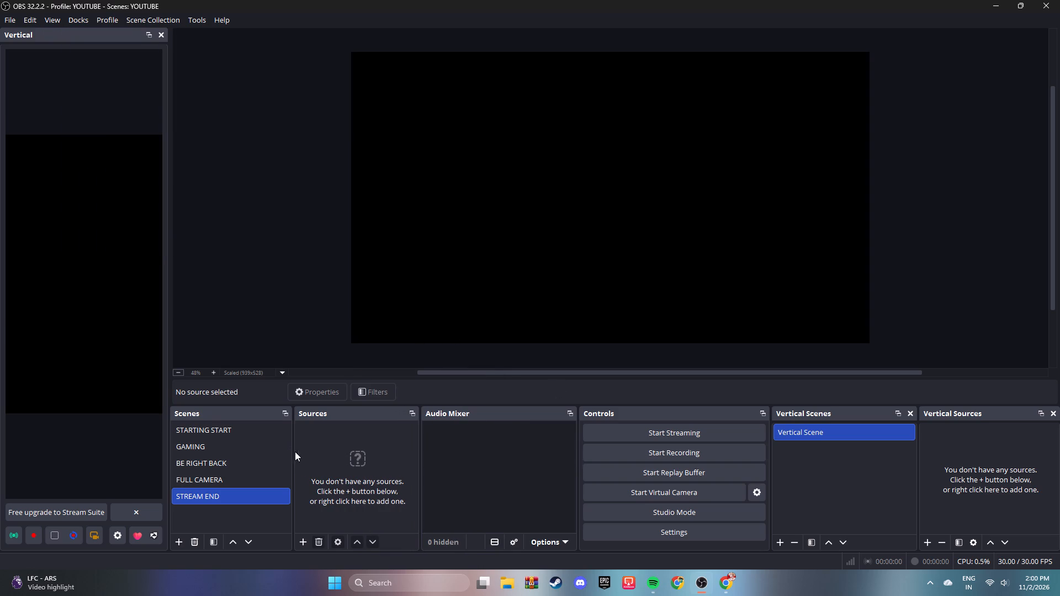
drag(771, 457, 783, 457)
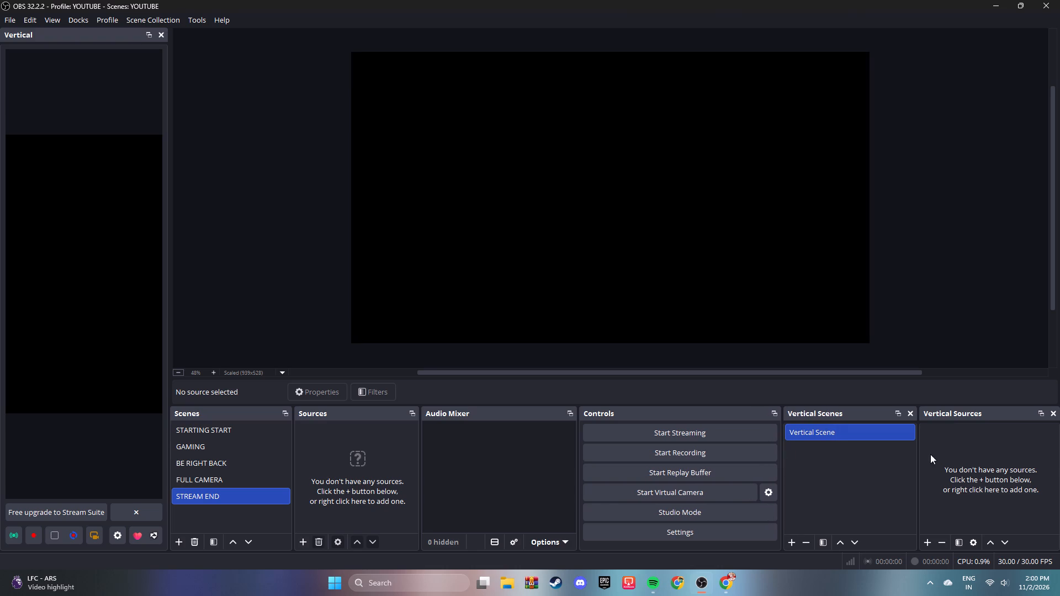
drag(918, 454, 924, 454)
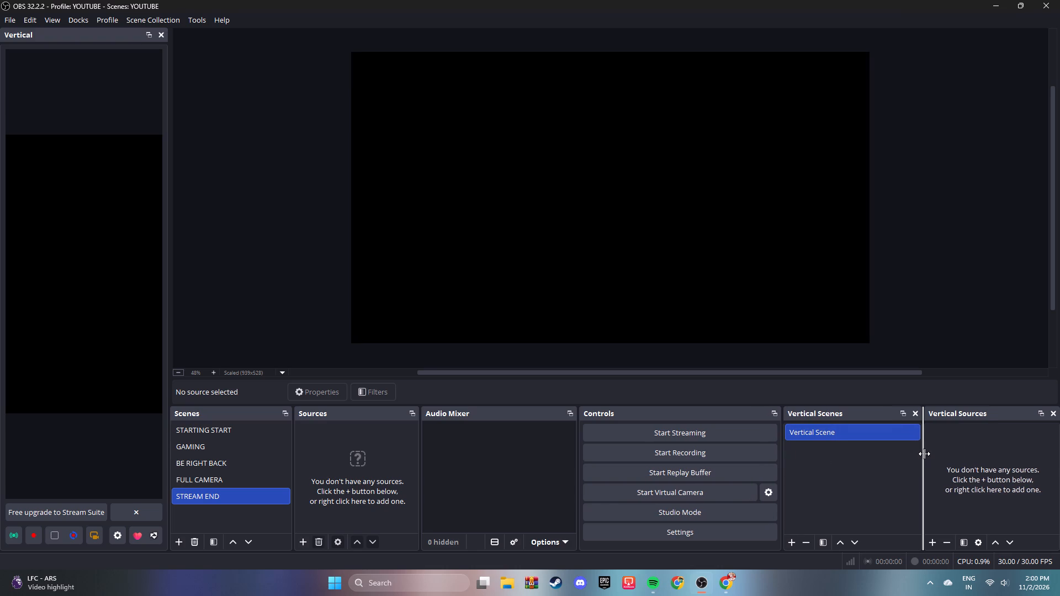
drag(924, 454, 935, 454)
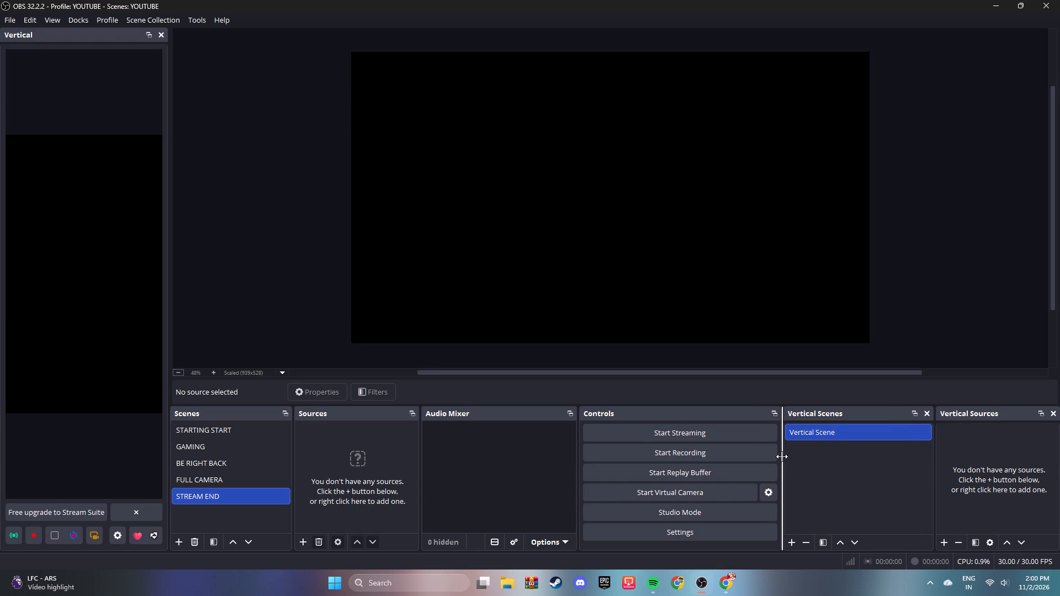
drag(782, 456, 795, 456)
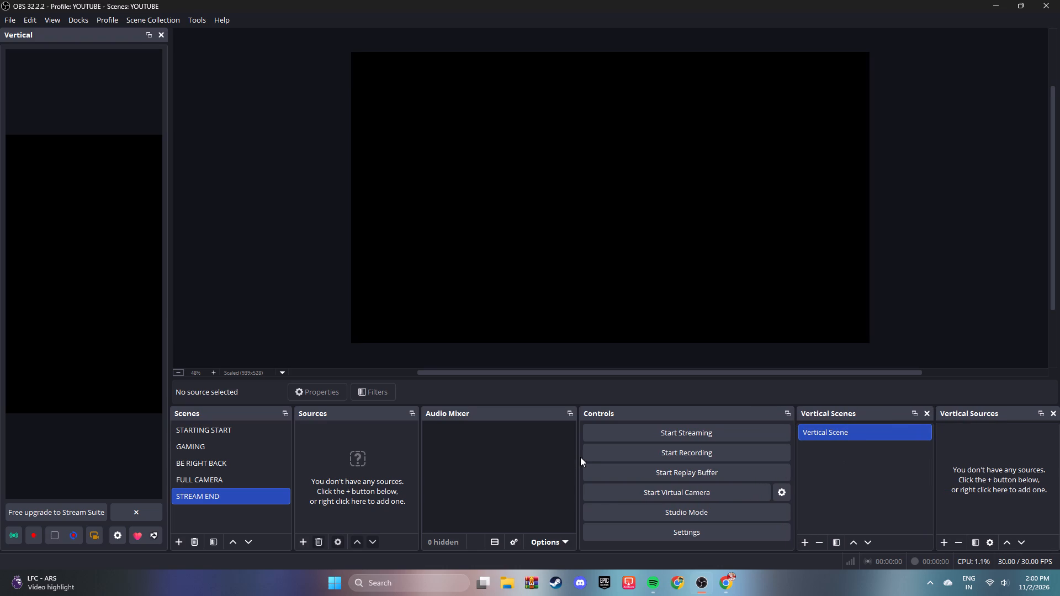
click(577, 457)
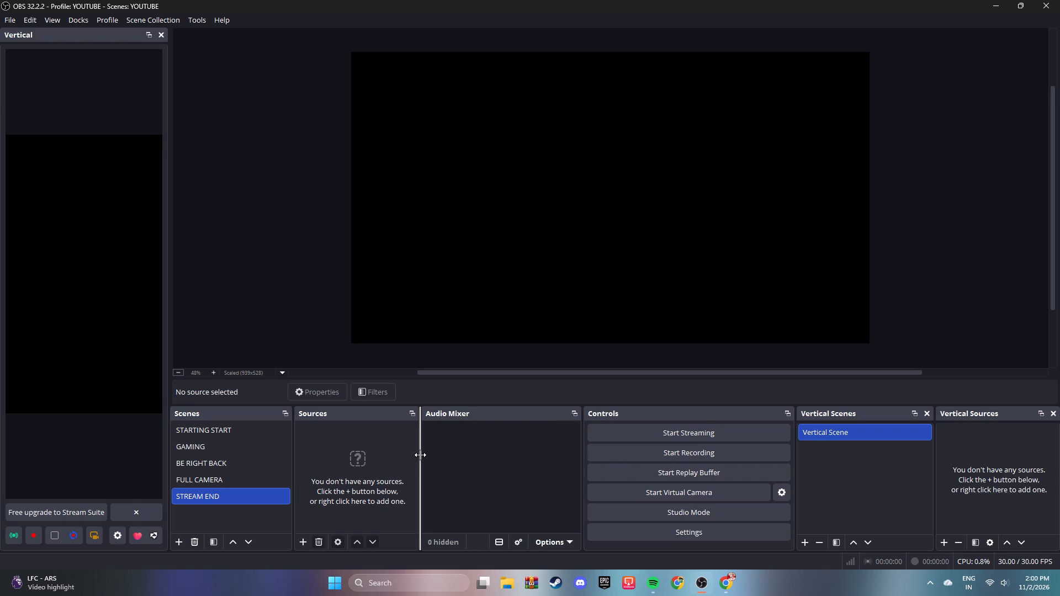
drag(420, 455, 434, 455)
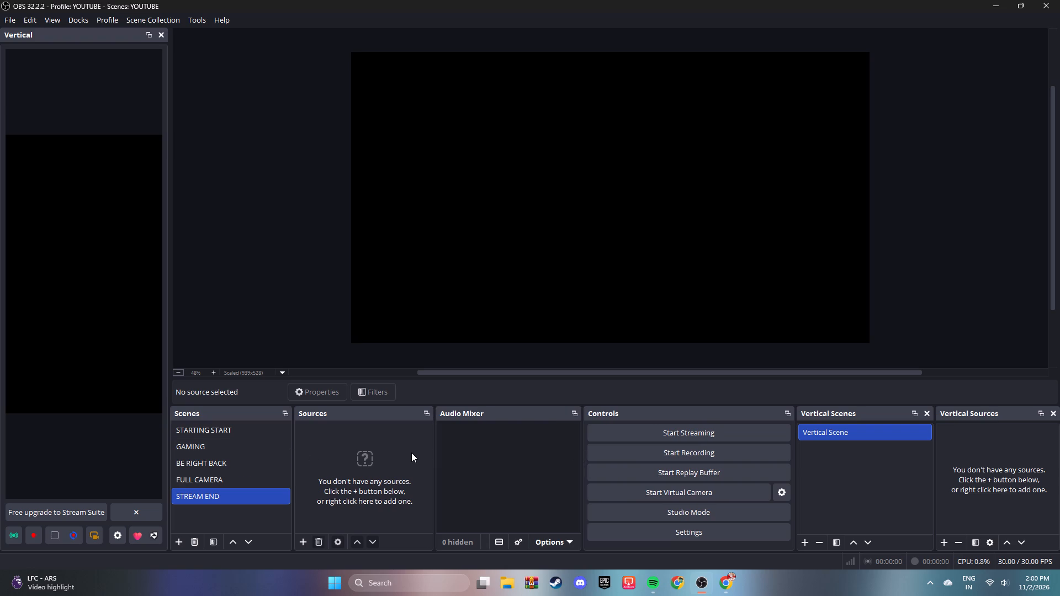
Add a new Image source to the STREAM END scene using the Black Red and White Dynamic Gaming Live Stream end YouTube Thumbnail file.
click(303, 541)
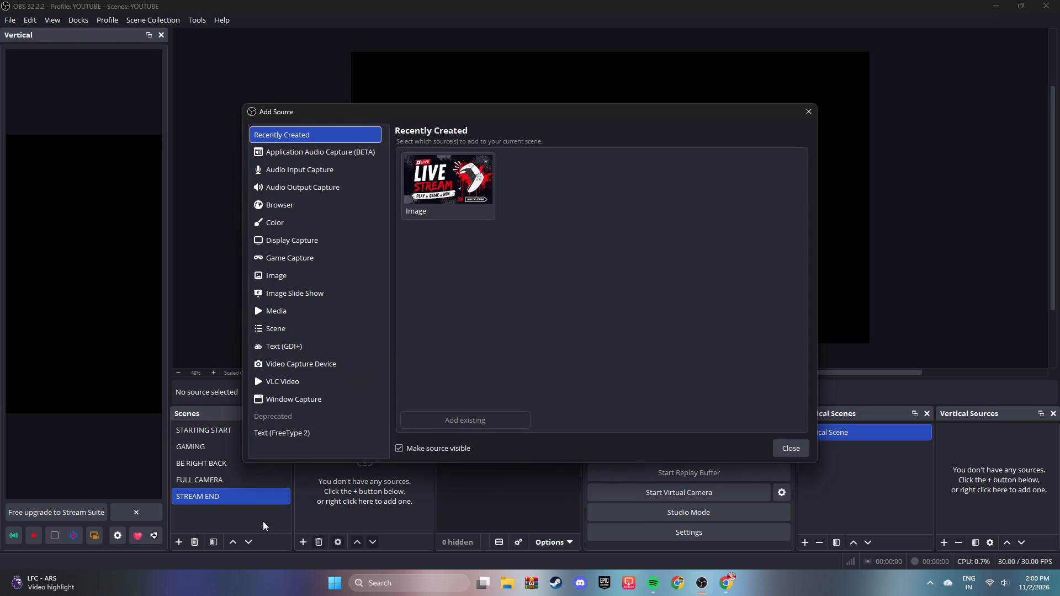
click(290, 273)
click(598, 177)
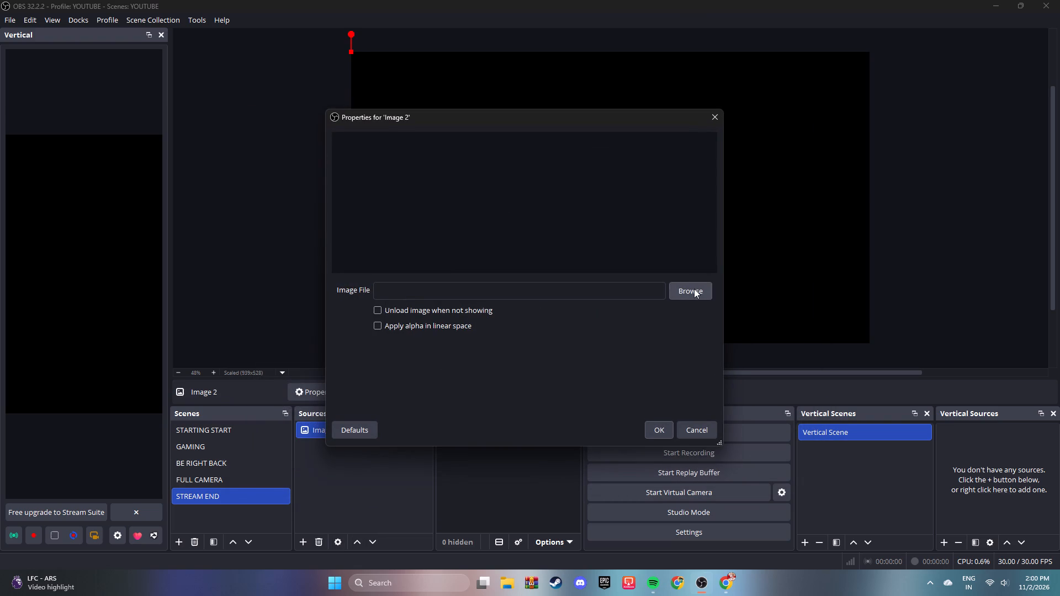
click(694, 289)
scroll(373, 273, up, 2)
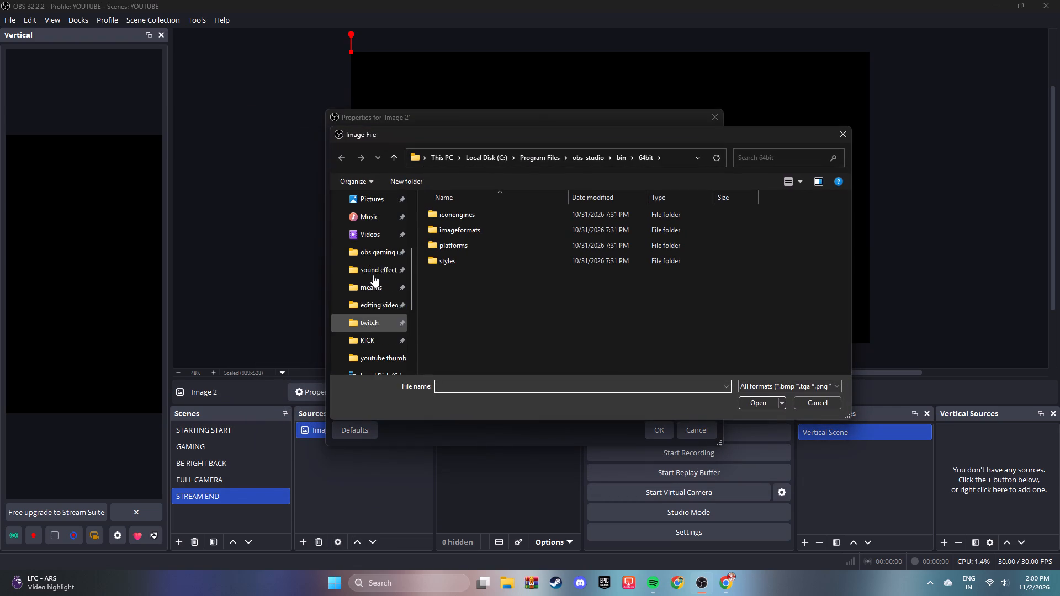
click(370, 235)
double_click(633, 296)
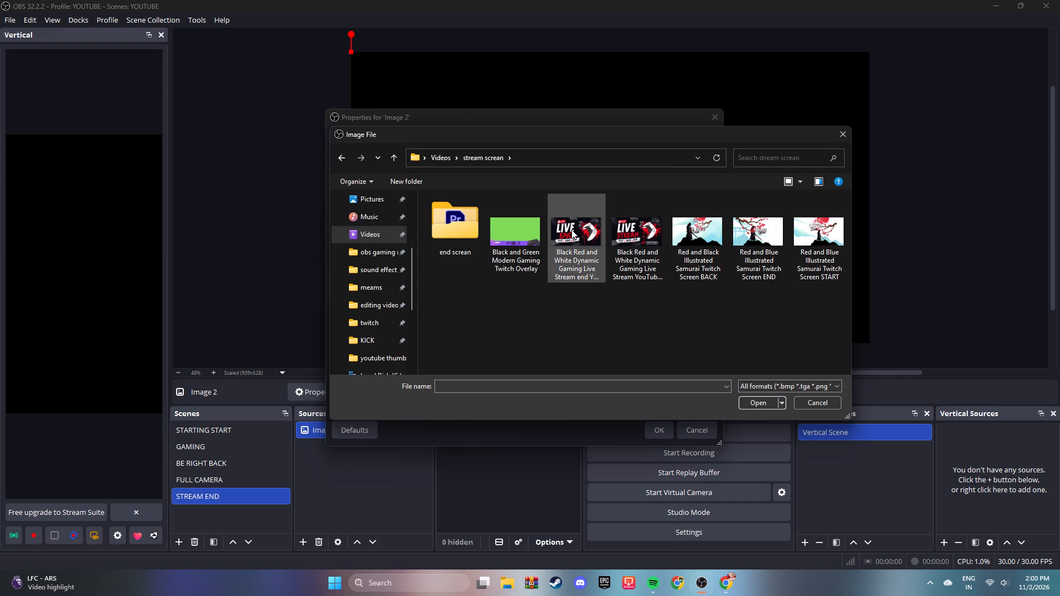
click(577, 230)
click(760, 402)
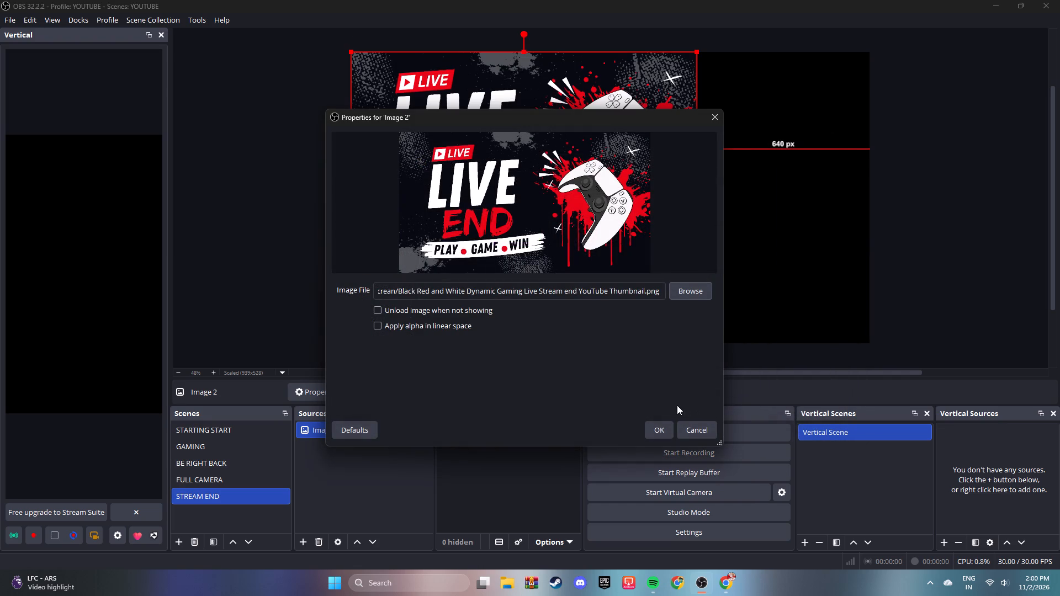
click(661, 429)
Fit the LIVE END image to the screen and lock it in the STREAM END scene.
right_click(585, 127)
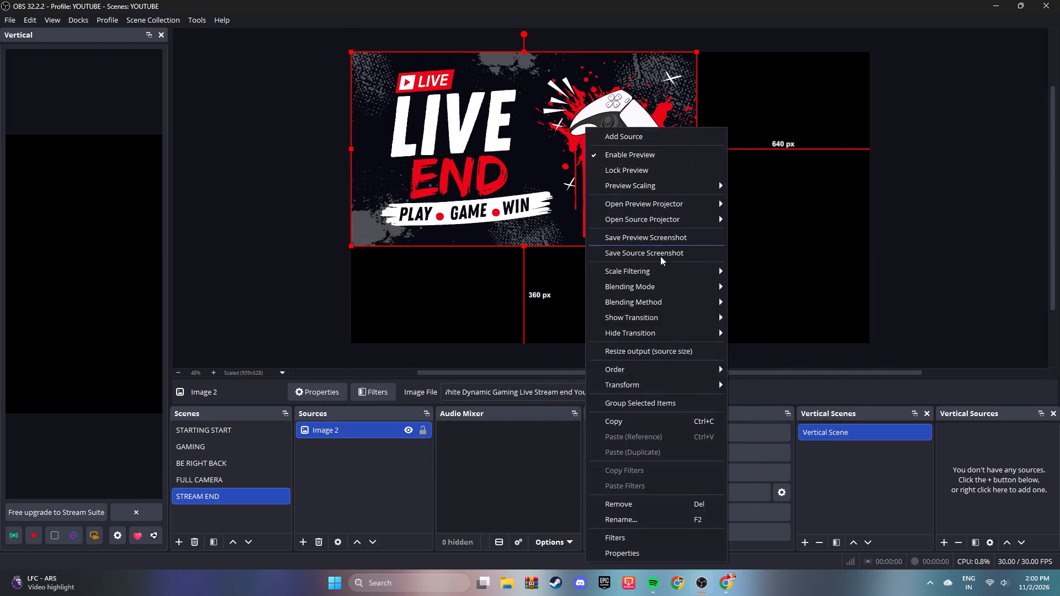
click(660, 389)
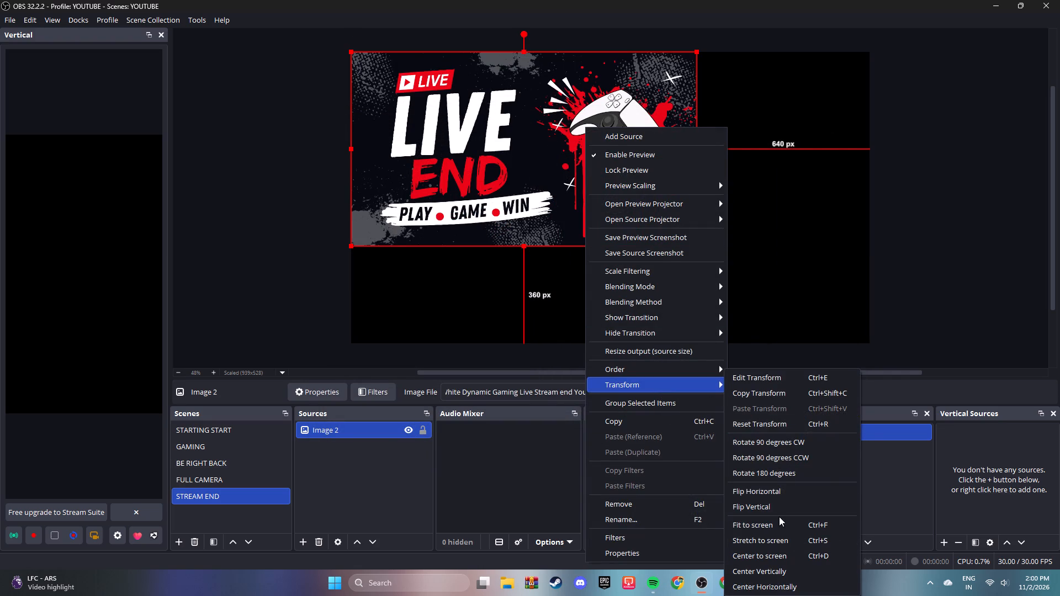
click(779, 523)
click(425, 432)
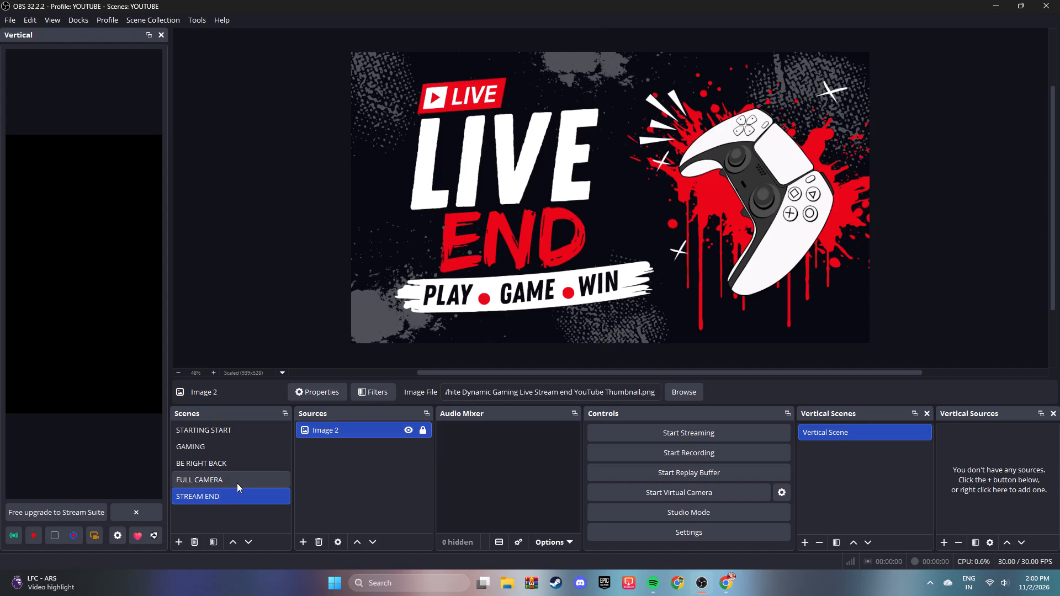
Add a new Video Capture Device source to the FULL CAMERA scene with the Kreo Owl Camera as device.
click(235, 483)
click(304, 544)
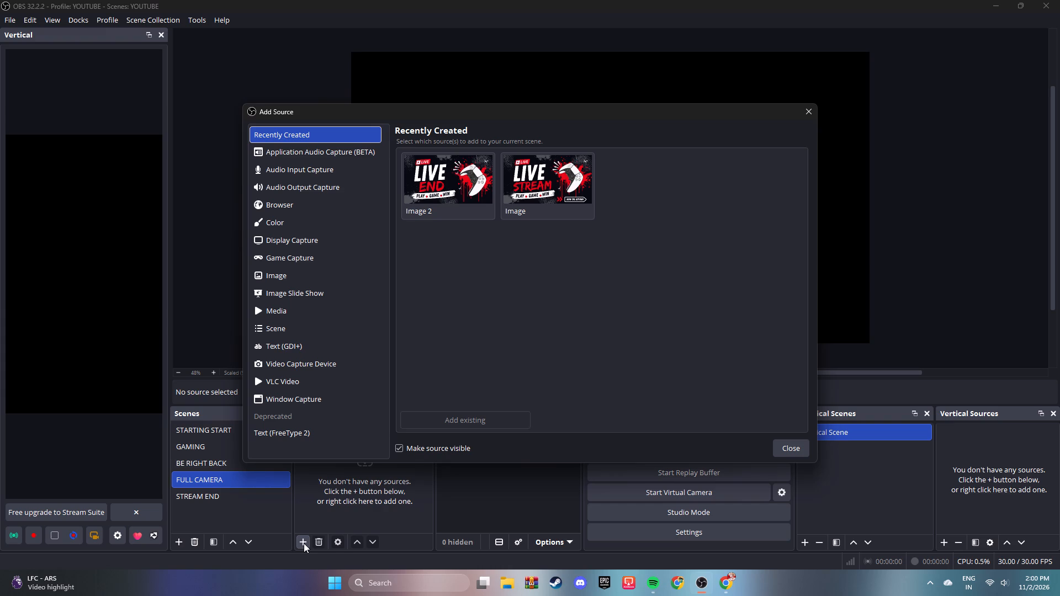
click(320, 363)
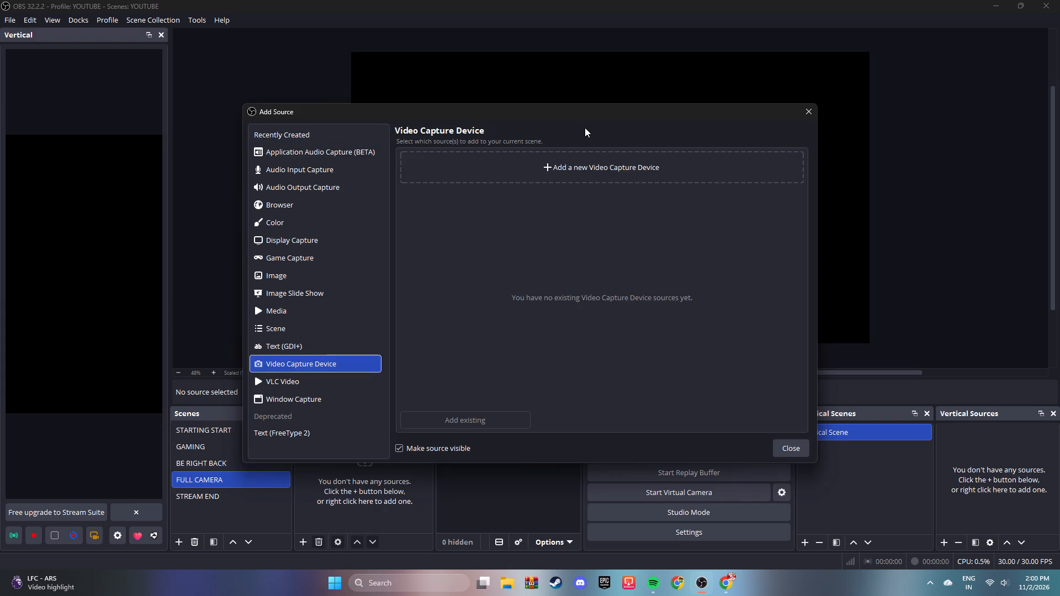
click(591, 172)
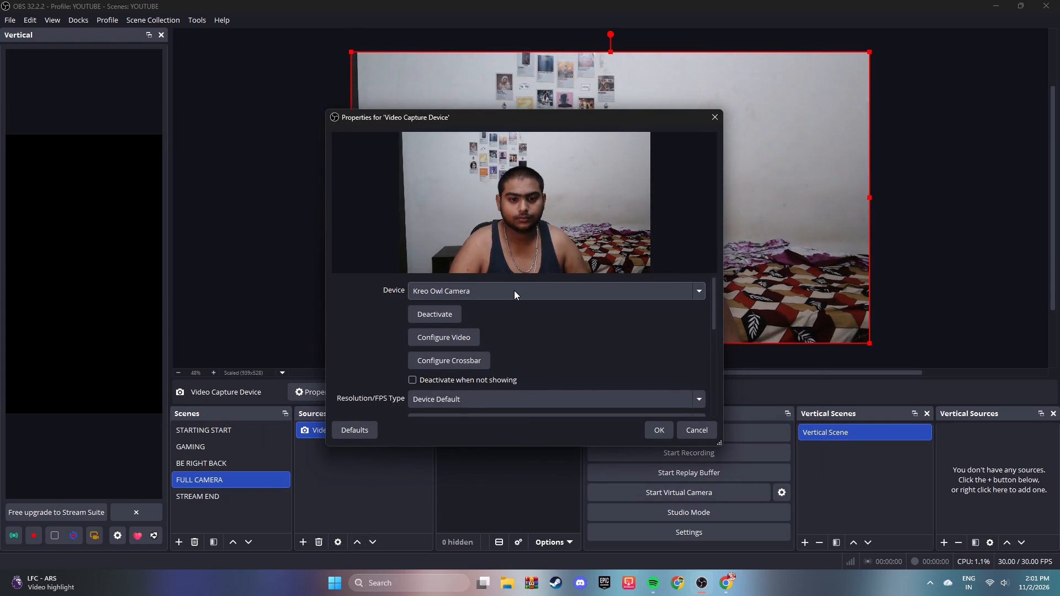
click(656, 433)
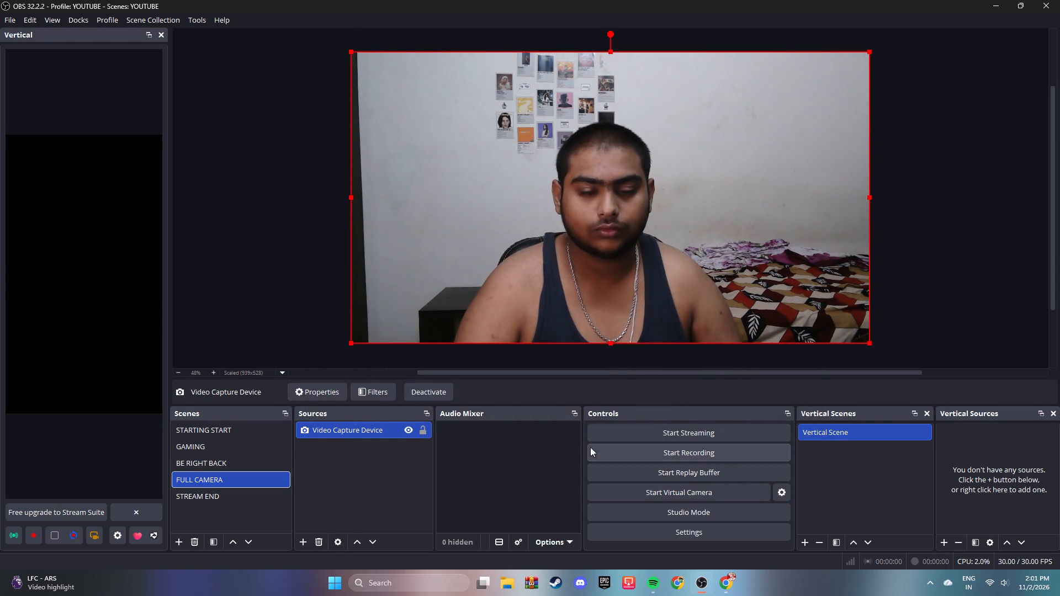
Add a Color Correction effect filter with its default name to the Video Capture Device source.
click(362, 432)
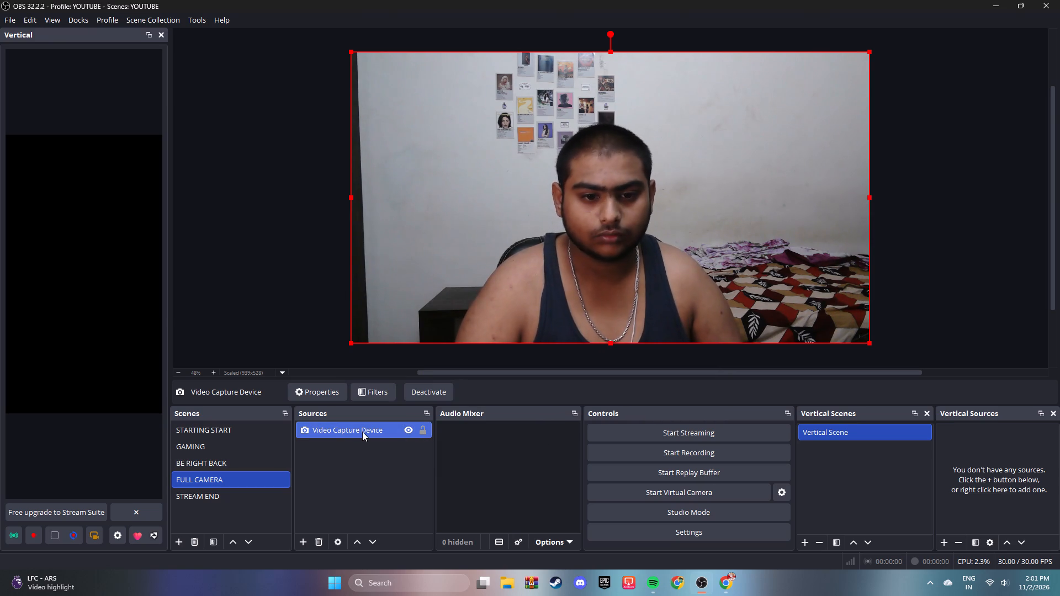
click(383, 481)
click(370, 425)
click(376, 398)
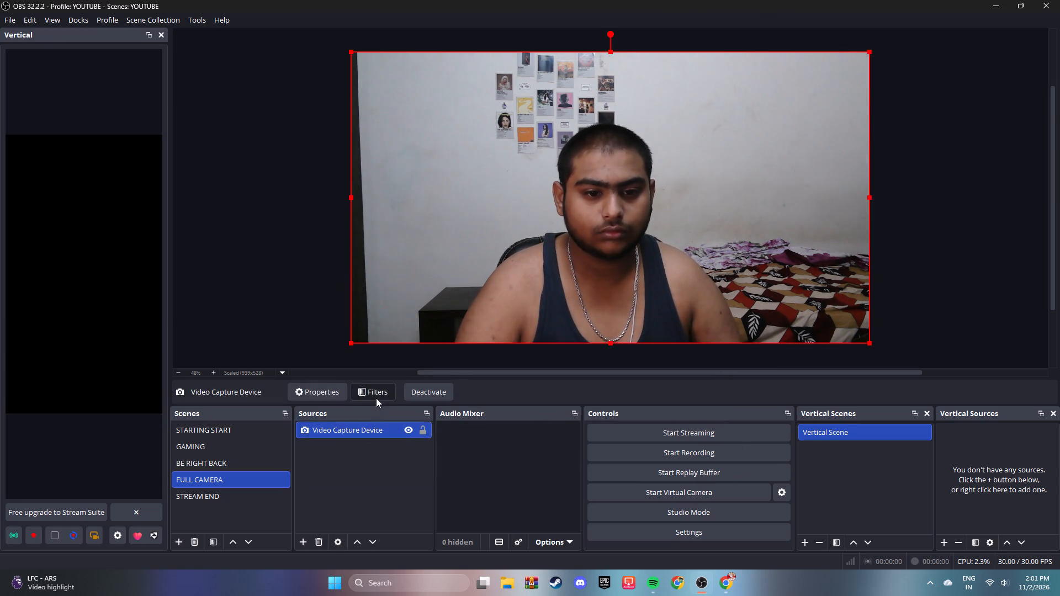
click(301, 468)
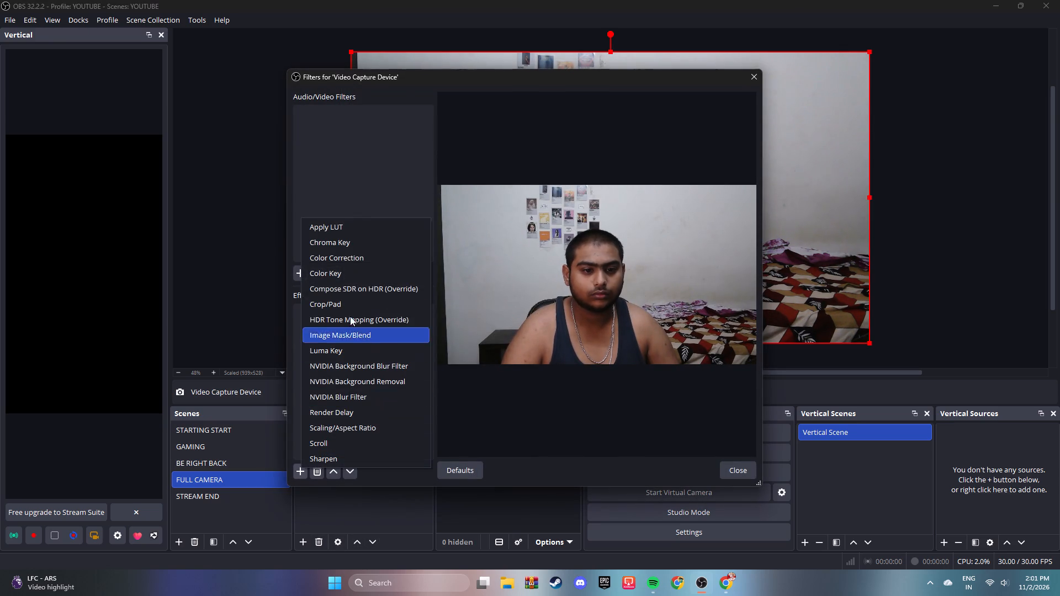
click(367, 260)
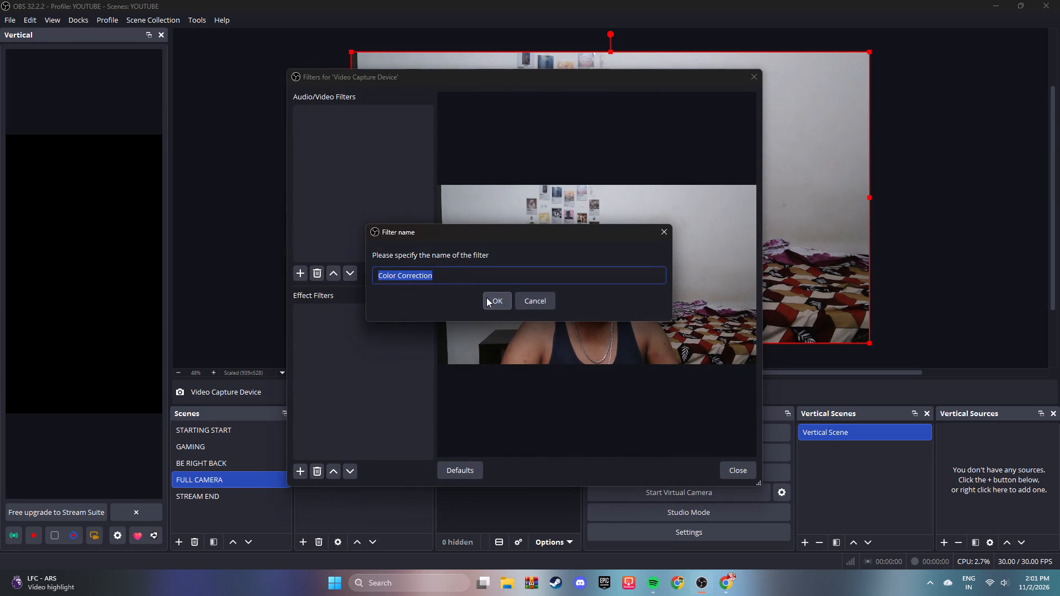
click(502, 302)
Set the Color Correction filter's gamma to 0.45 and contrast to 0.35, and close the filters window.
drag(597, 231, 607, 231)
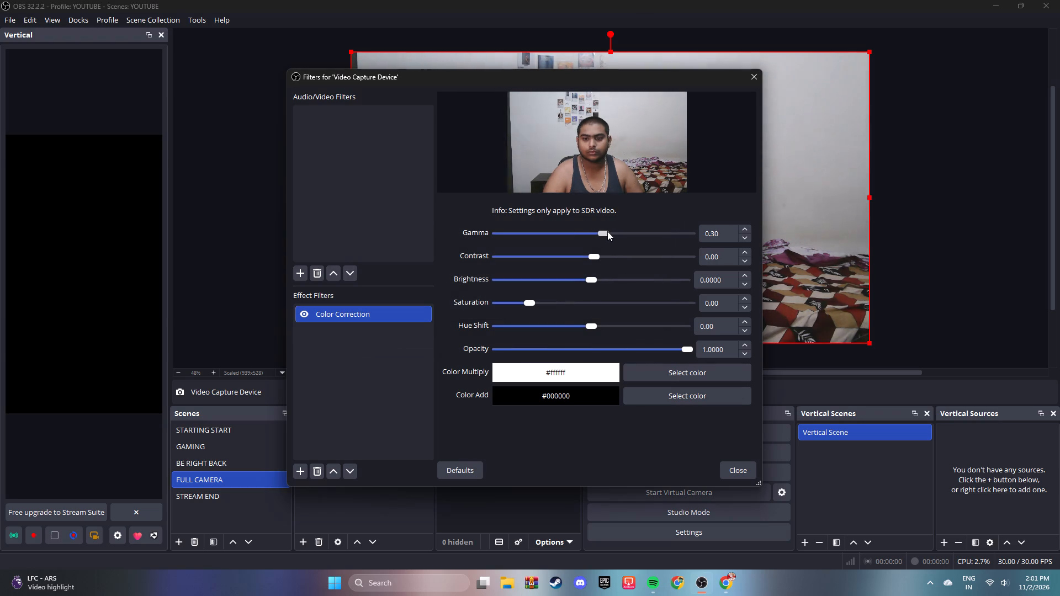
drag(607, 231, 611, 231)
key(Right)
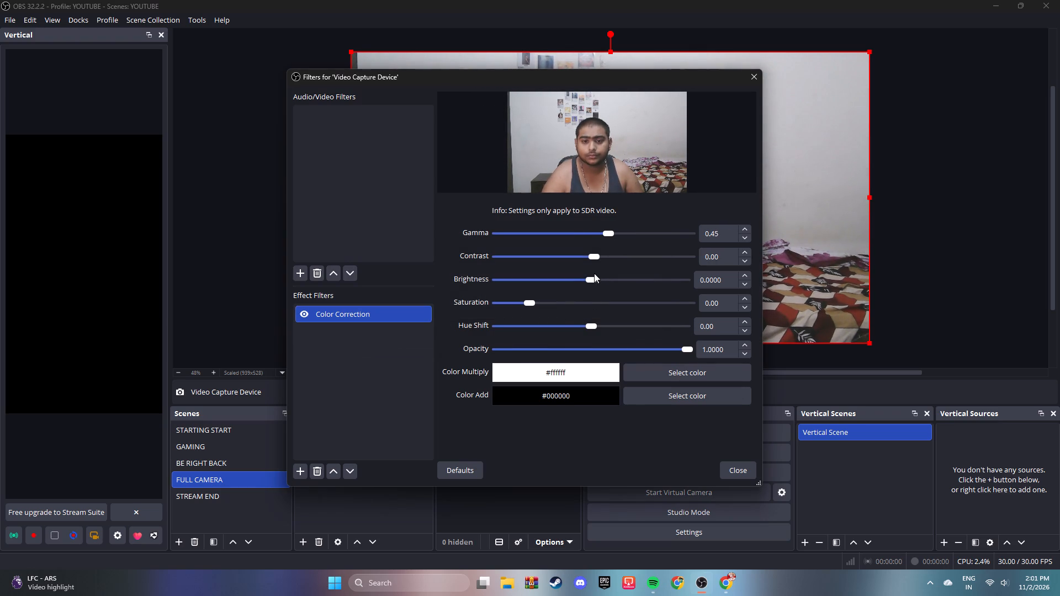
drag(596, 258, 601, 254)
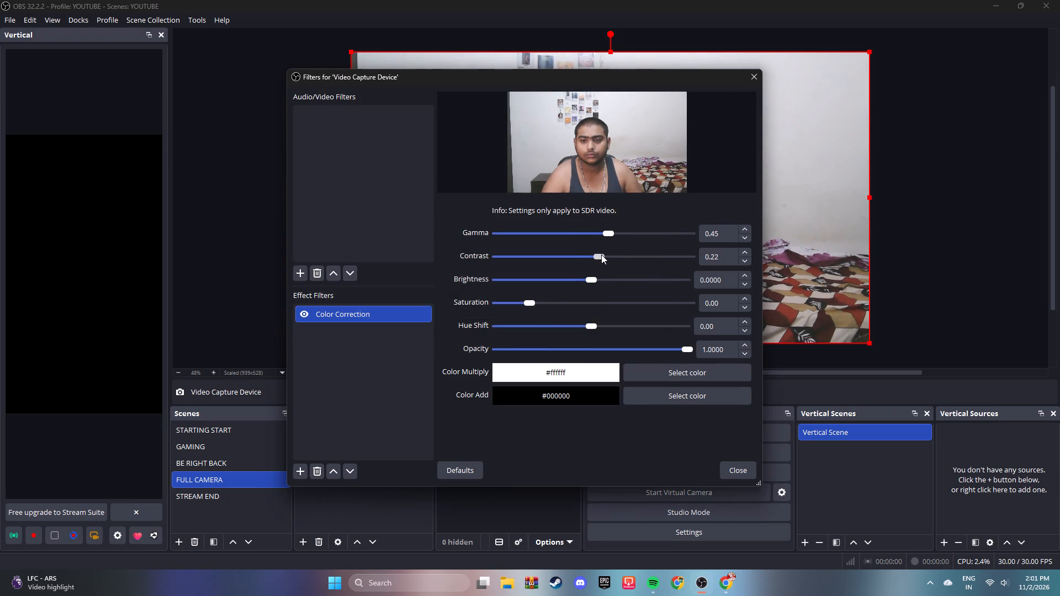
drag(601, 254, 603, 254)
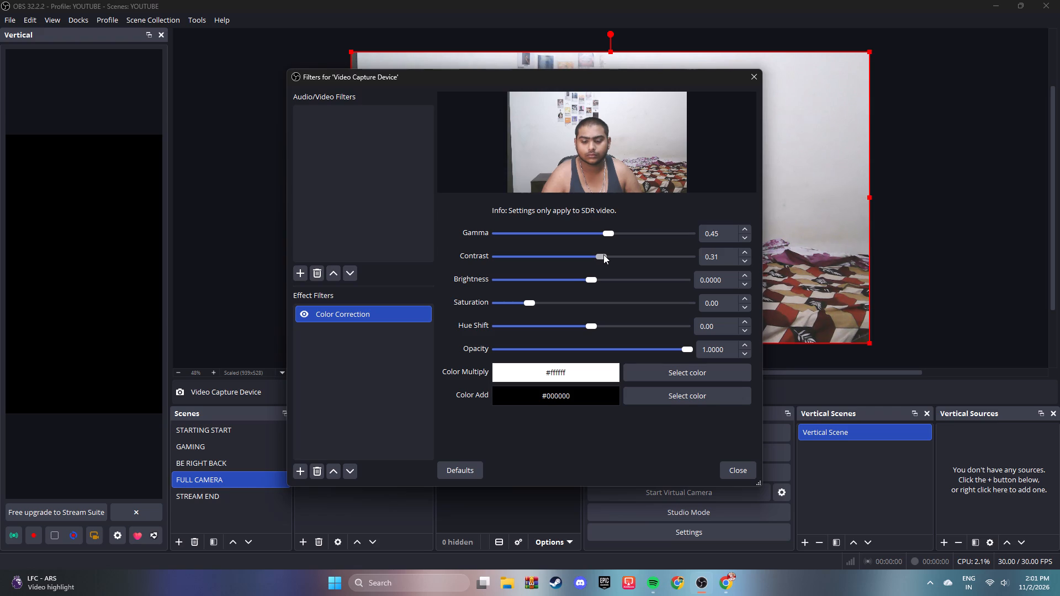
key(Right)
key(Right)
key(Right)
key(Right)
key(Right)
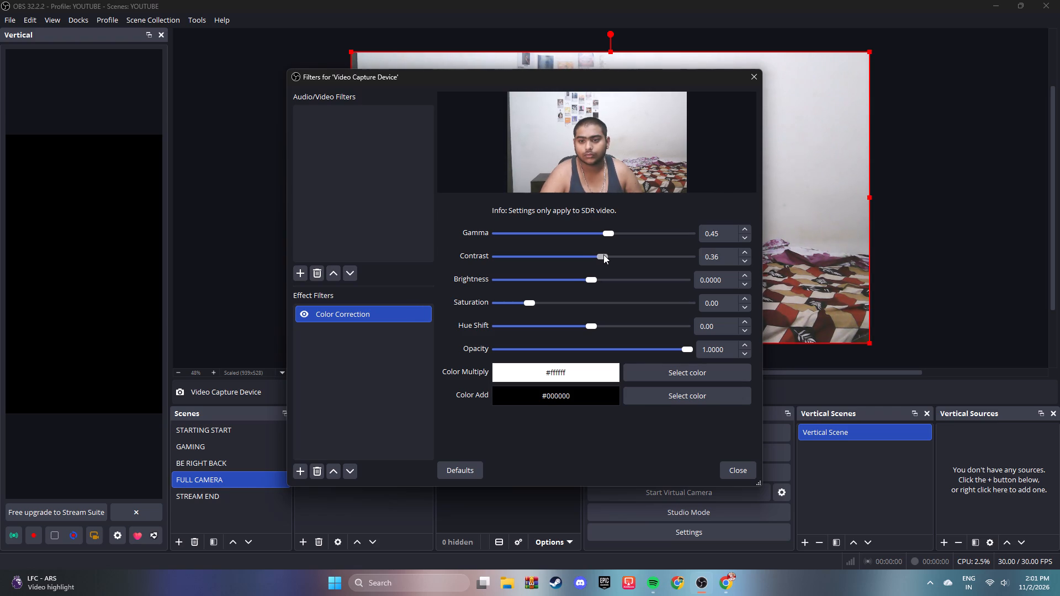
key(Left)
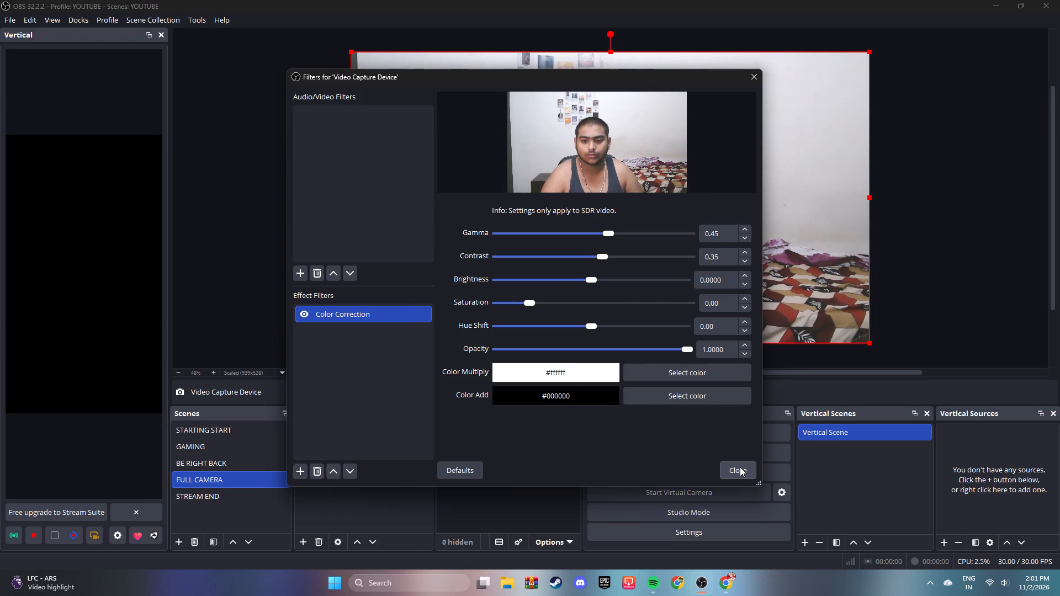
click(740, 467)
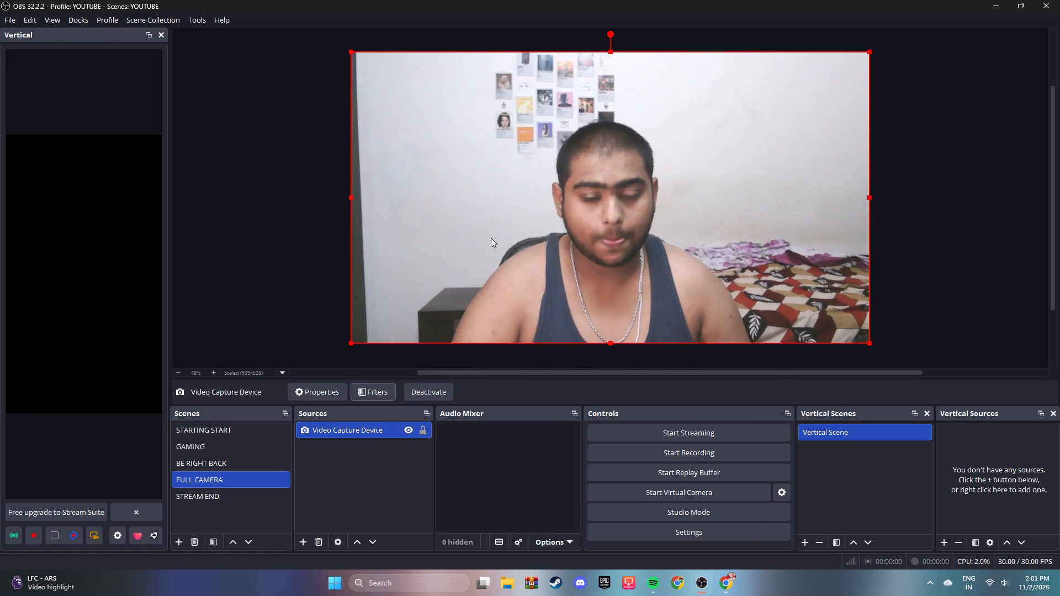
Lock the Video Capture Device source in the FULL CAMERA scene.
click(418, 428)
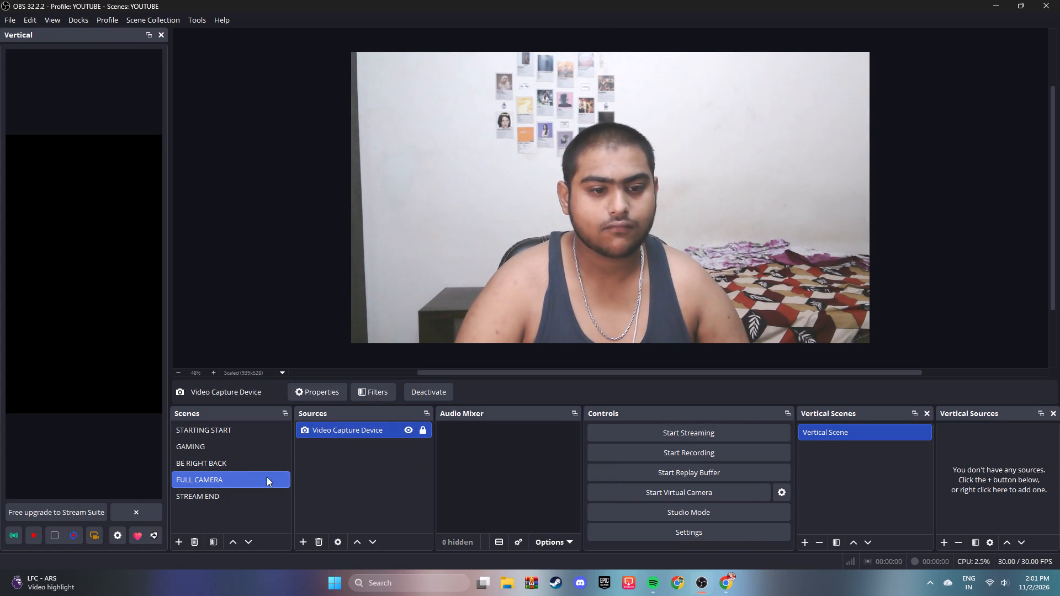
Add a new Game Capture source with default settings to the GAMING scene and lock it.
click(230, 444)
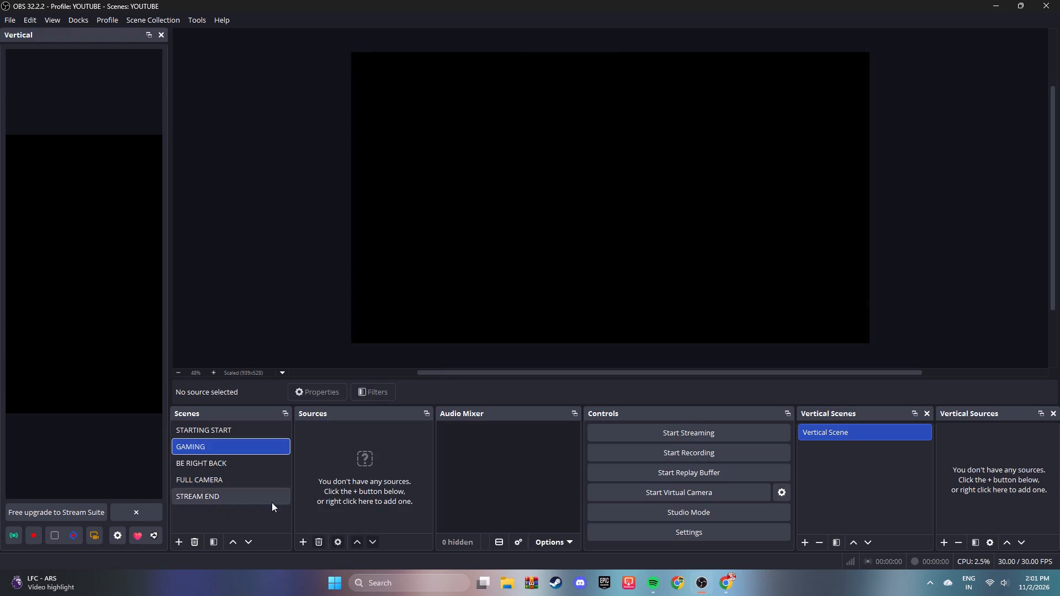
click(301, 542)
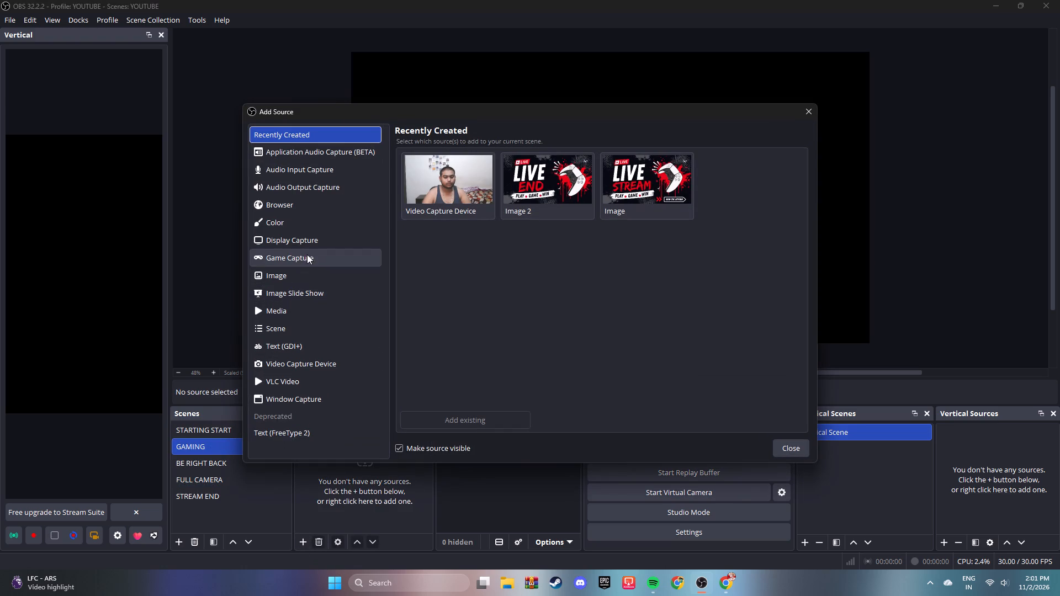
click(310, 258)
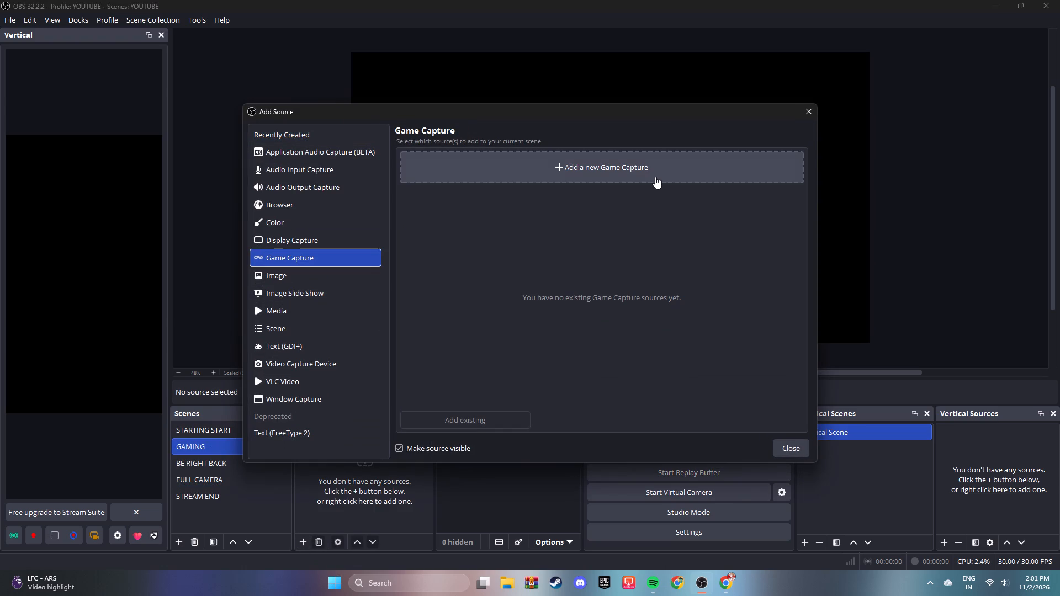
click(616, 163)
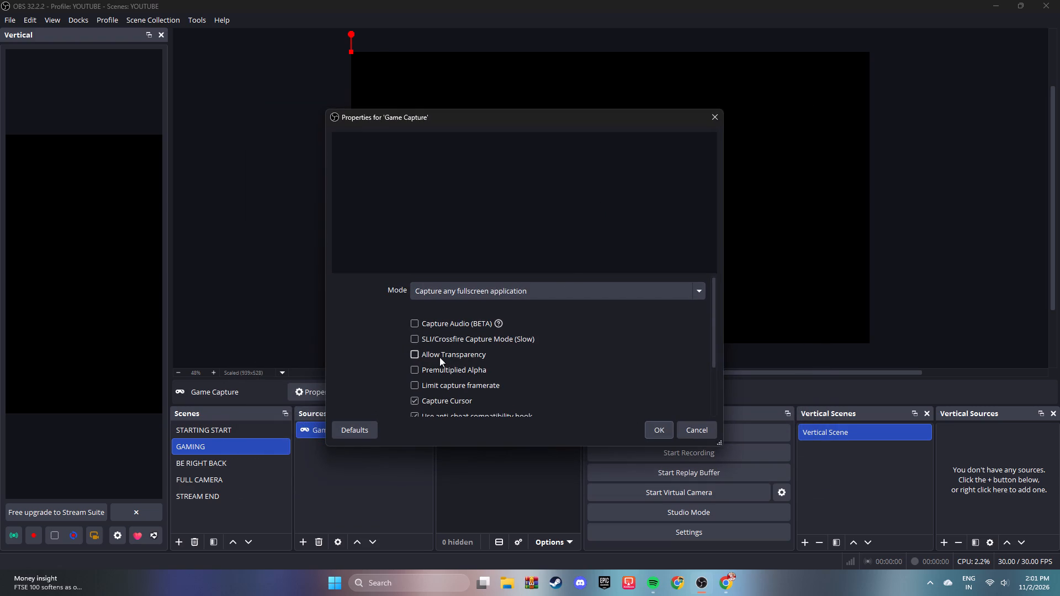
scroll(439, 396, down, 2)
click(661, 431)
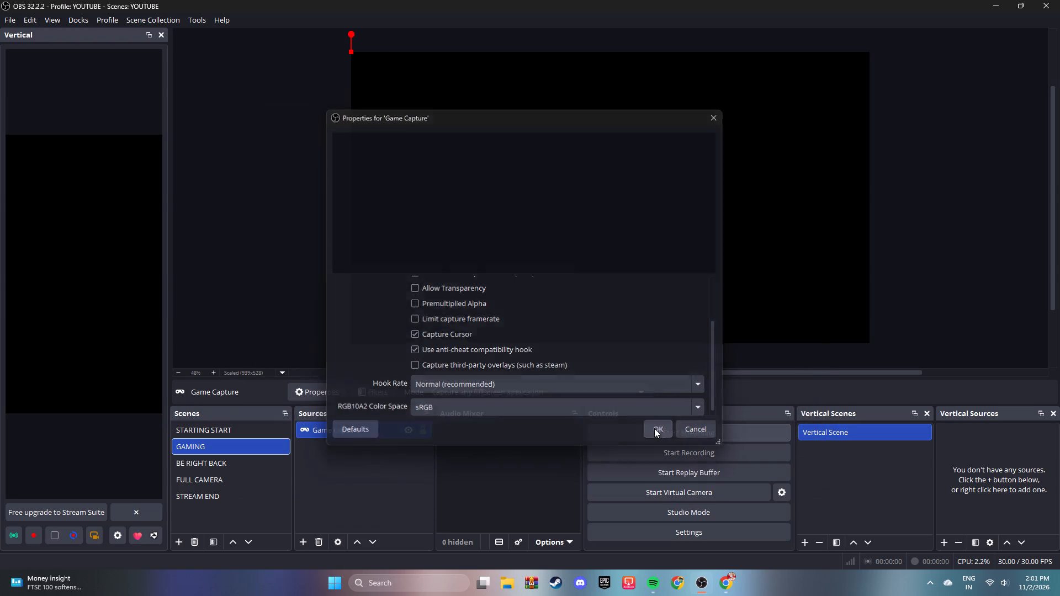
click(426, 433)
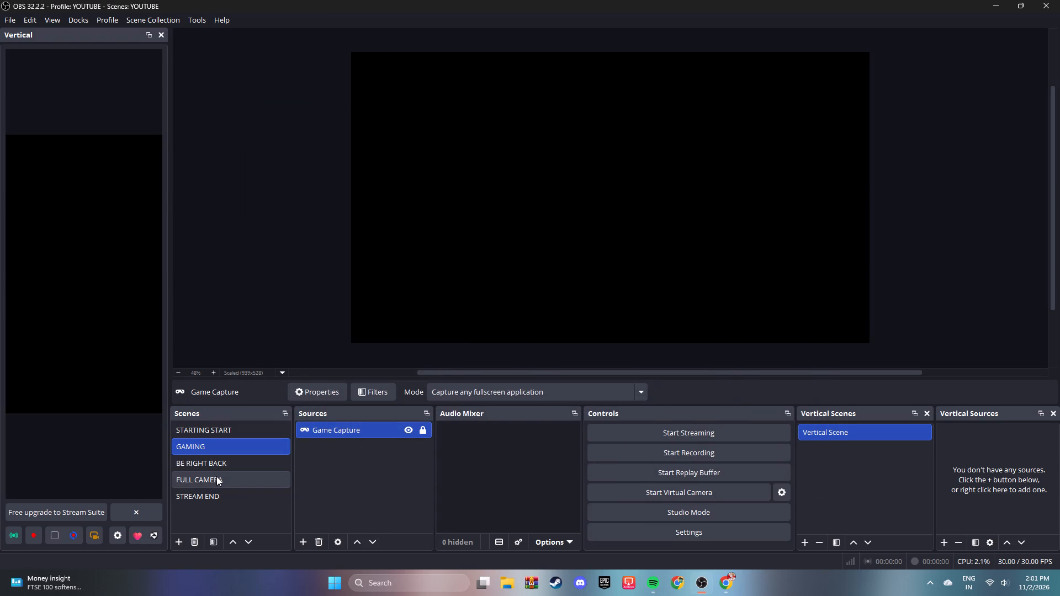
Add a new Window Capture source to the GAMING scene without choosing a window, and lock it.
click(308, 546)
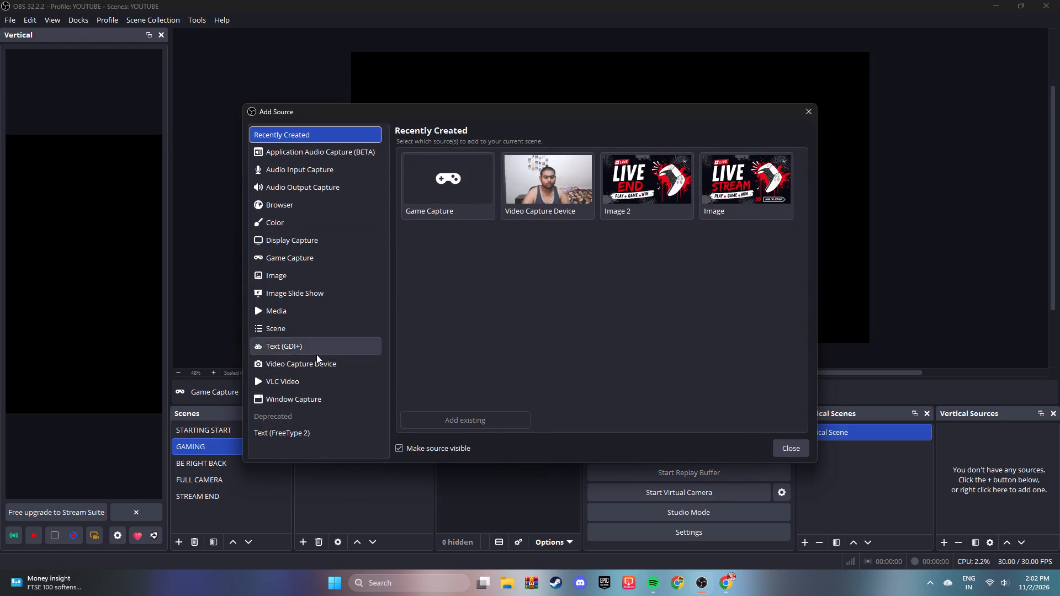
click(325, 401)
click(612, 167)
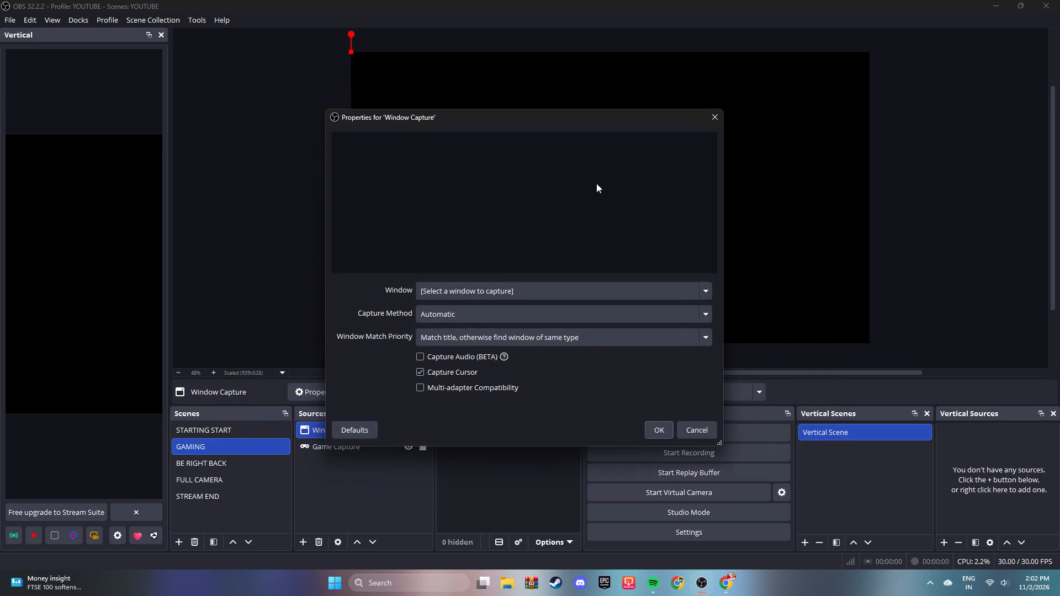
click(667, 430)
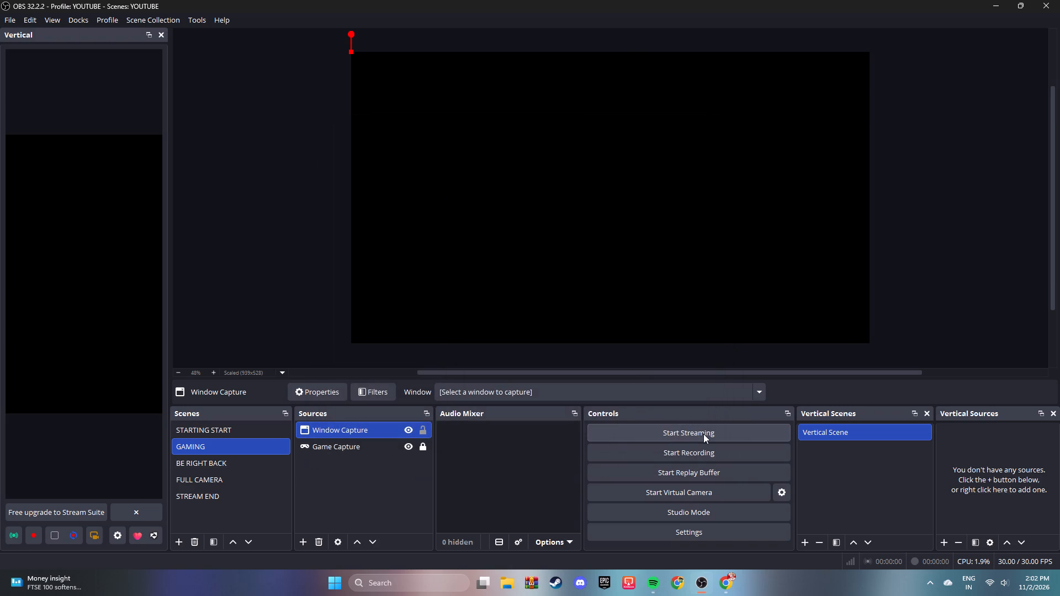
click(421, 433)
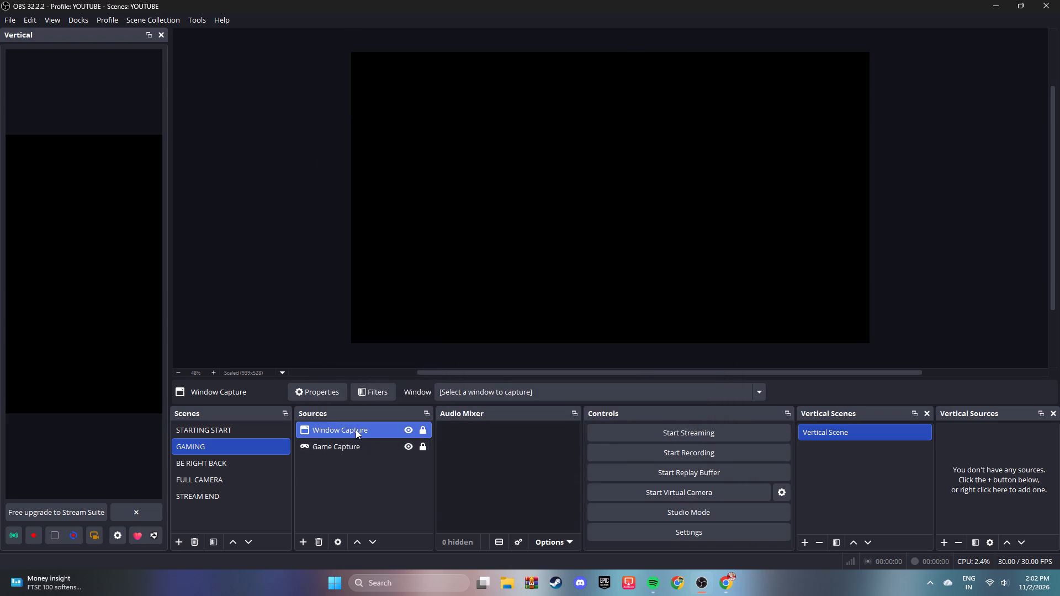
Move the Window Capture source below Game Capture in the GAMING scene's source order.
drag(355, 430, 353, 456)
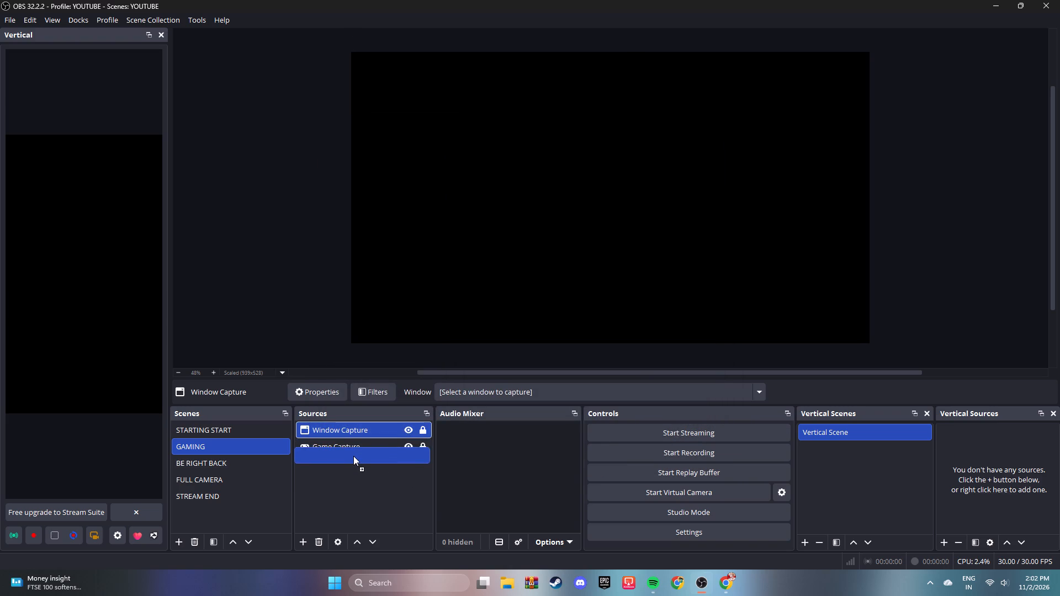
Move the Window Capture source below Game Capture in the GAMING scene's source order.
drag(353, 456, 354, 454)
click(362, 476)
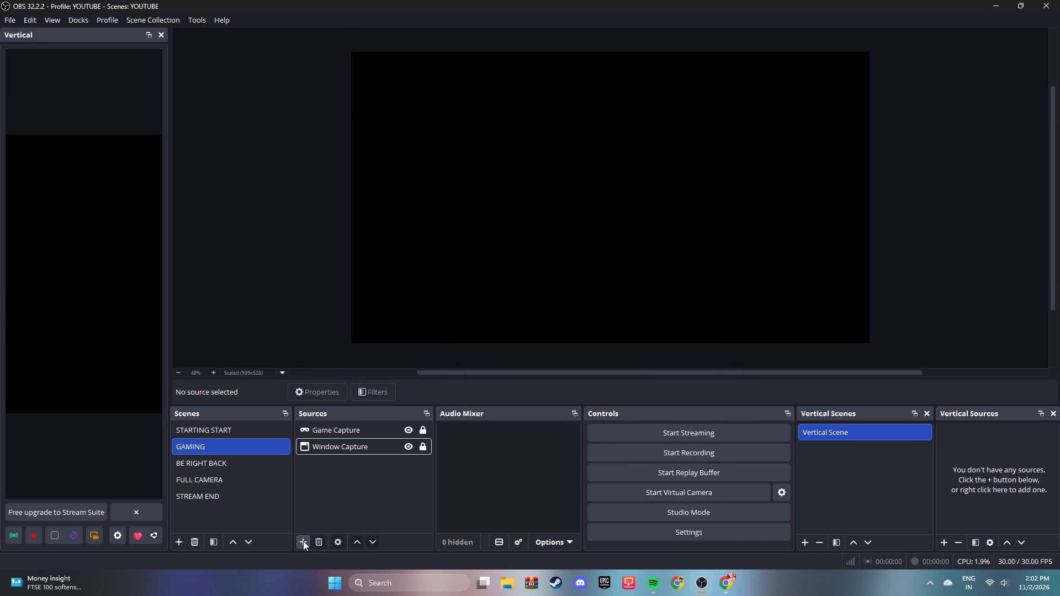
Add the existing Video Capture Device source to the GAMING scene.
click(303, 541)
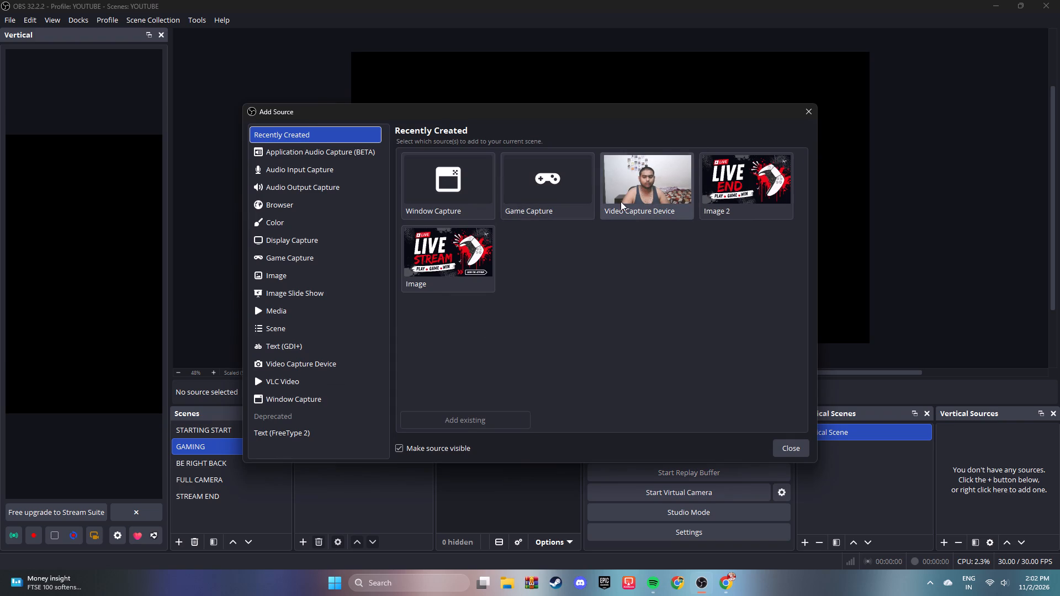
click(635, 175)
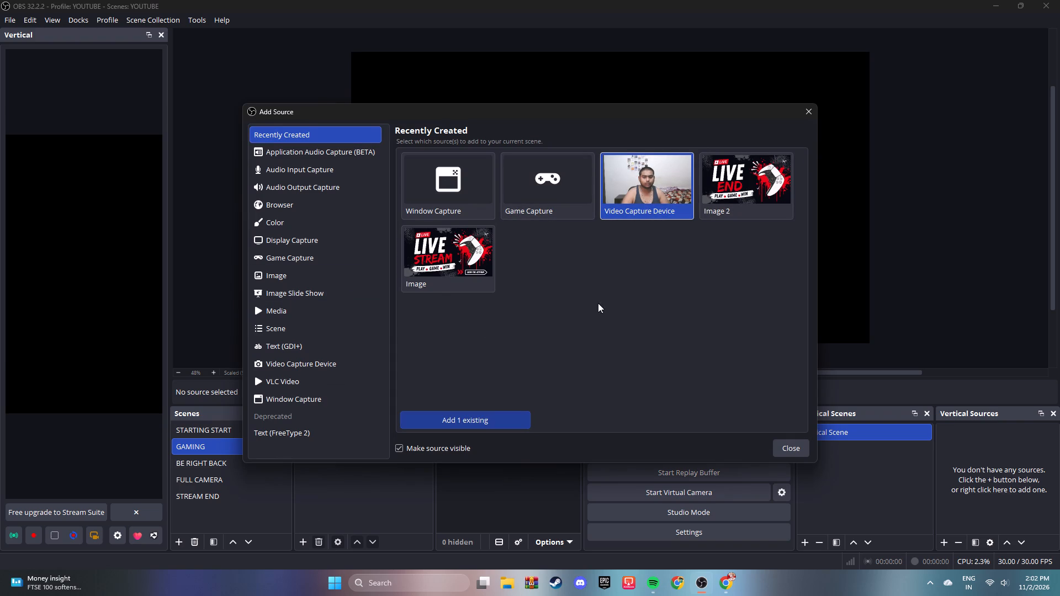
click(479, 424)
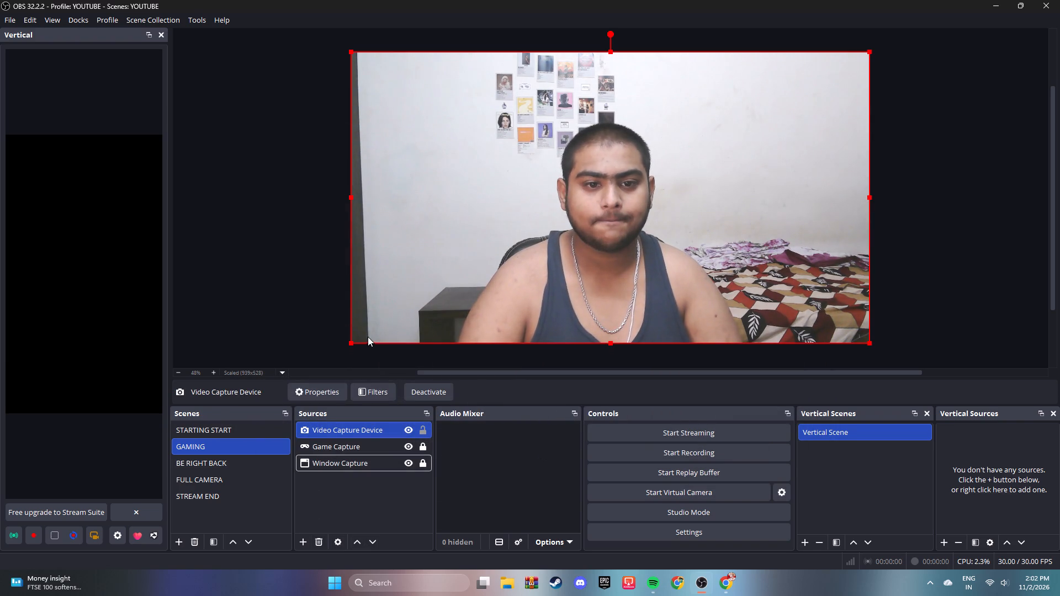
Scale the camera down into the canvas's top-right corner, its left edge about 1397 px from the canvas's left and its bottom about 786 px up.
drag(351, 342, 797, 147)
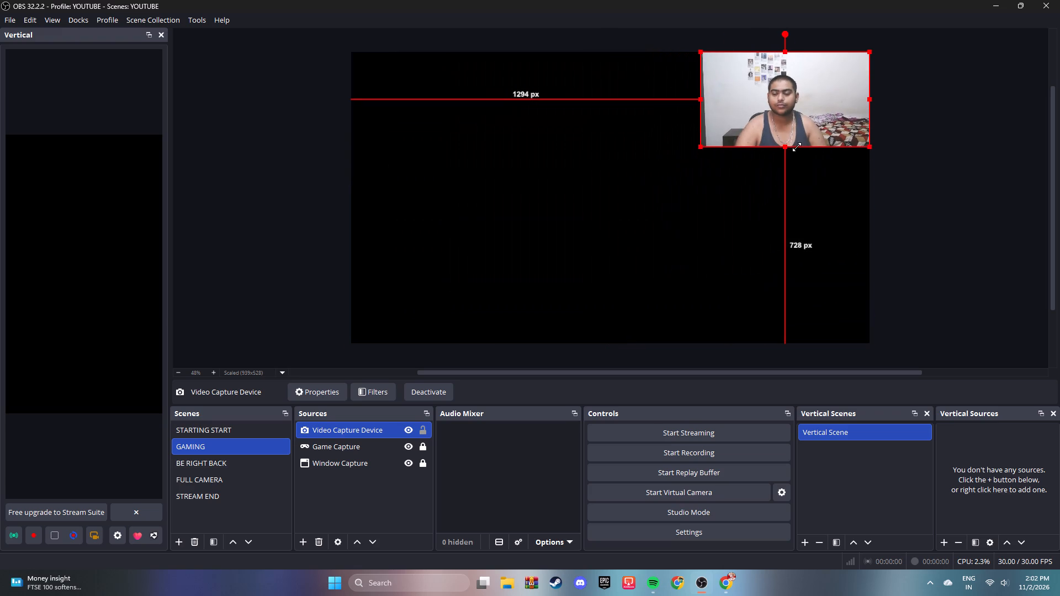
drag(797, 147, 823, 131)
click(817, 105)
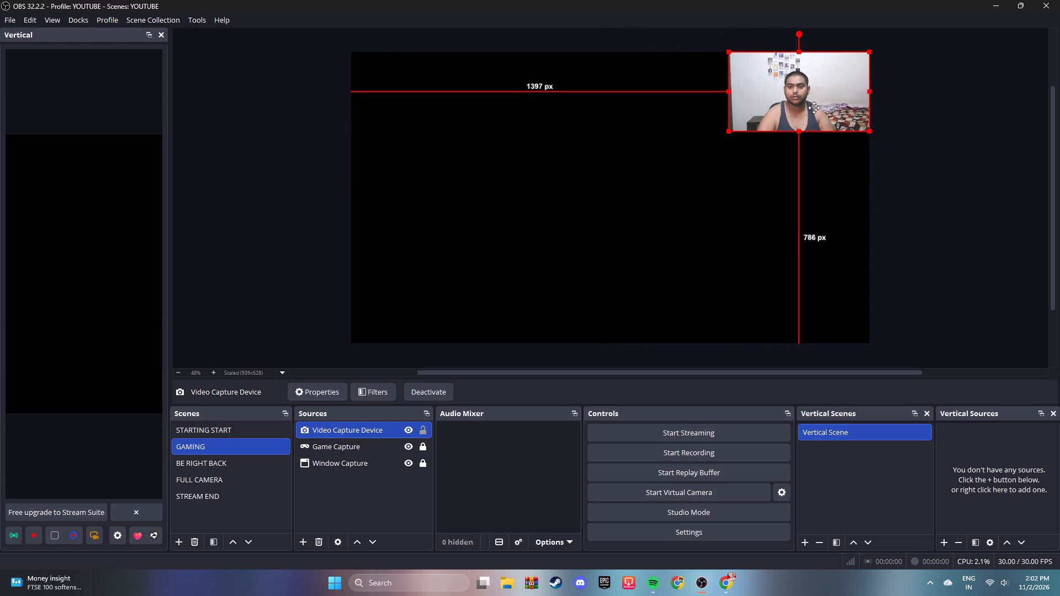
click(953, 215)
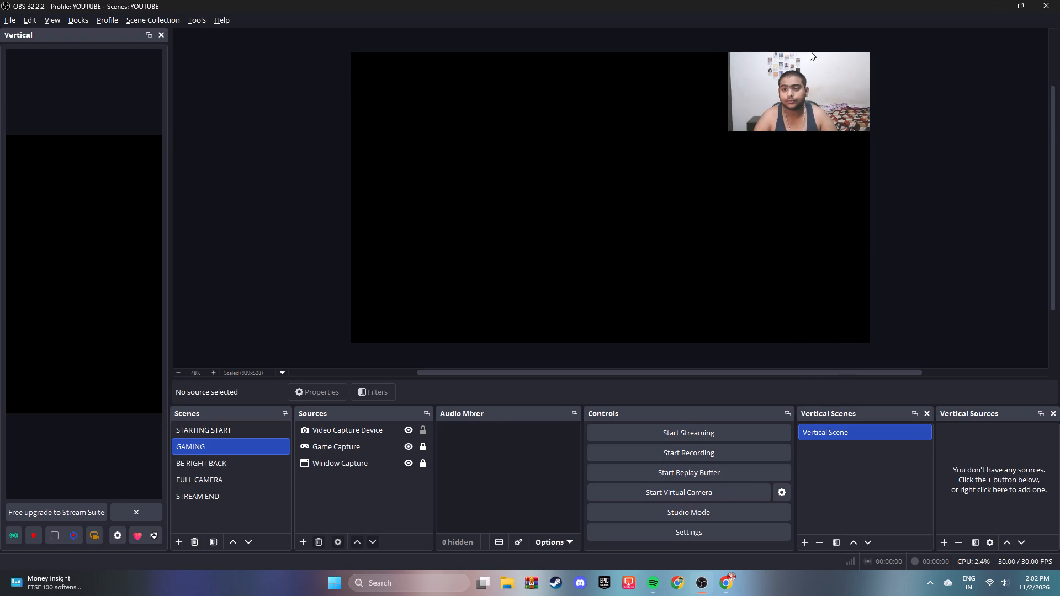
Crop the camera to about 53 px from the canvas's top, 104 px from its right edge and 1449 px from its left edge.
click(797, 68)
alt+drag(799, 51, 799, 55)
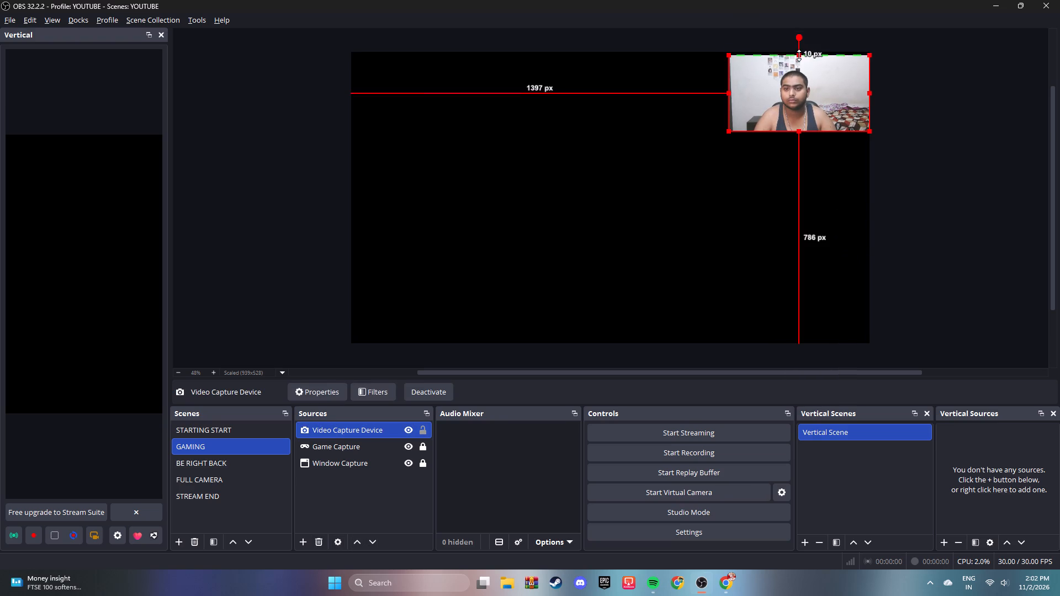
alt+drag(799, 55, 799, 66)
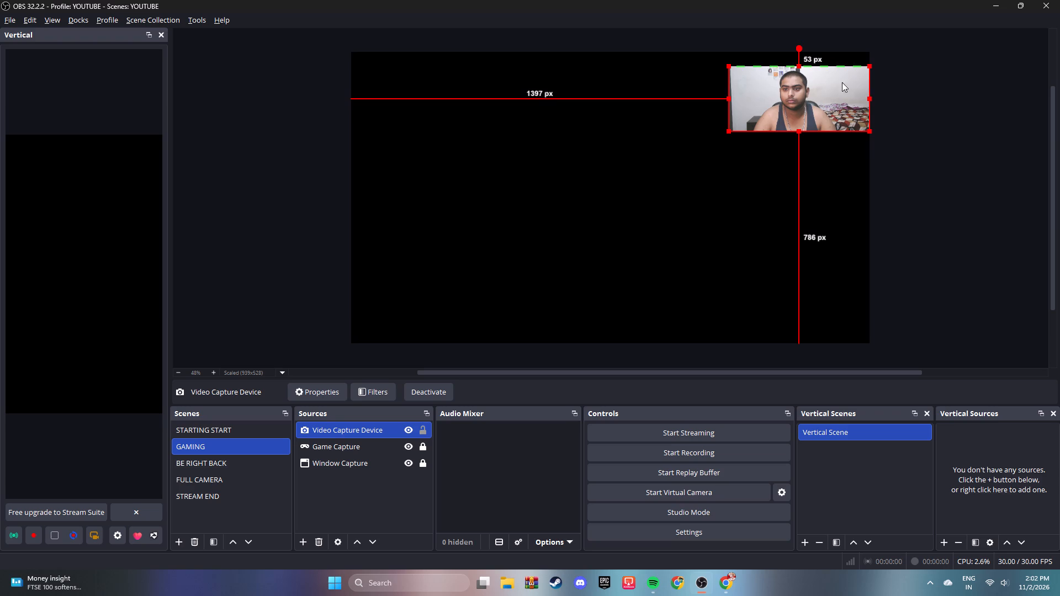
alt+drag(868, 99, 852, 99)
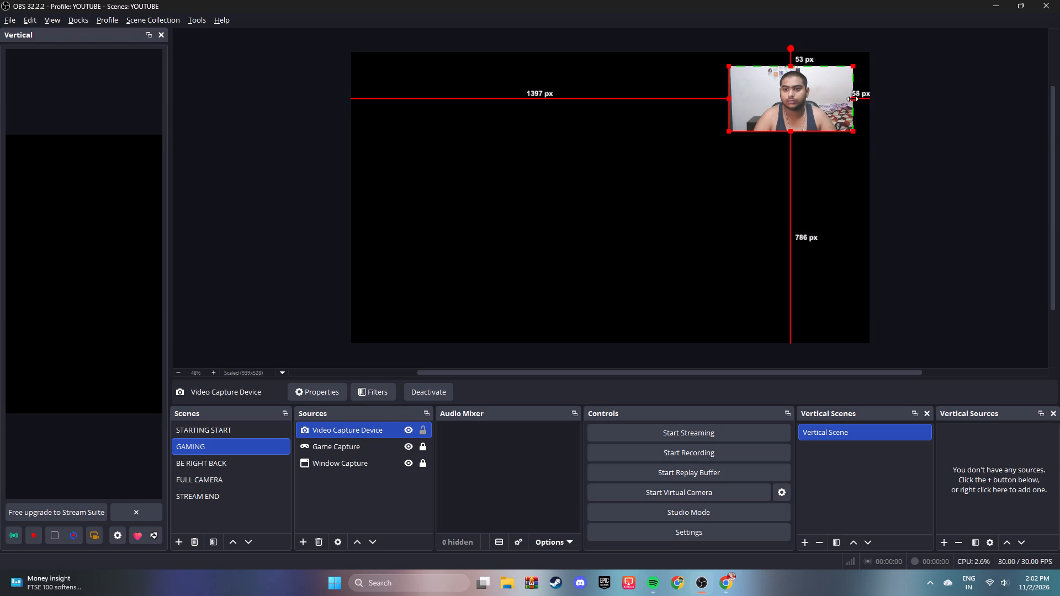
alt+drag(852, 99, 841, 99)
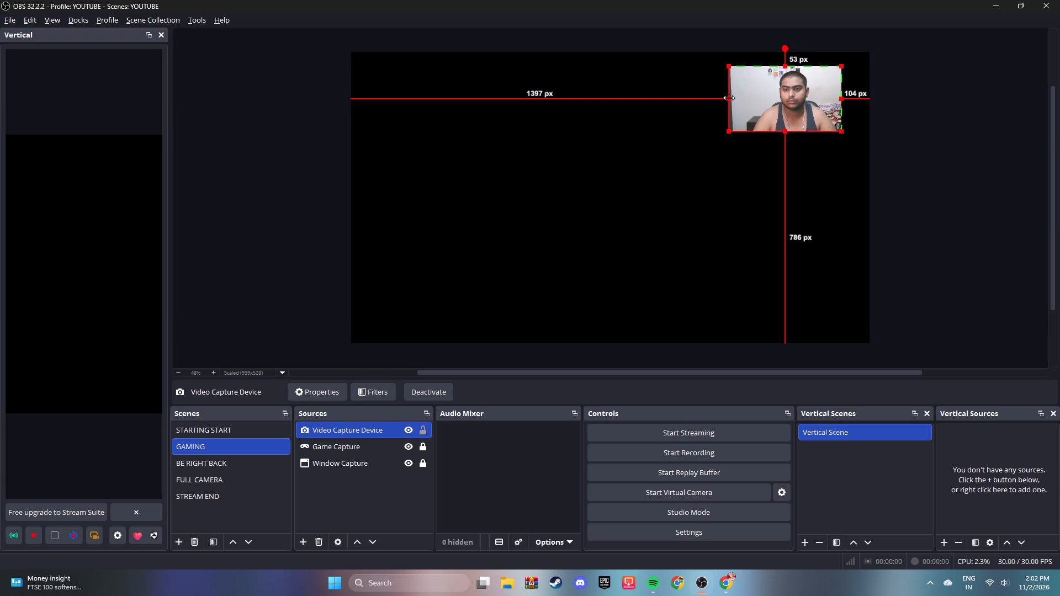
alt+drag(729, 98, 743, 98)
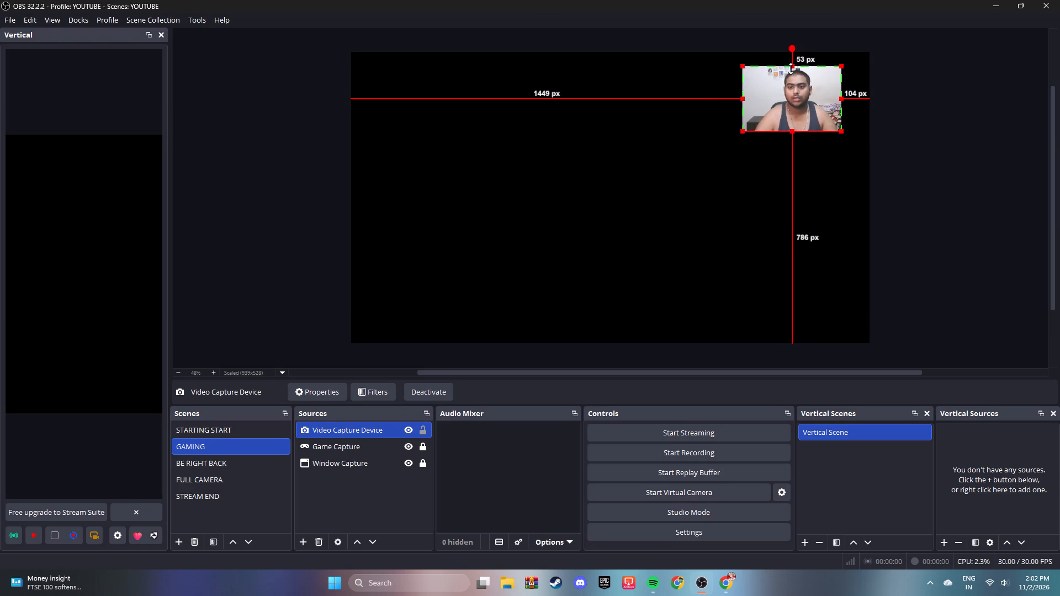
Move the cropped camera closer to the canvas's top-right corner, about 37 px from the top and 38 px from the right edge.
drag(796, 101, 814, 97)
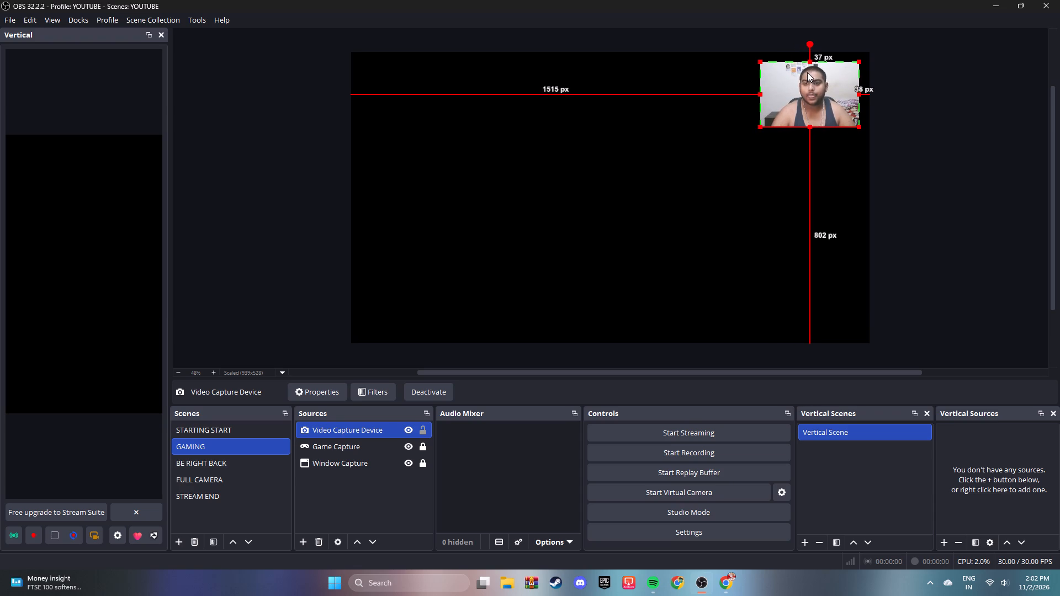
Fine-tune the camera's side crops to about 1504 px from the canvas's left edge and 16 px from its right edge.
alt+click(809, 63)
alt+click(760, 94)
alt+click(860, 92)
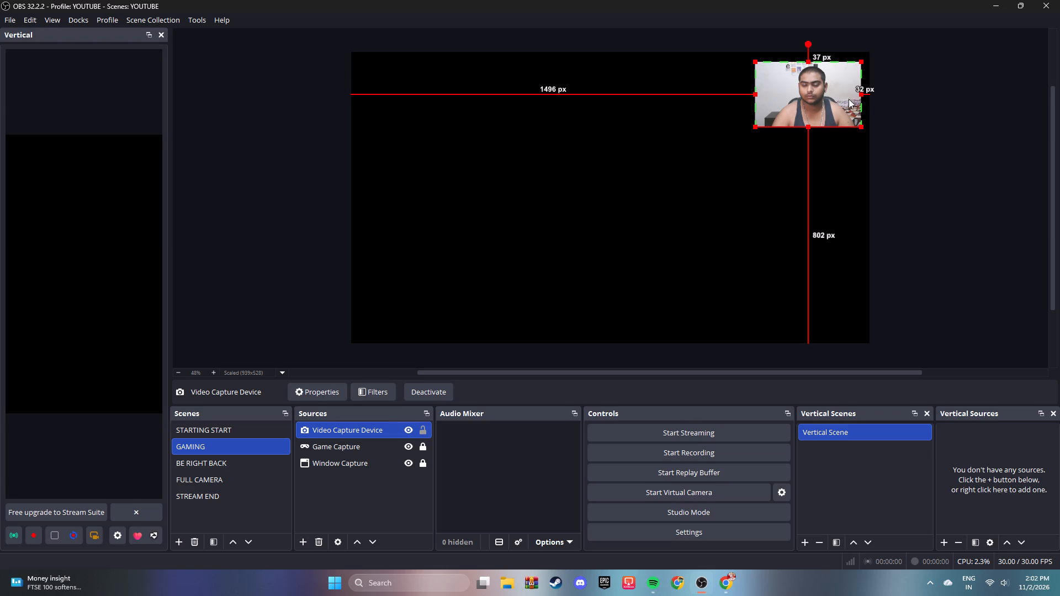
alt+click(757, 94)
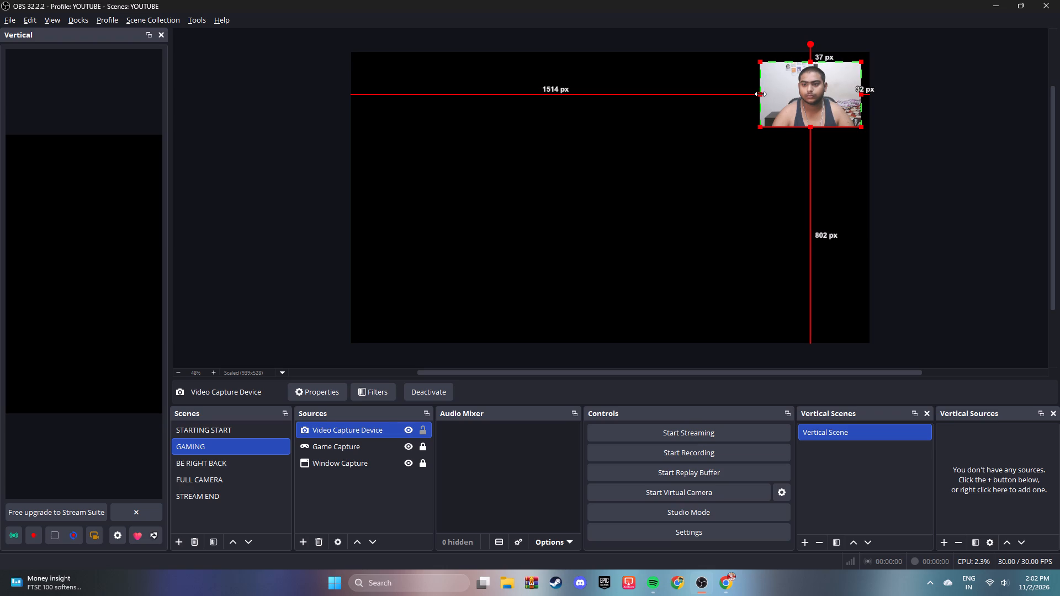
click(981, 127)
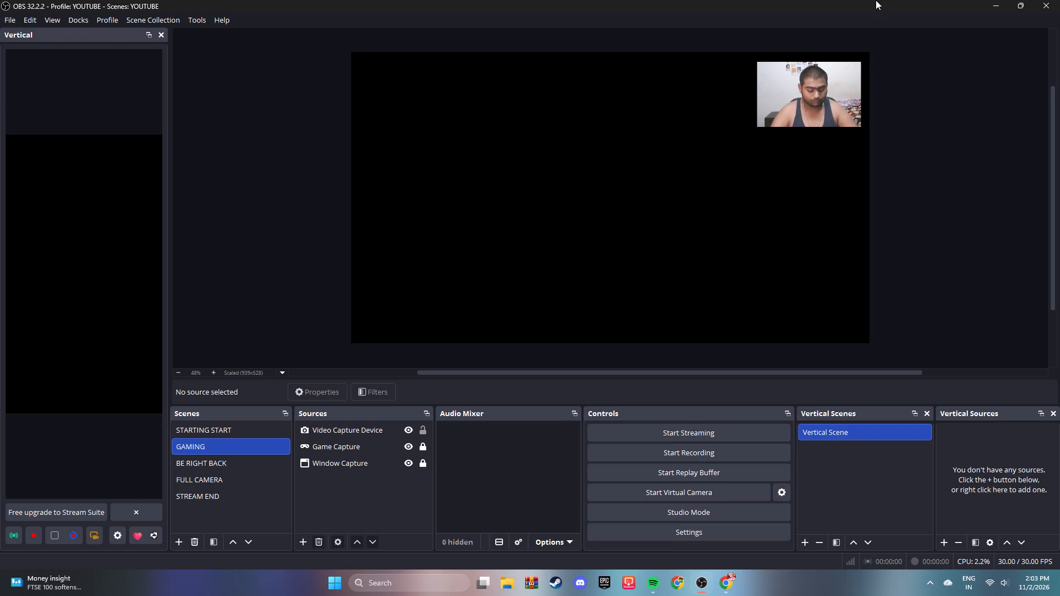
click(849, 94)
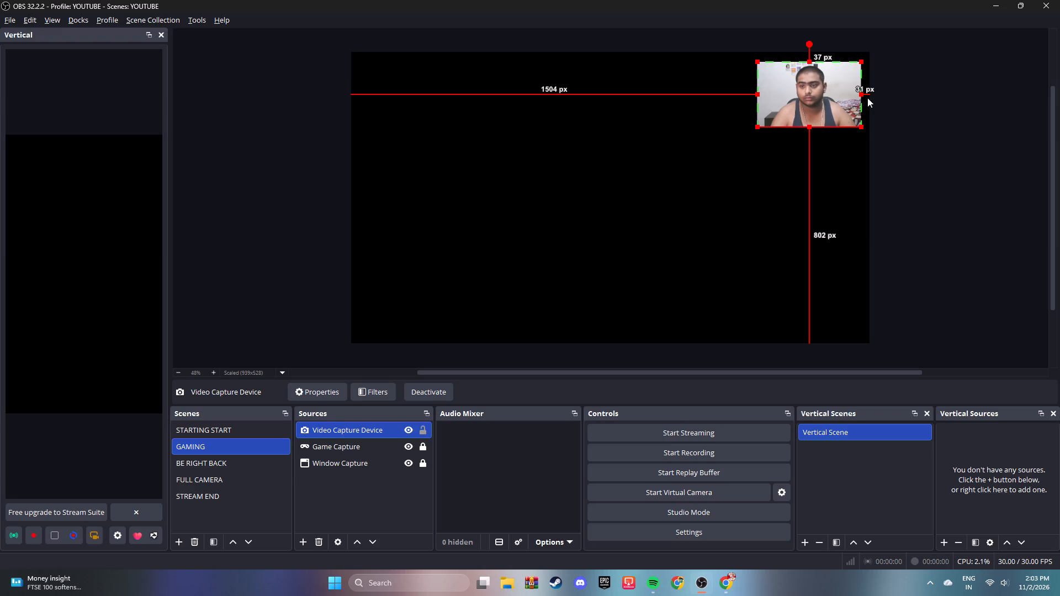
alt+click(861, 95)
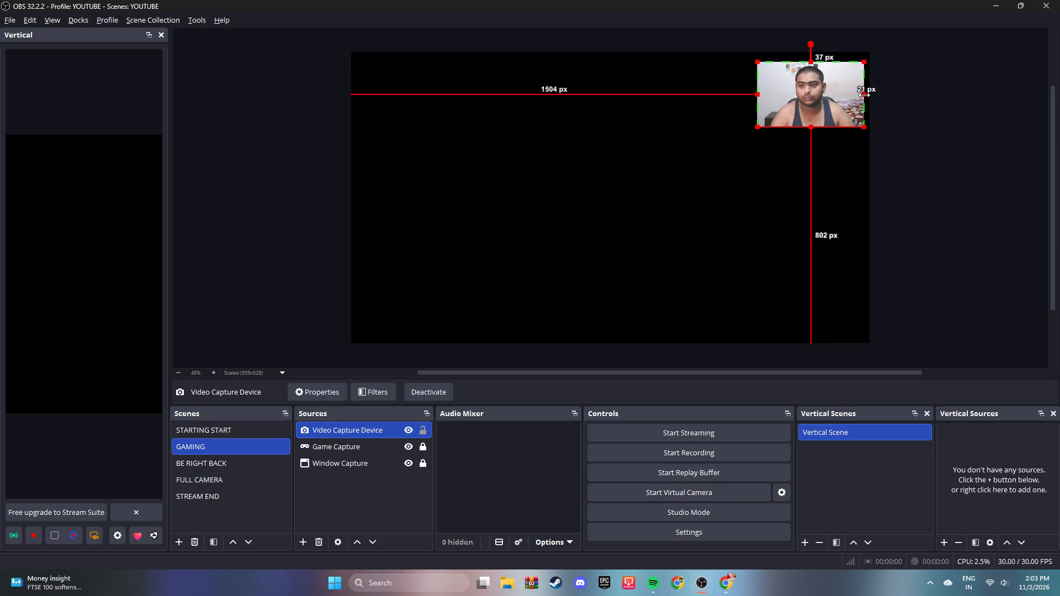
click(903, 121)
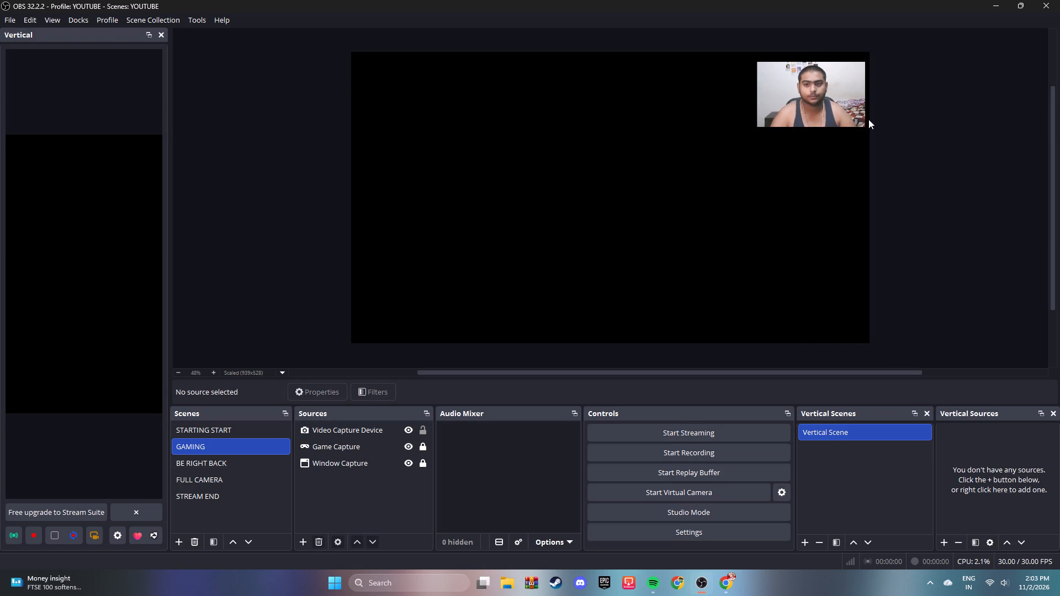
Lock the Video Capture Device source in the GAMING scene.
click(826, 100)
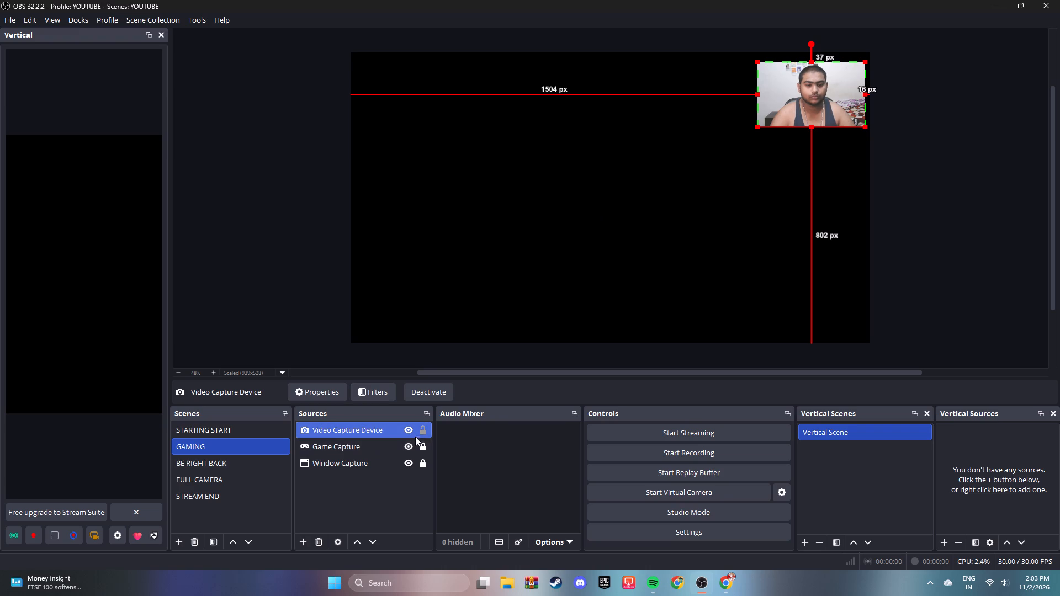
click(420, 434)
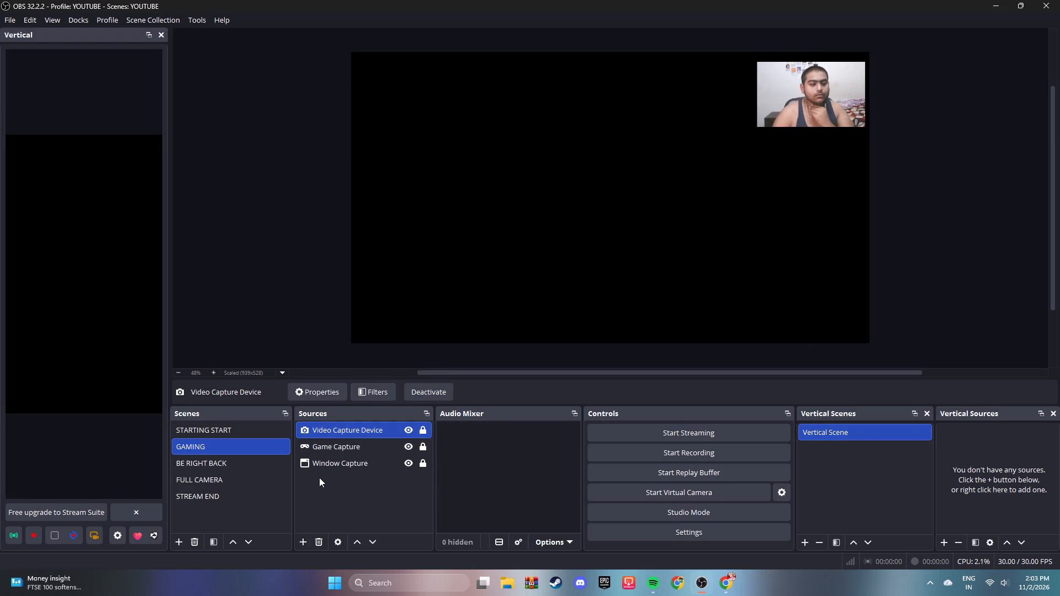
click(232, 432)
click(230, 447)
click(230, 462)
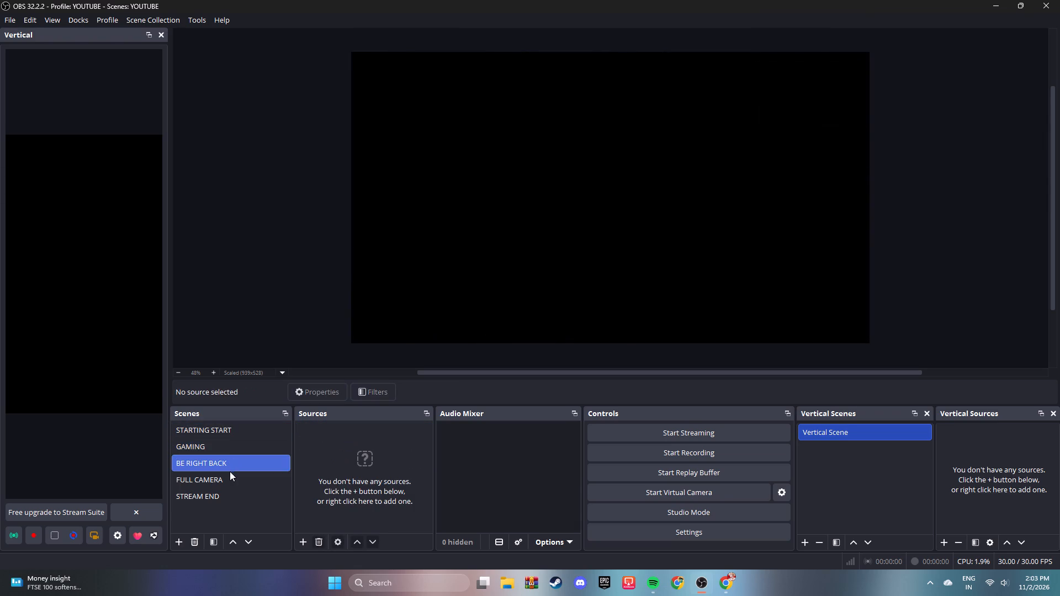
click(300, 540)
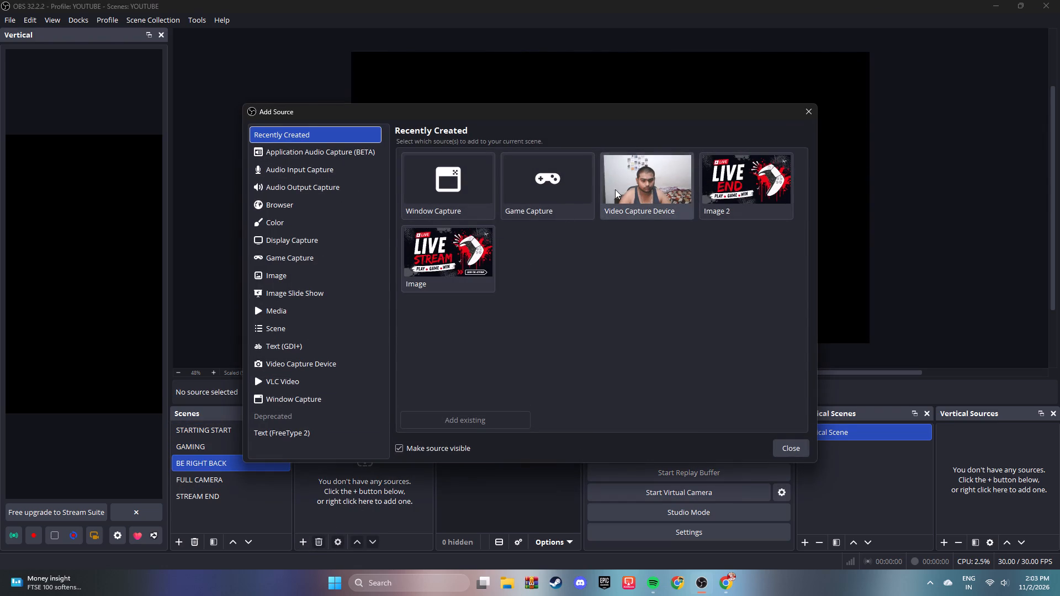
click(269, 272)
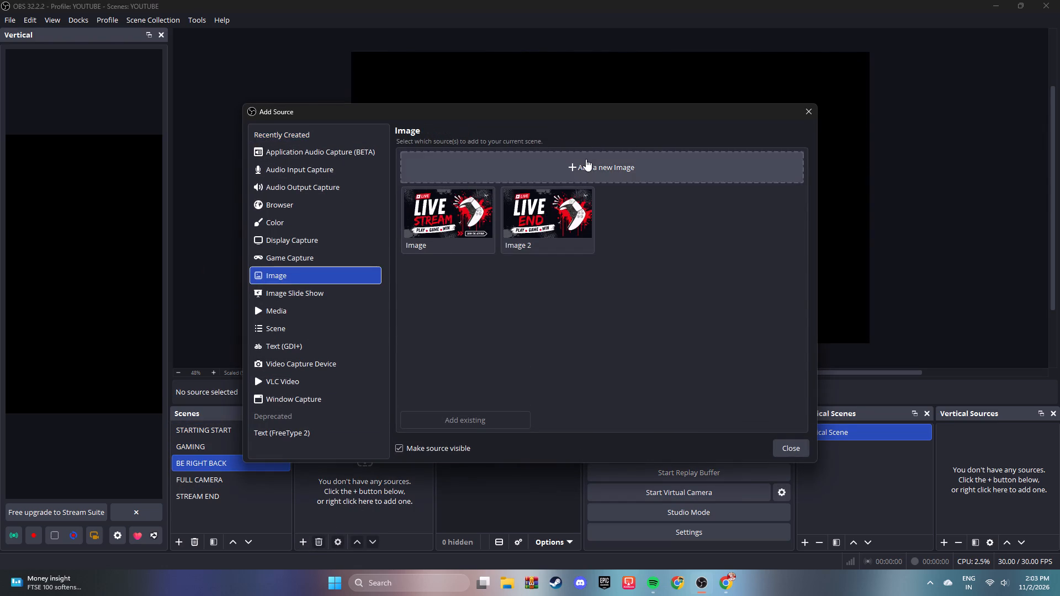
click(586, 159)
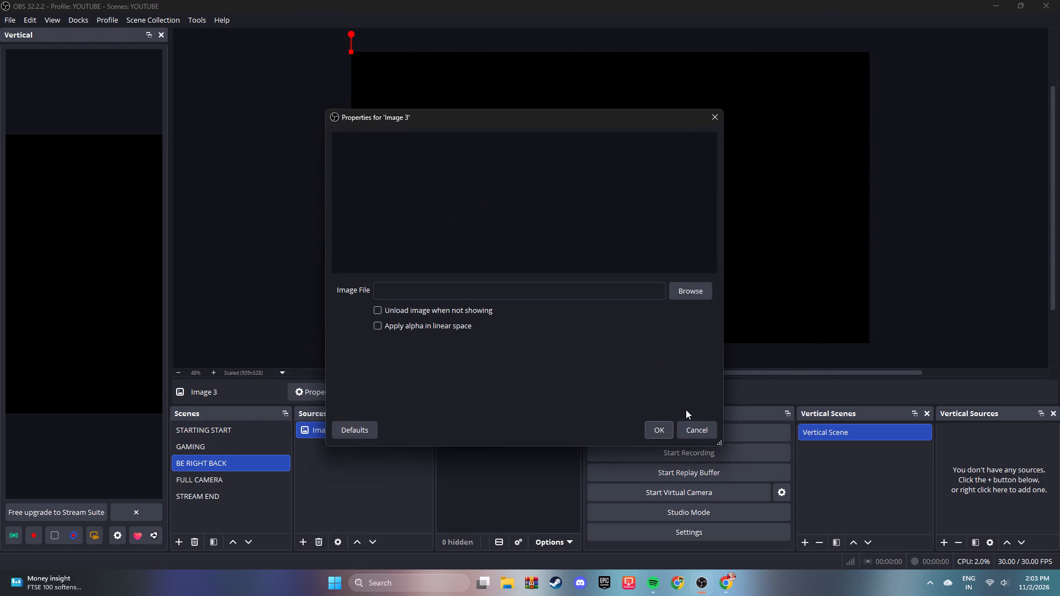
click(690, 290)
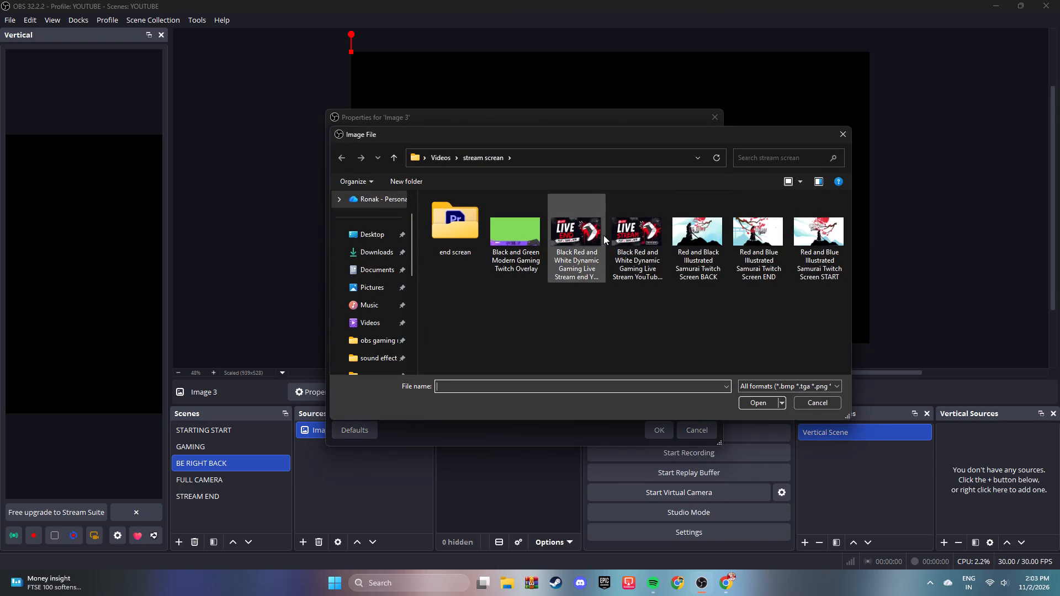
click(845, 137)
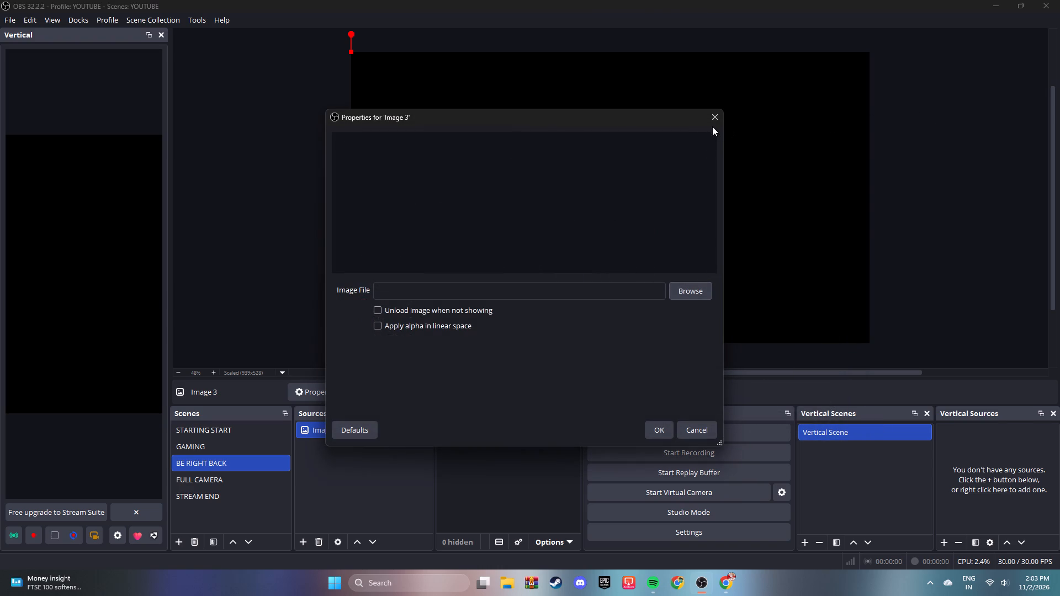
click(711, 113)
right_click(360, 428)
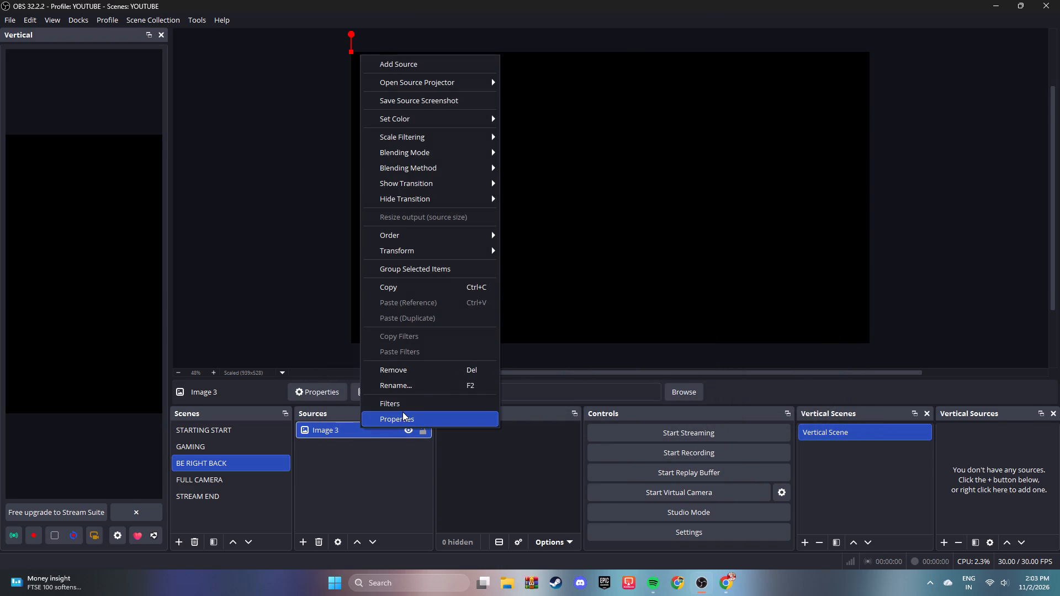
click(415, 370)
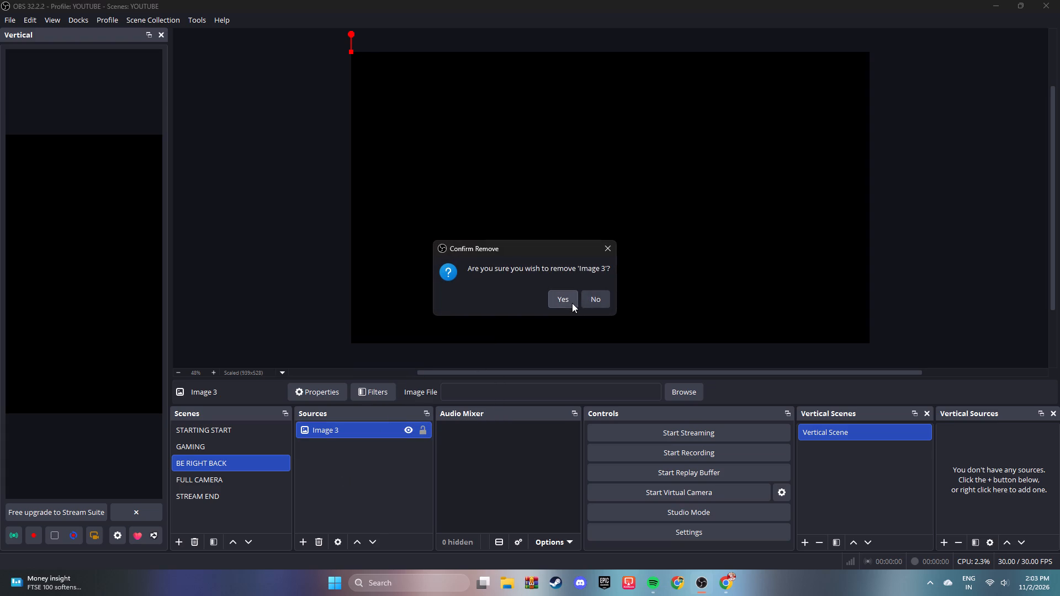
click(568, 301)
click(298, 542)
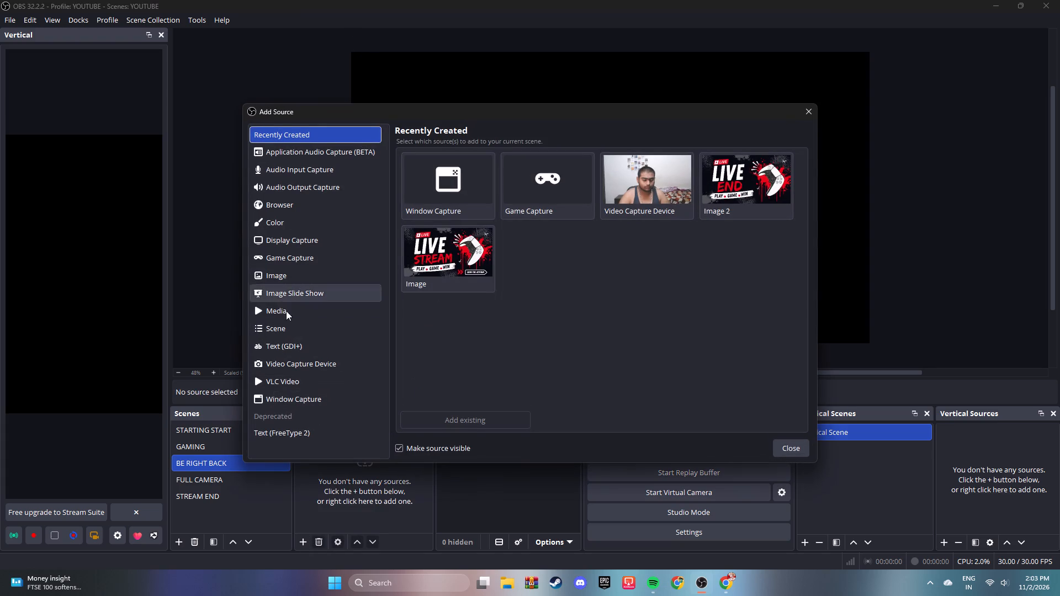
Add a new Media source to the BE RIGHT BACK scene using the local video file BE RIGHT BACK.mp4.
click(295, 316)
click(557, 187)
click(575, 170)
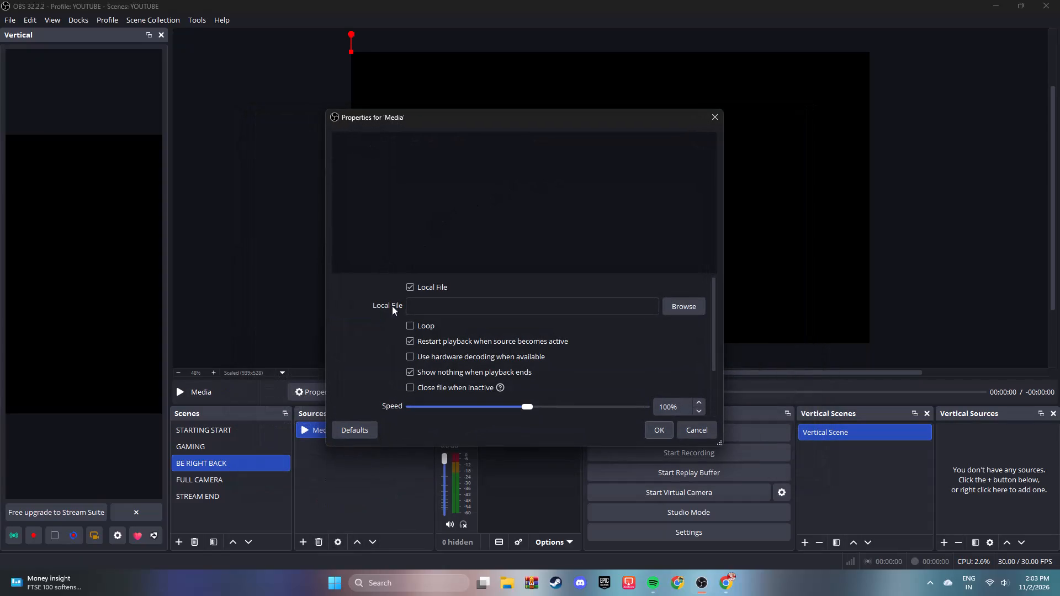
click(681, 304)
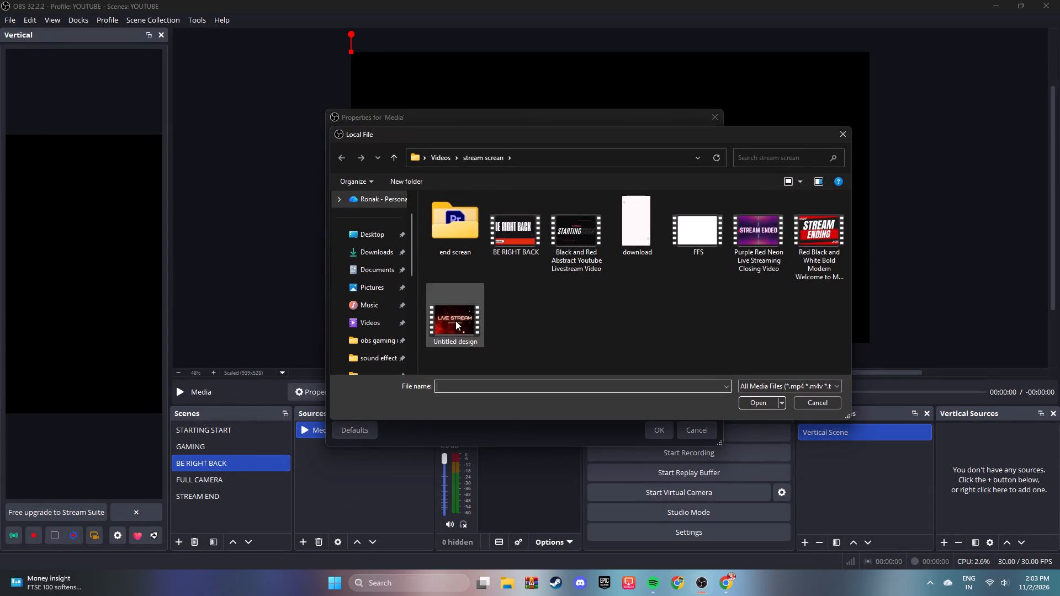
click(514, 232)
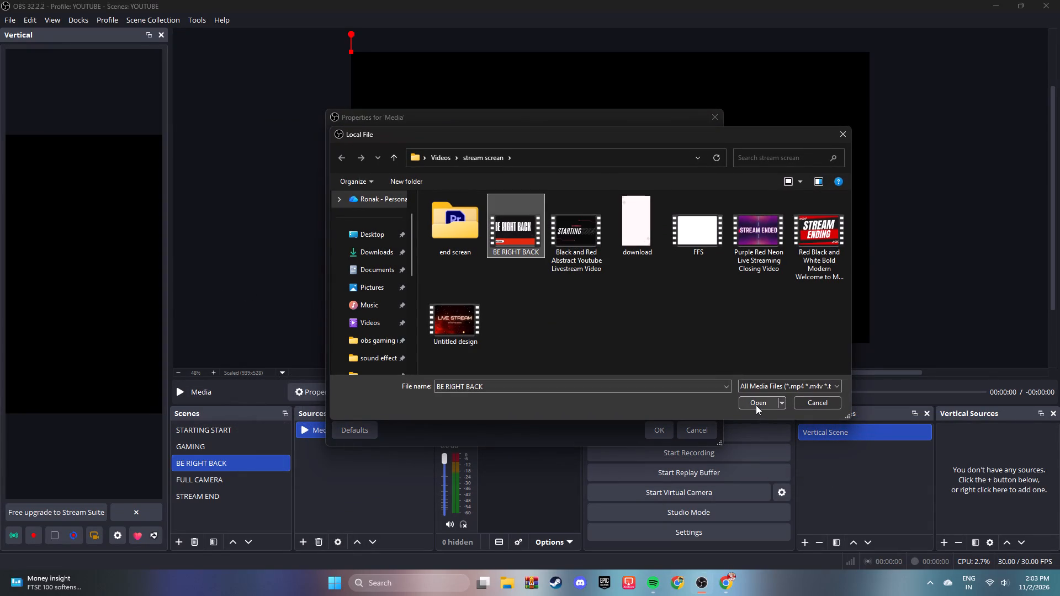
click(756, 403)
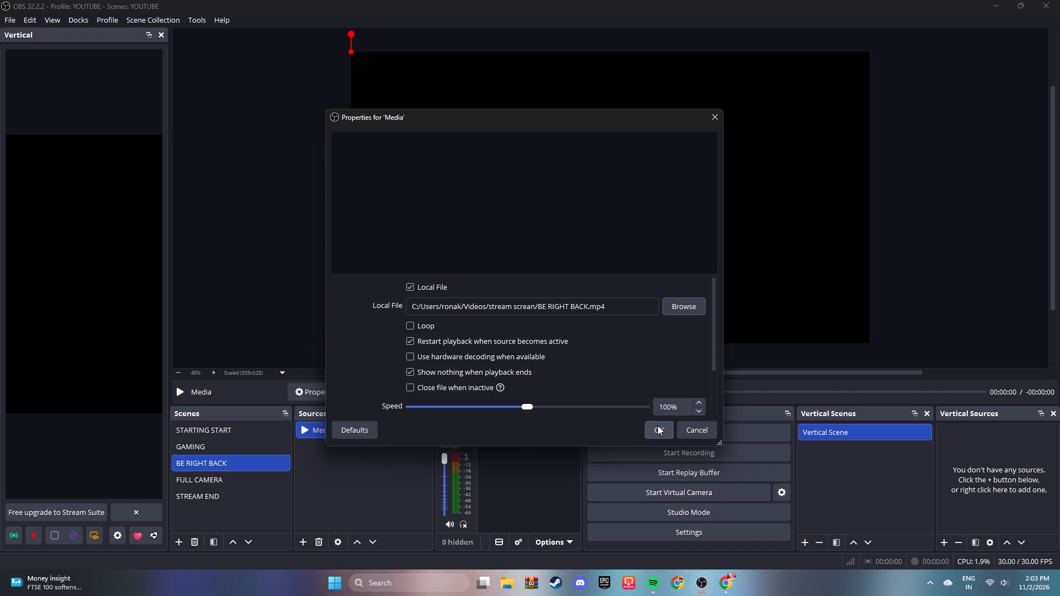
click(658, 425)
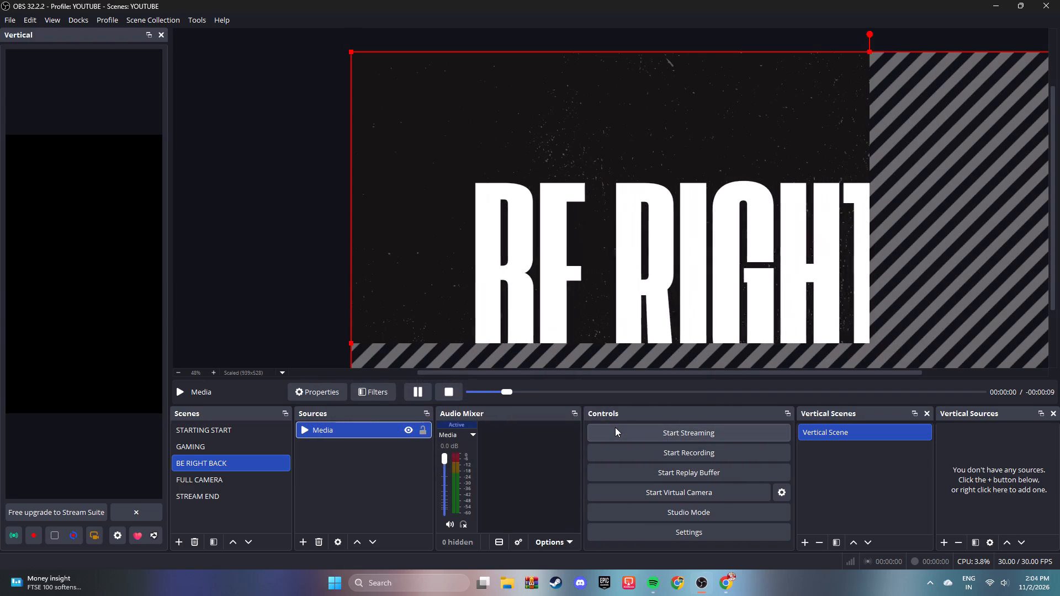
Resize the BE RIGHT BACK video with a transform so it fits the whole canvas.
right_click(582, 219)
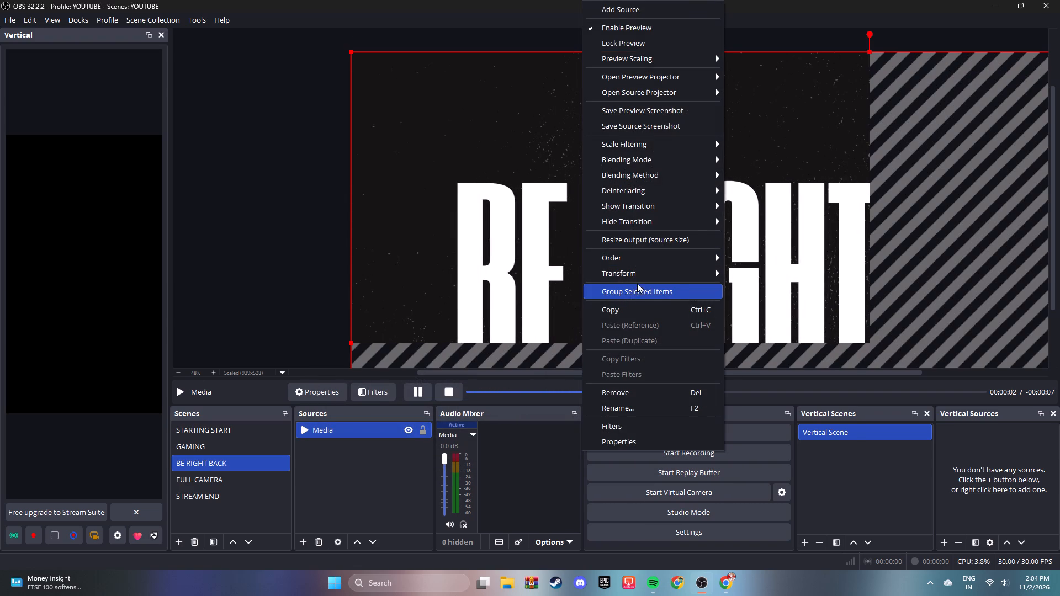
click(768, 419)
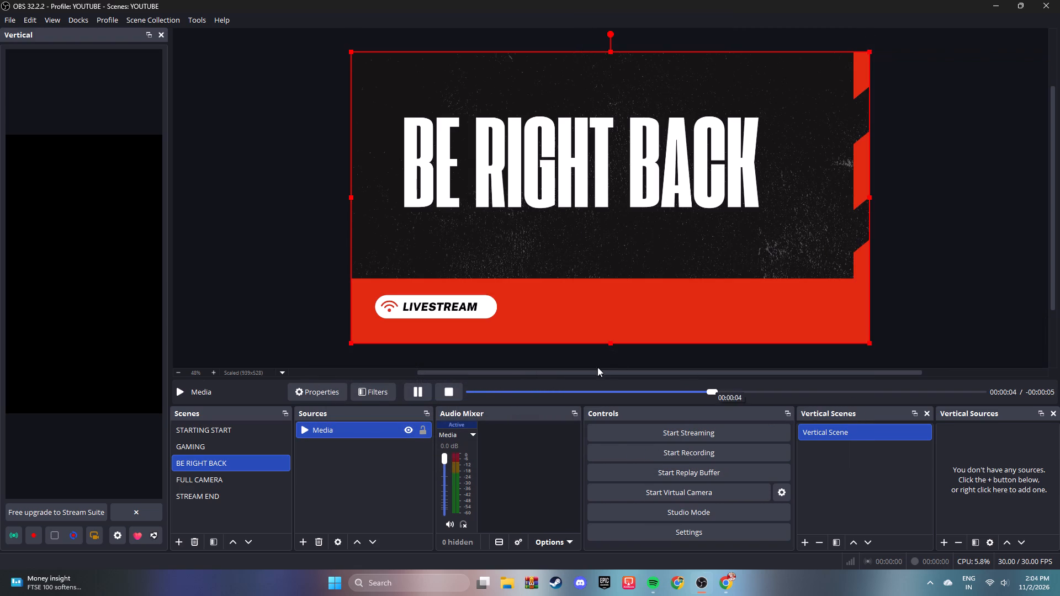
Lock the Media source in the BE RIGHT BACK scene and deselect it.
click(425, 433)
click(355, 483)
Review each scene's output in order, from STARTING START through GAMING, BE RIGHT BACK and FULL CAMERA to STREAM END.
click(241, 434)
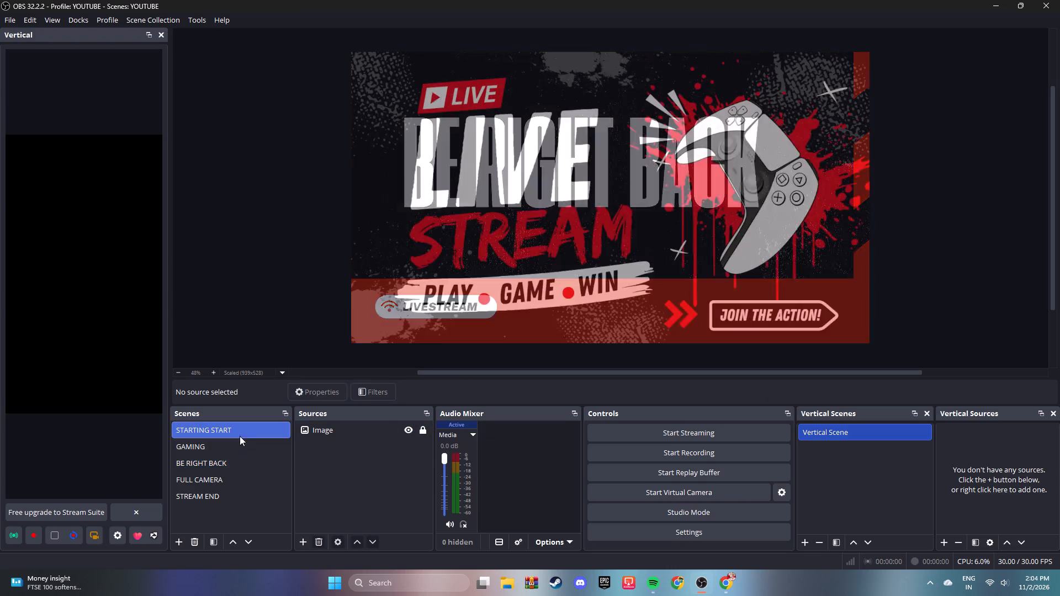
click(237, 443)
click(242, 469)
click(238, 477)
click(239, 497)
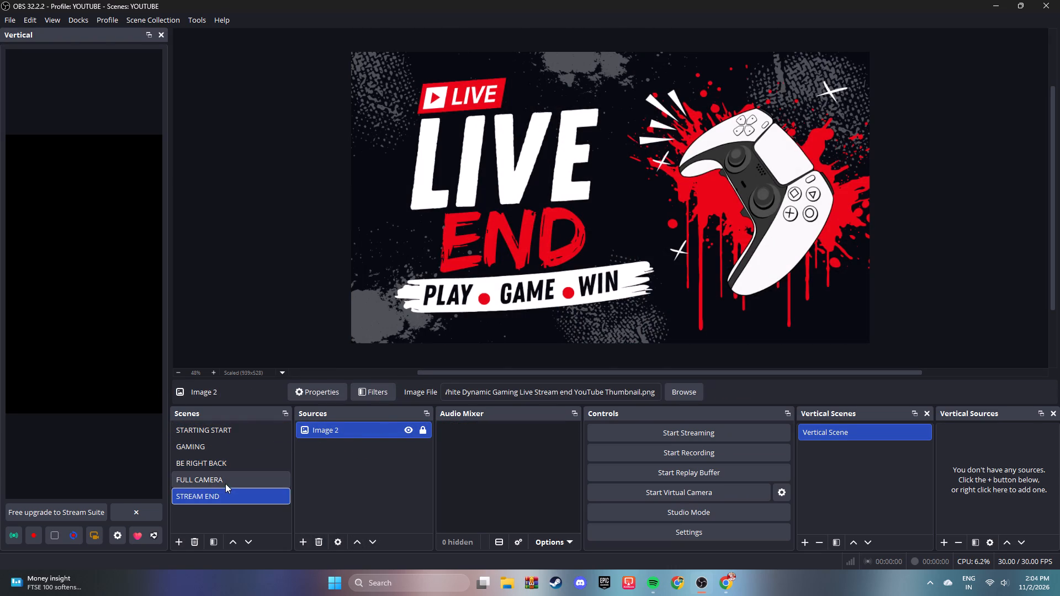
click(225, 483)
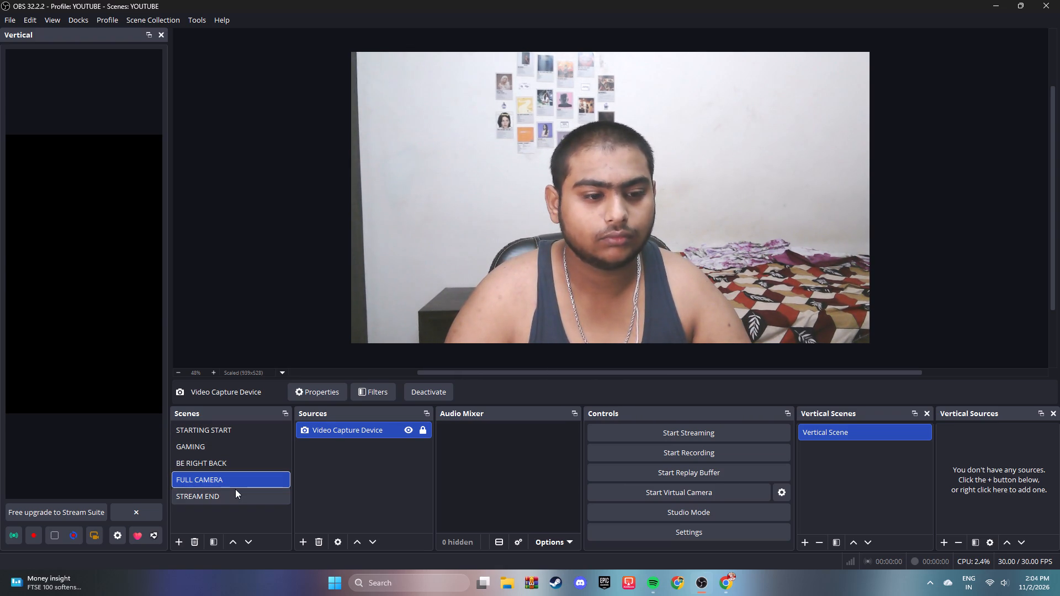
Review the general, streaming and recording settings of the Vertical canvas.
click(119, 537)
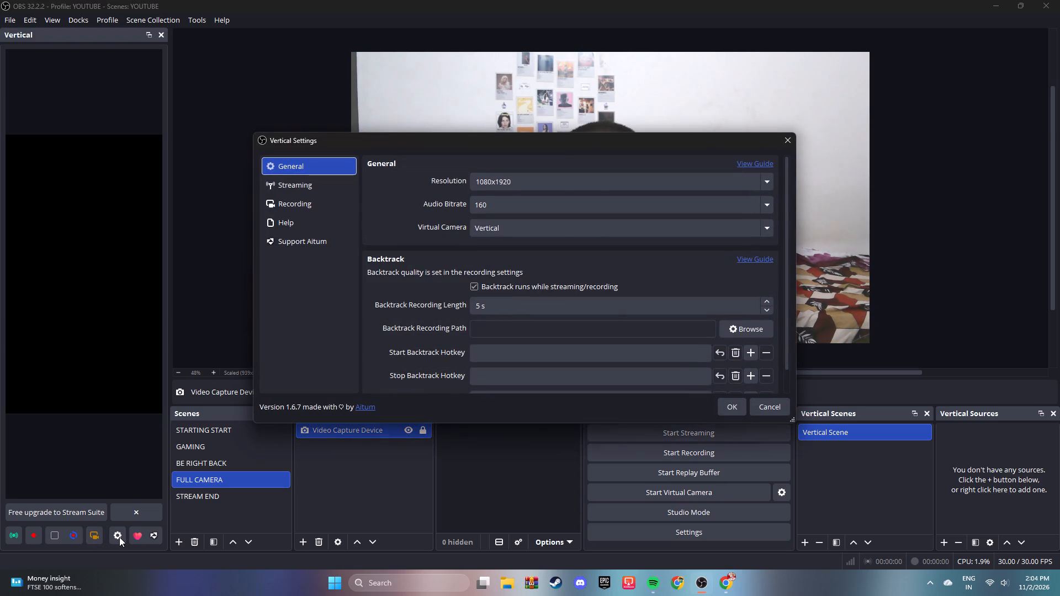
click(303, 185)
click(305, 198)
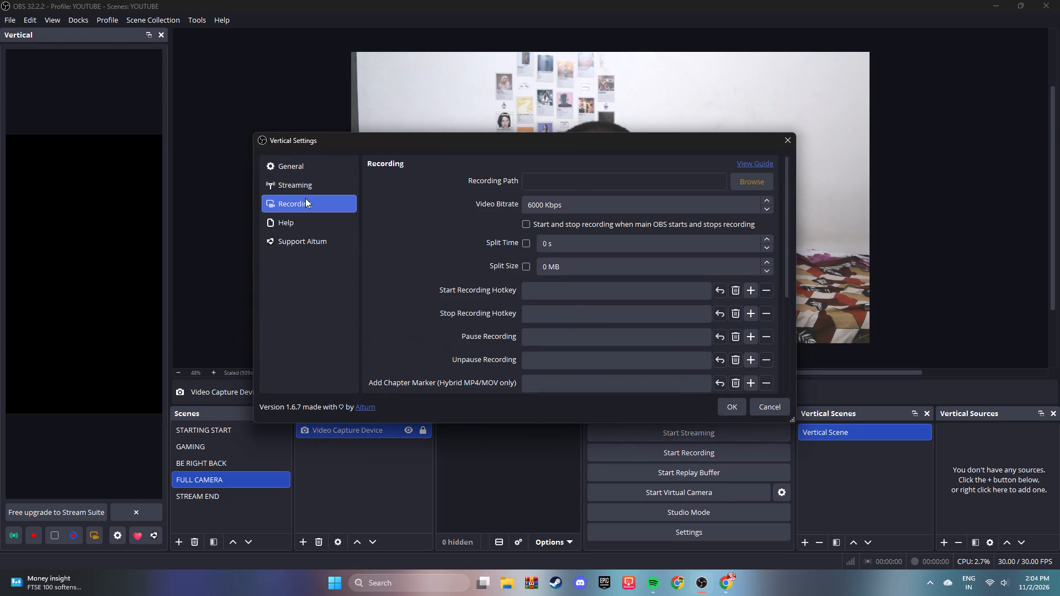
click(786, 142)
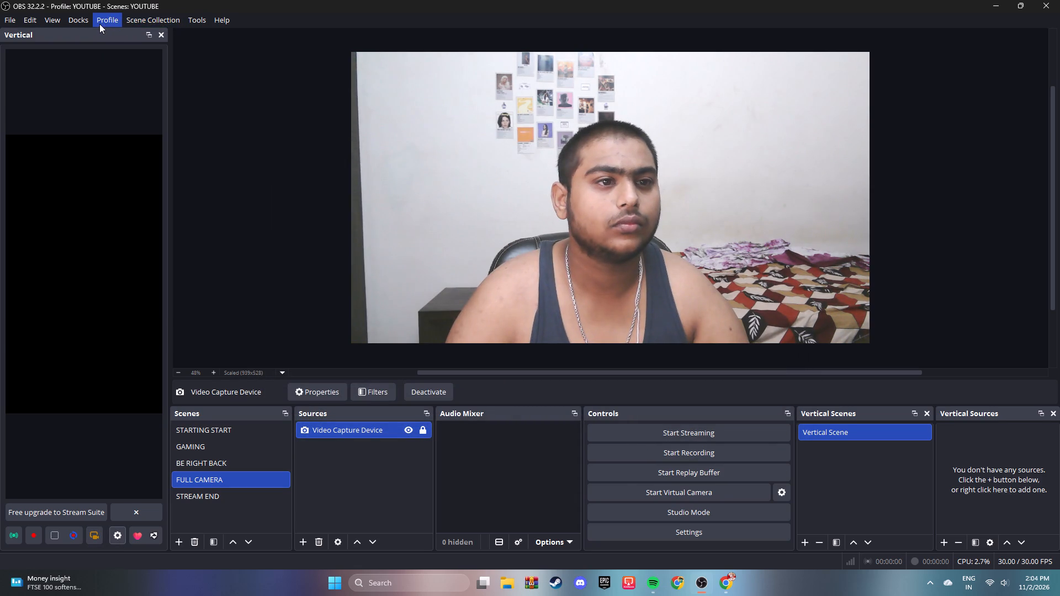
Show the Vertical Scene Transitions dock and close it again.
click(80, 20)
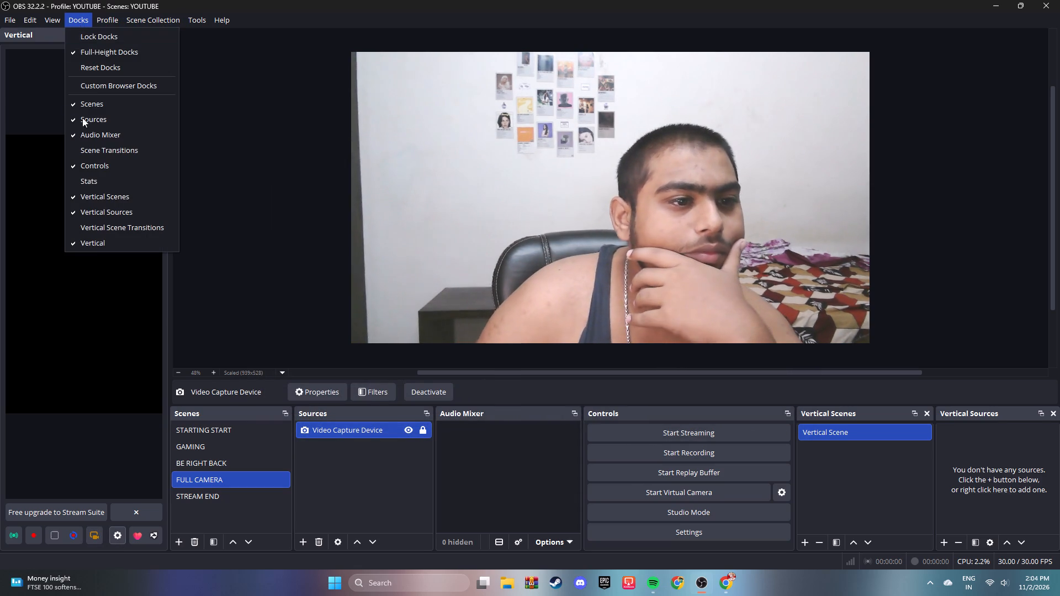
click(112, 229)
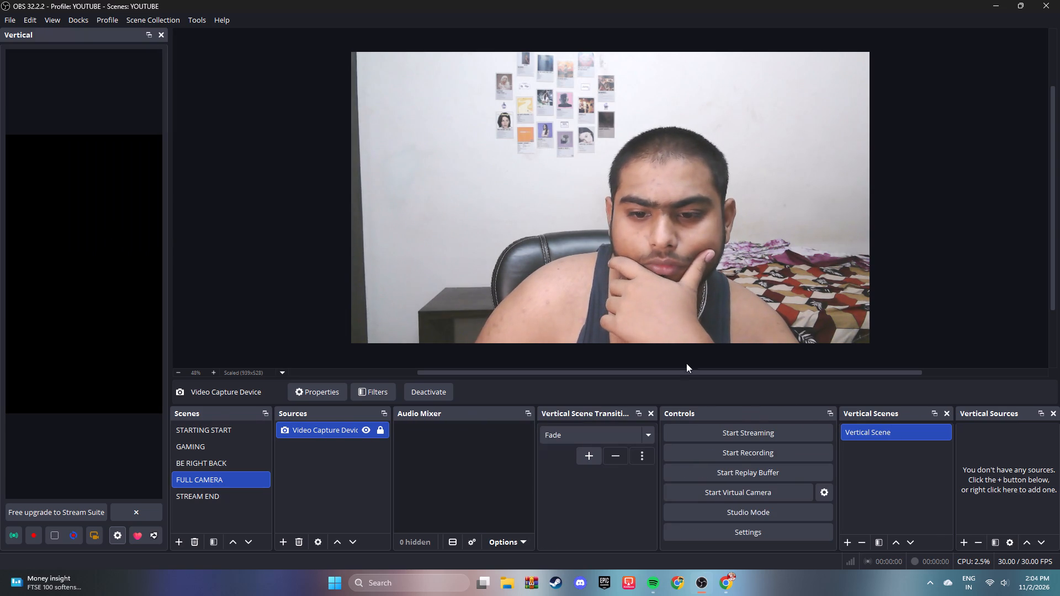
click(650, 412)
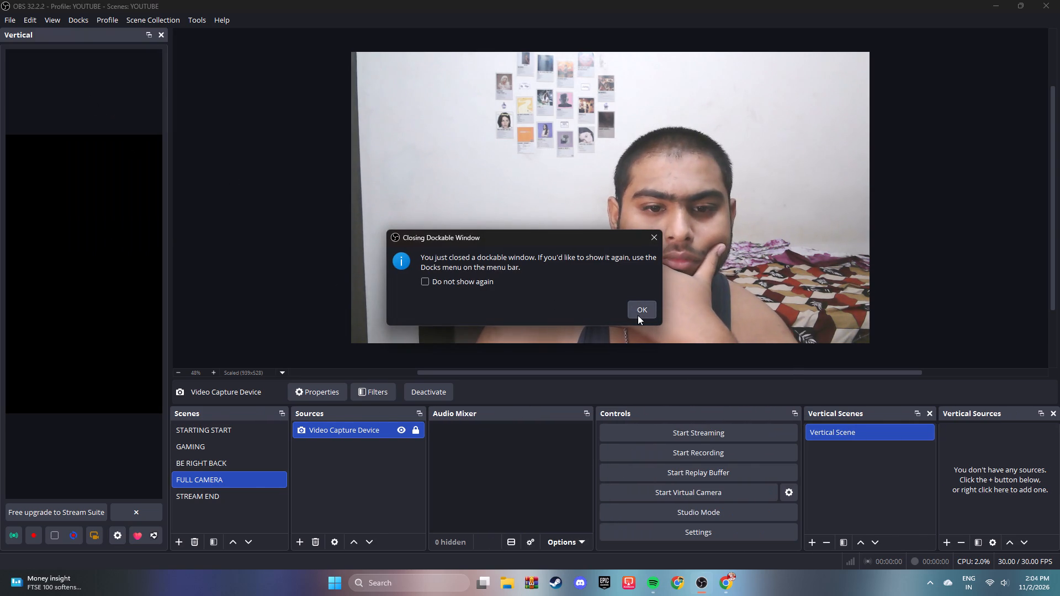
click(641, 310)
Lock the docks in their current layout.
click(83, 23)
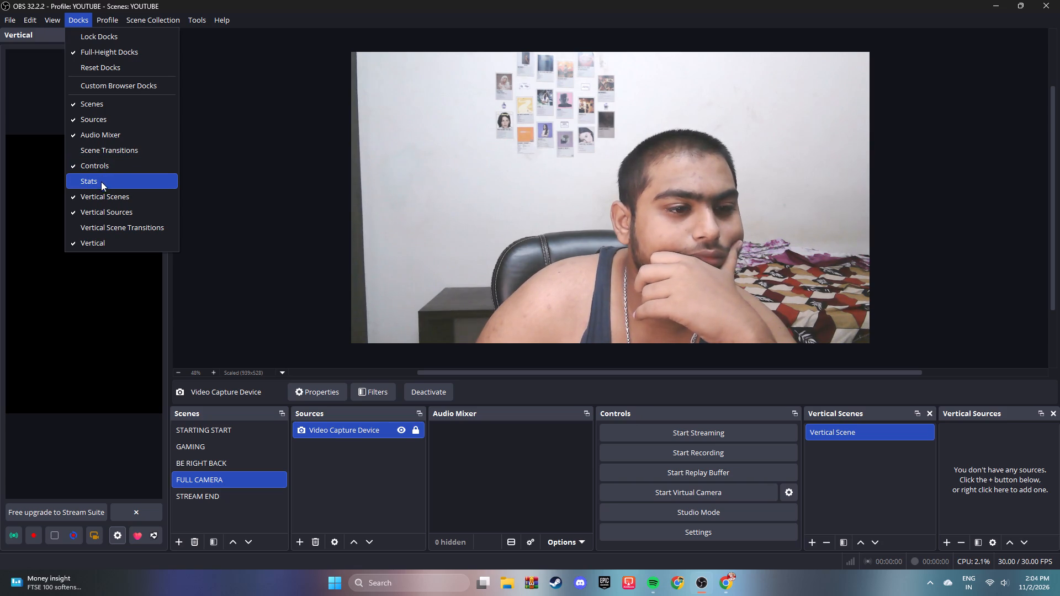
scroll(101, 226, down, 2)
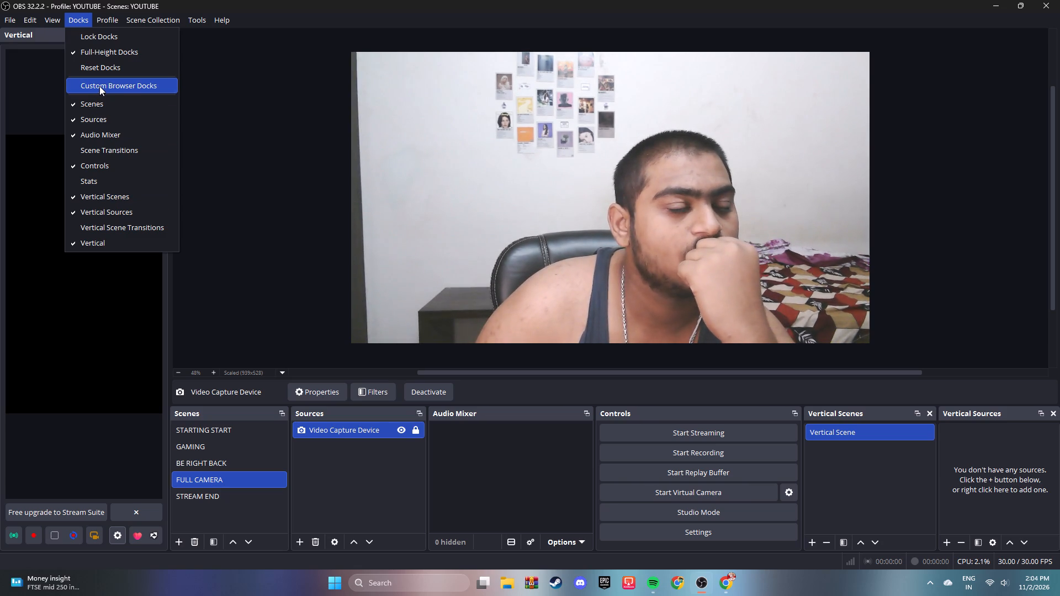
click(91, 39)
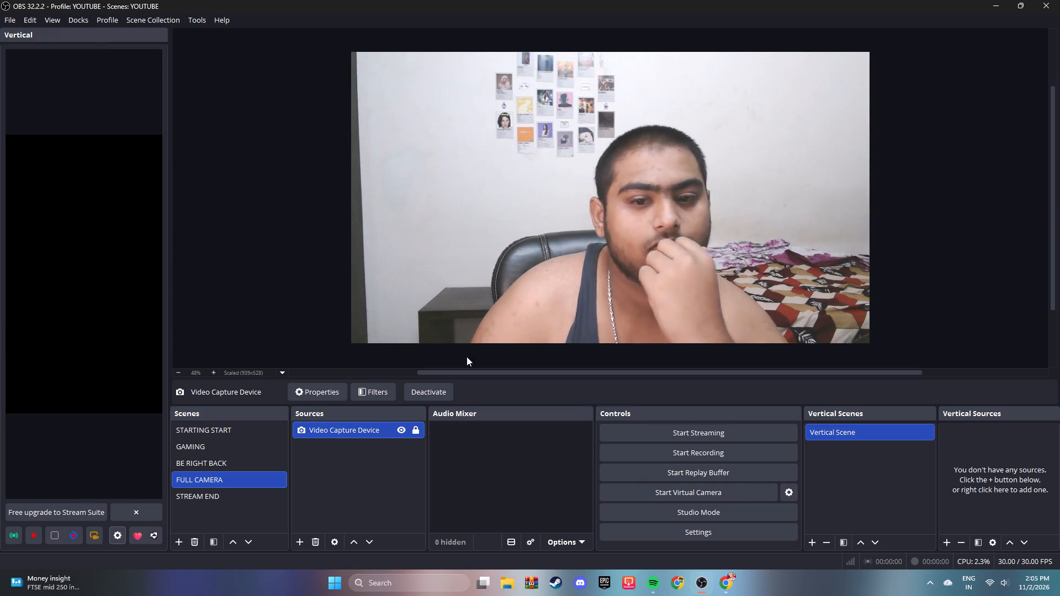
Rename the existing vertical scene as "Vertical START".
click(857, 433)
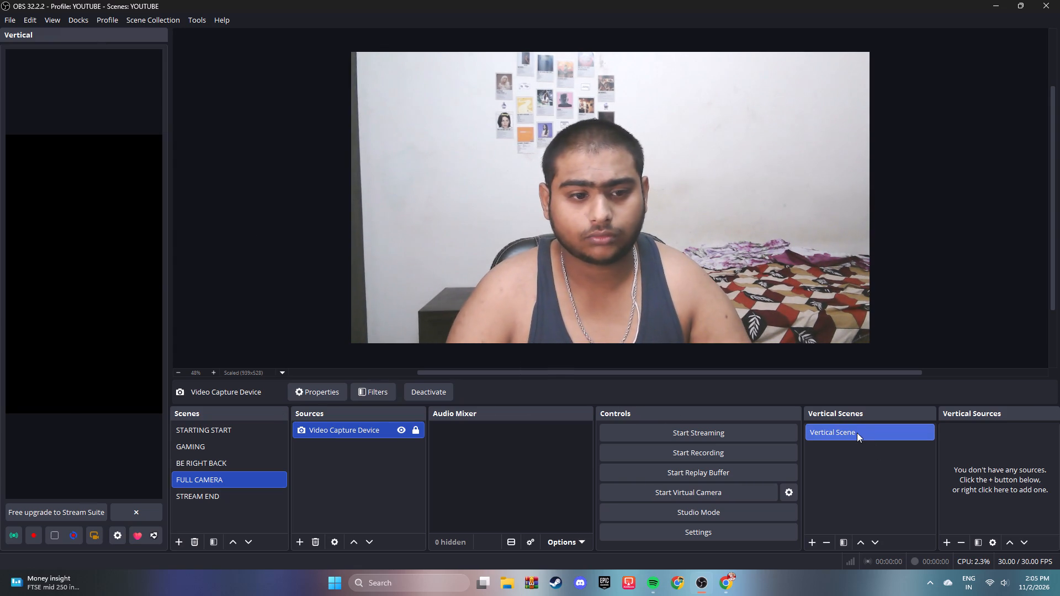
right_click(855, 433)
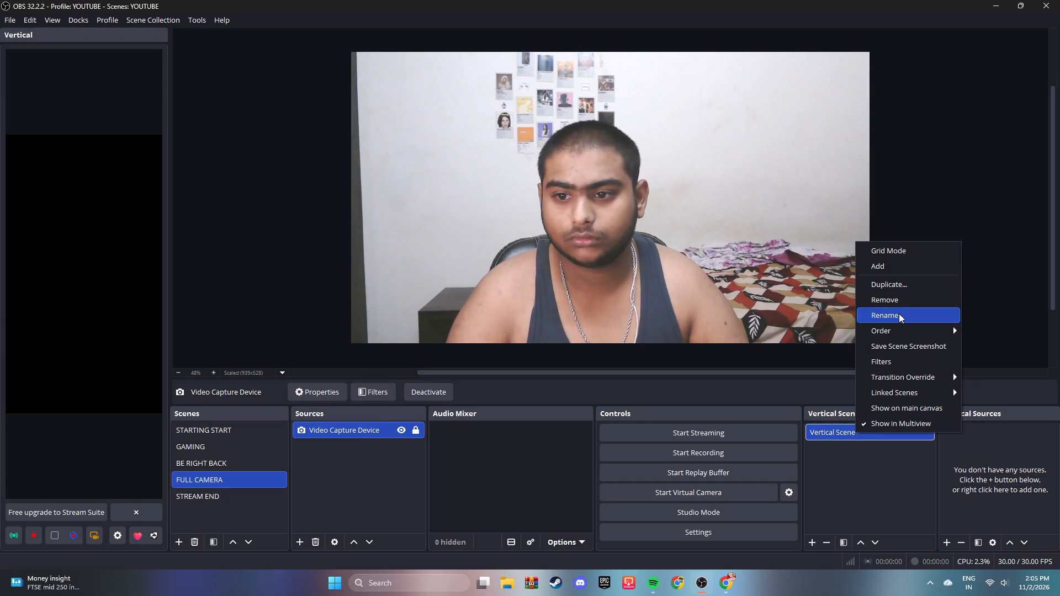
click(899, 313)
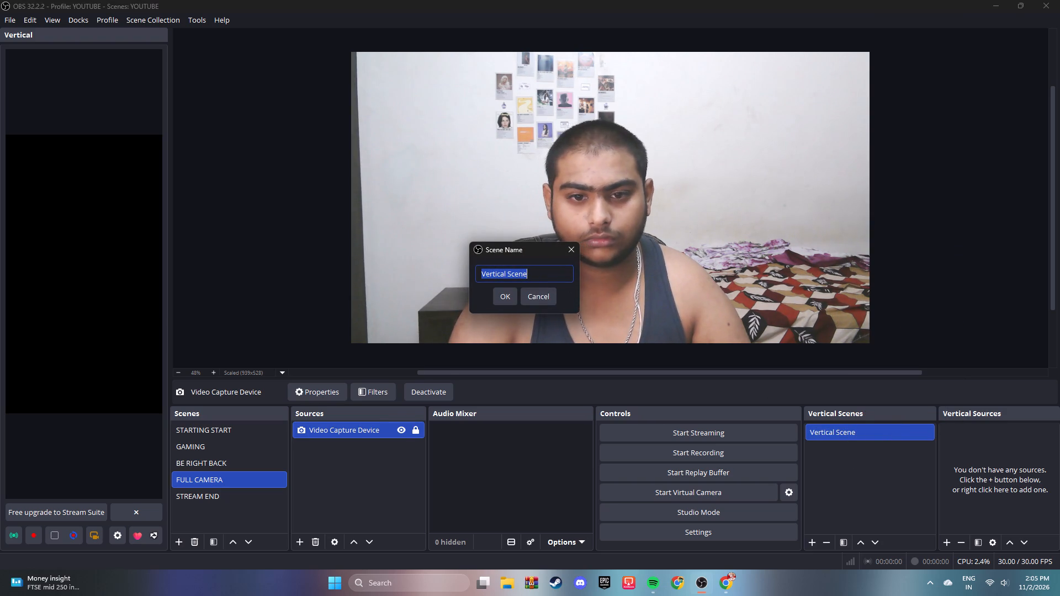
click(551, 272)
key(BackSpace)
key(BackSpace)
key(BackSpace)
key(BackSpace)
key(BackSpace)
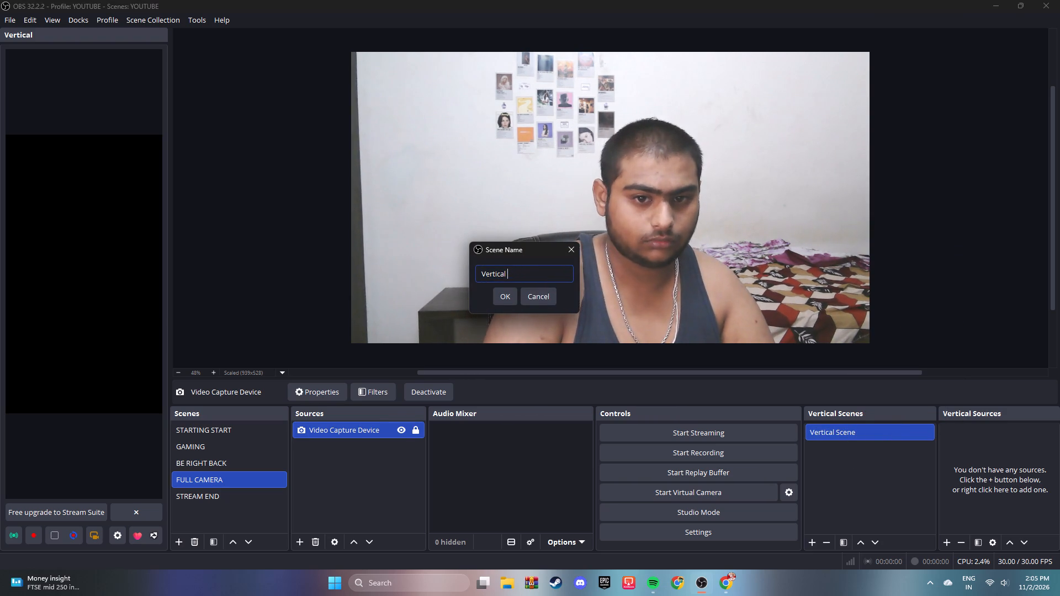
key(s)
key(BackSpace)
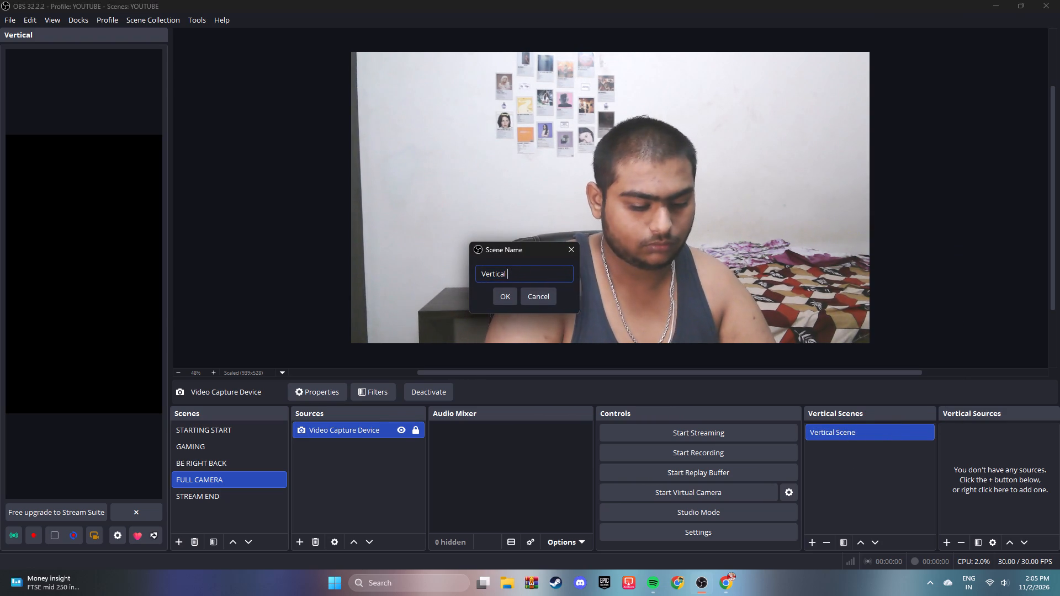
key(shift+s)
text(TART)
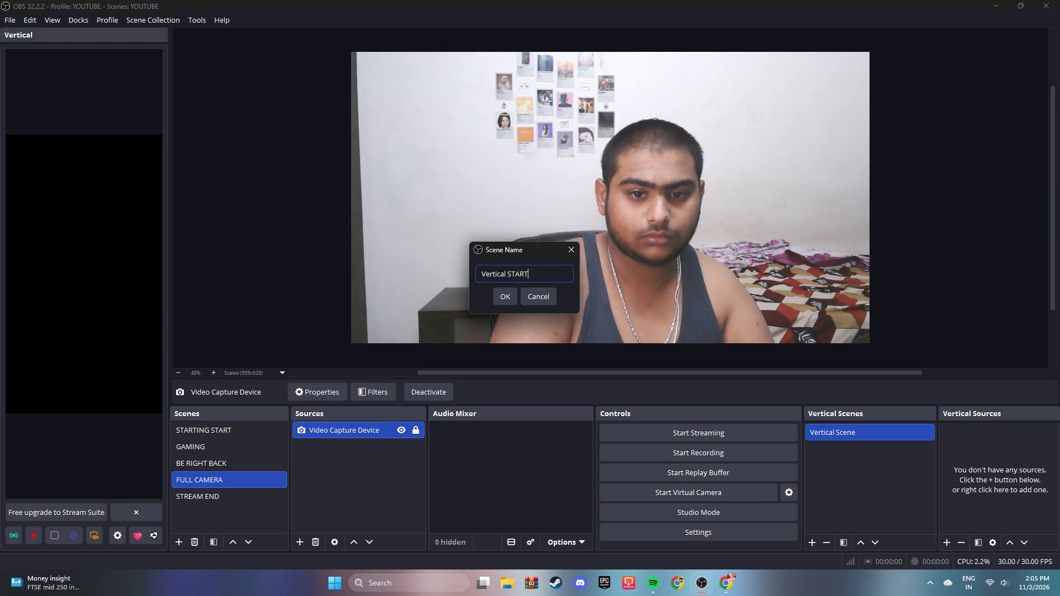
click(514, 298)
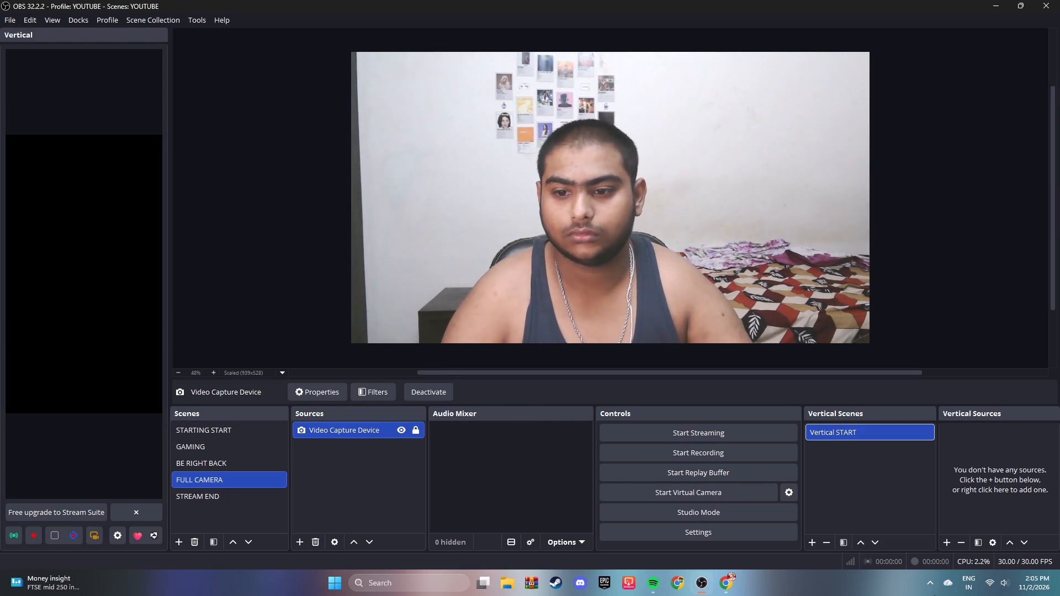
Add a new vertical scene named "Vertical GAMING".
click(811, 541)
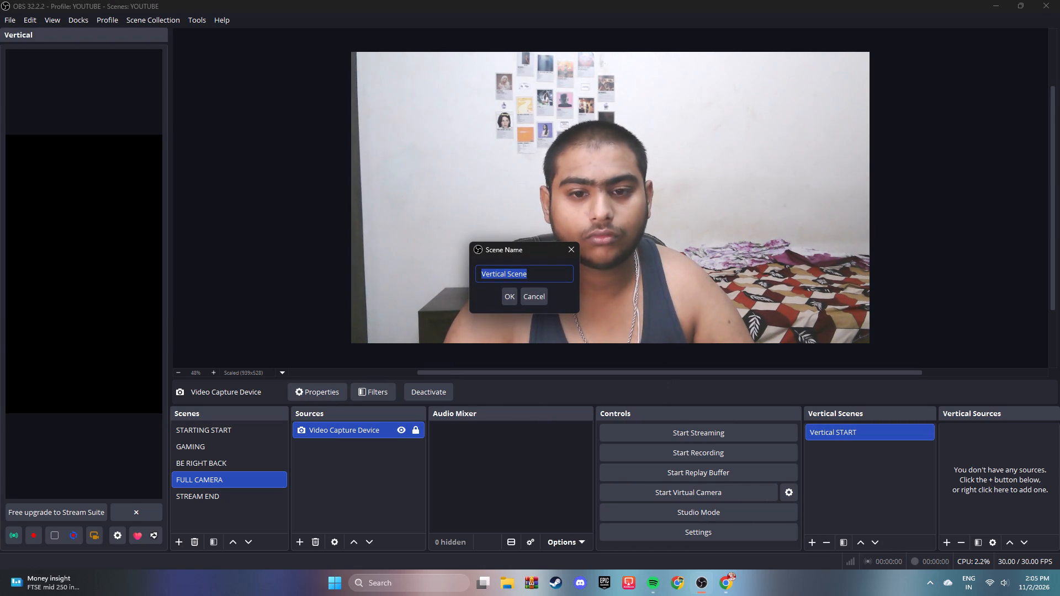
click(544, 275)
key(BackSpace)
key(BackSpace)
key(BackSpace)
key(BackSpace)
key(BackSpace)
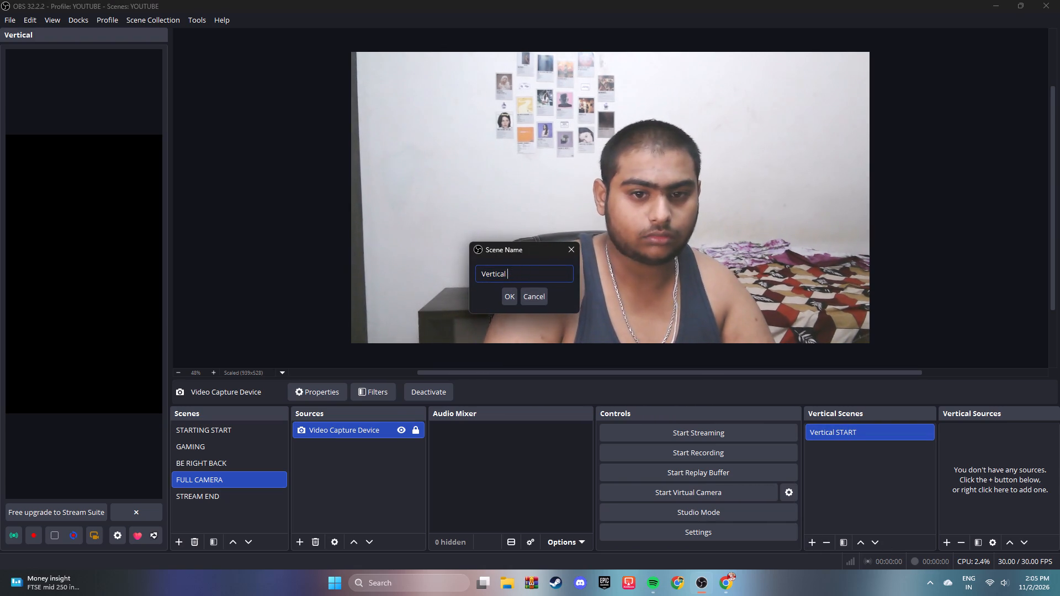
text(GAMING)
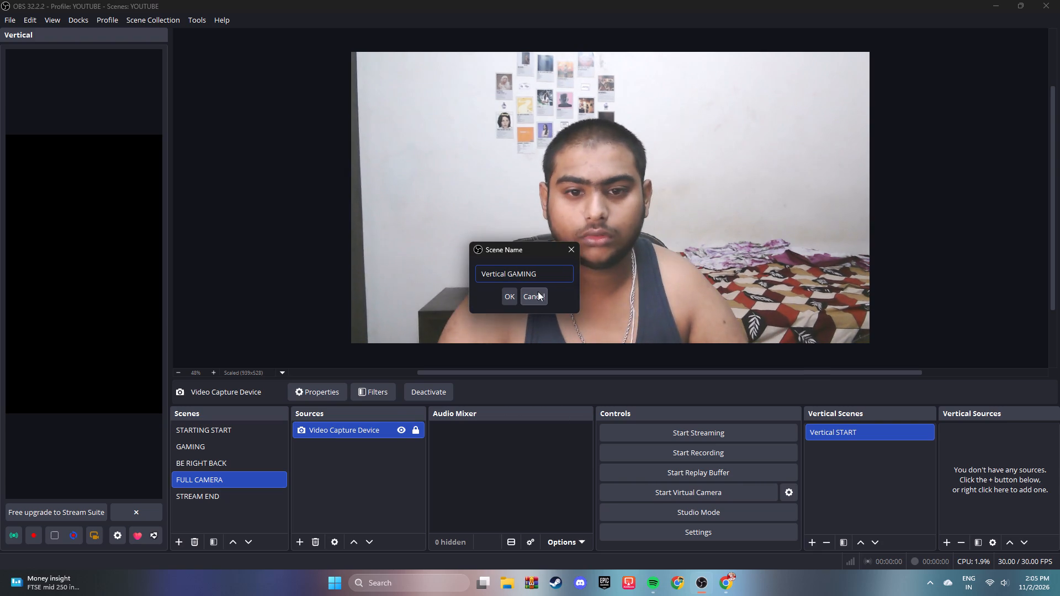
click(505, 300)
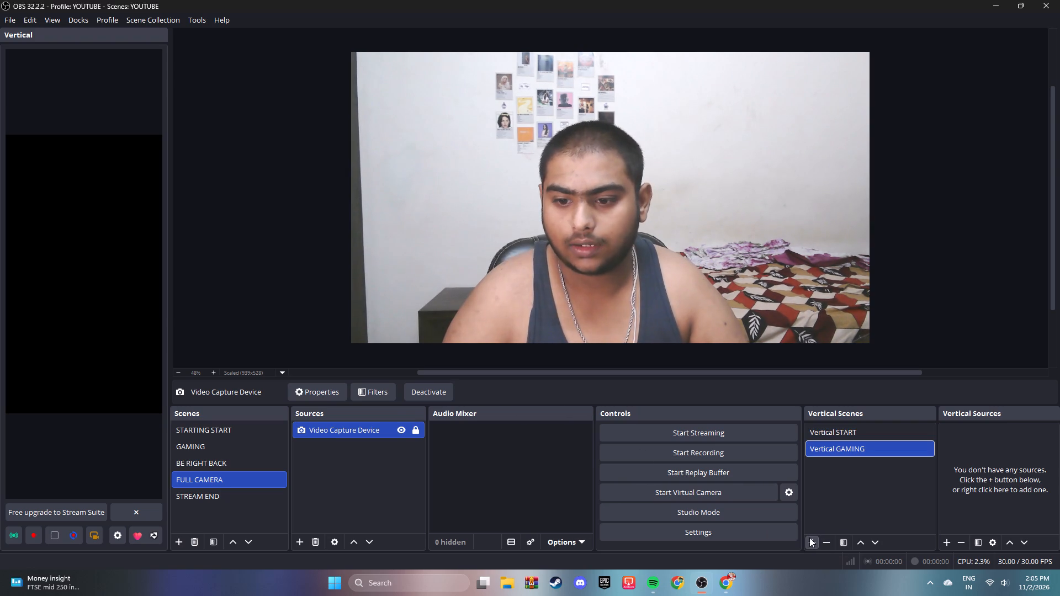
Add a new vertical scene named "Vertical RIGHT BACK".
click(810, 541)
click(547, 273)
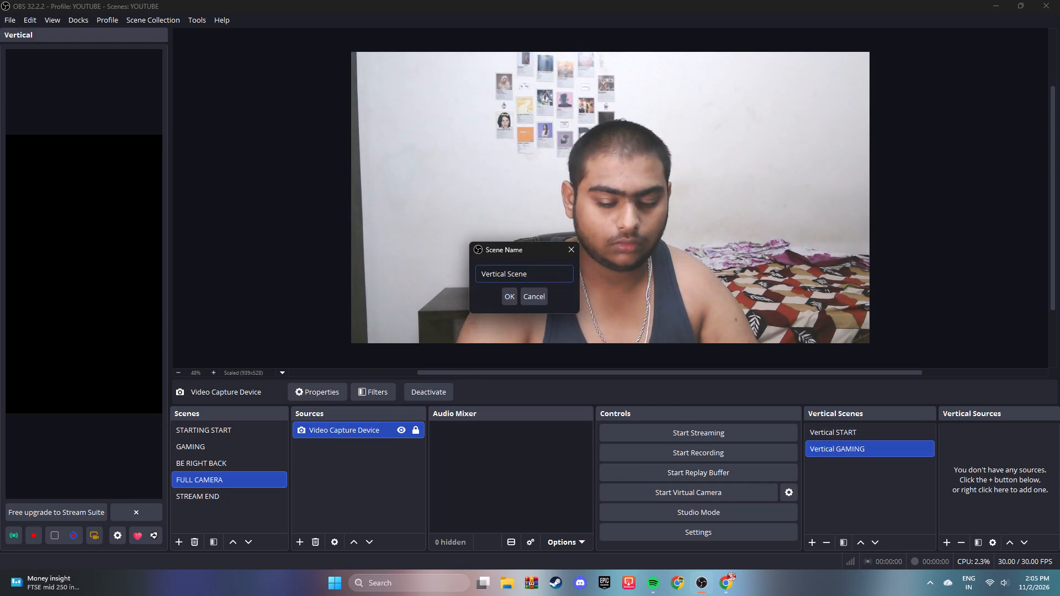
key(BackSpace)
key(BackSpace)
key(BackSpace)
key(BackSpace)
key(BackSpace)
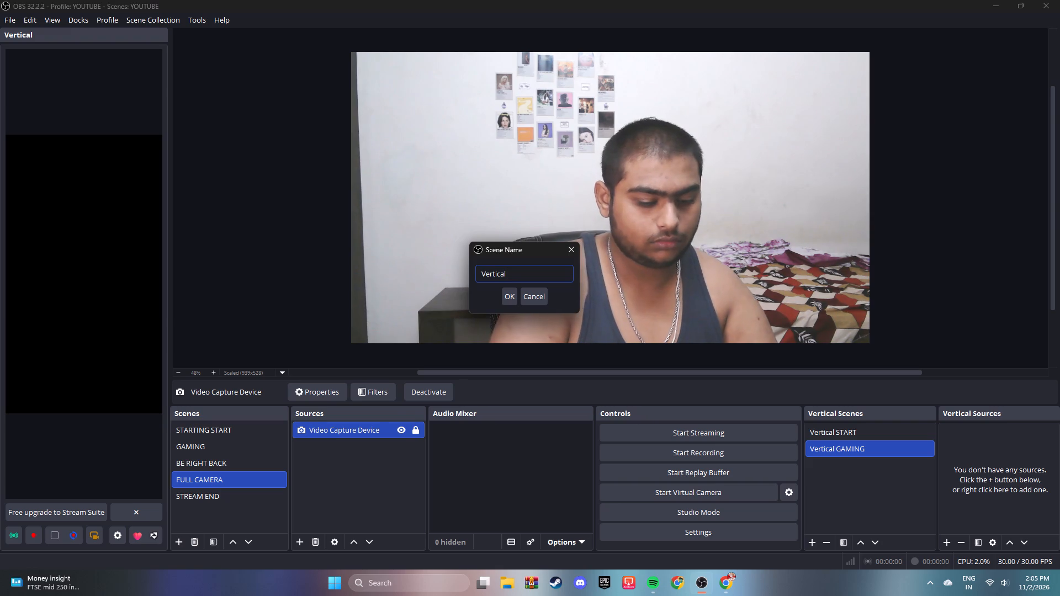
text(RI)
text(GHT BA)
text(CK)
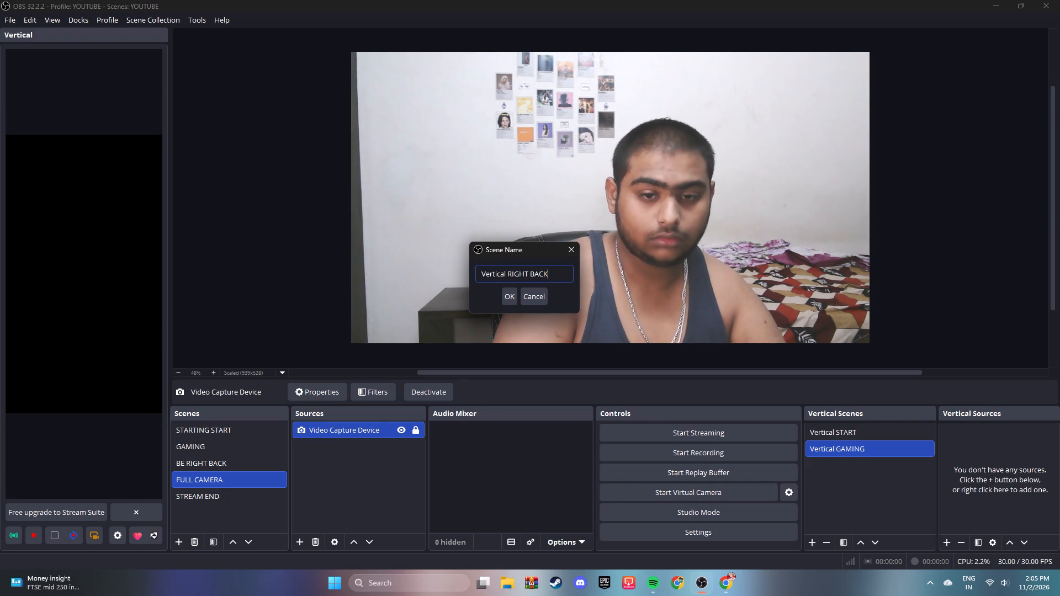
click(512, 298)
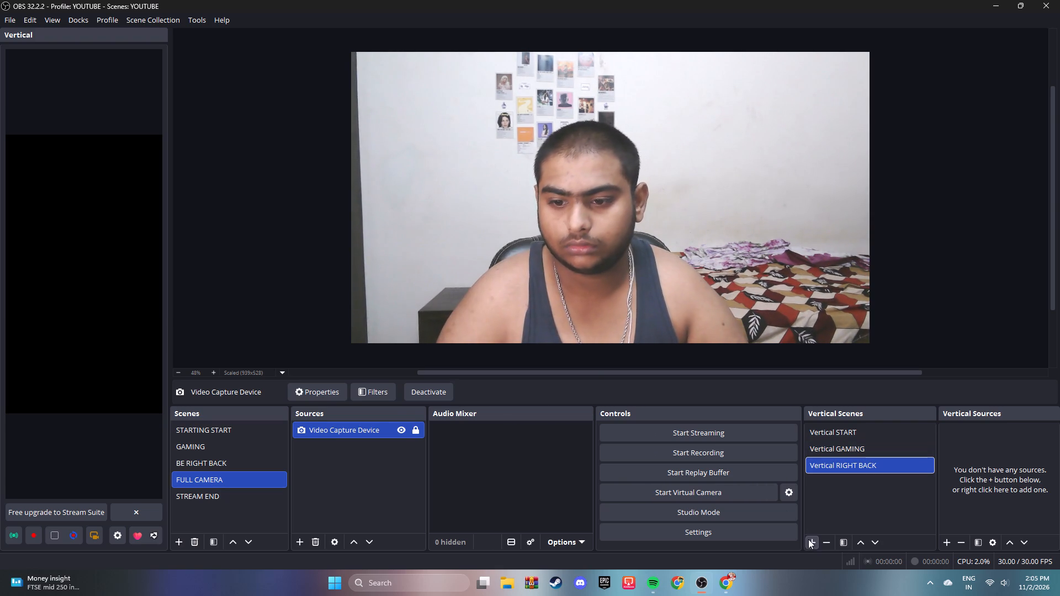
Add a new vertical scene named "Vertical CAMERA".
click(810, 541)
click(554, 279)
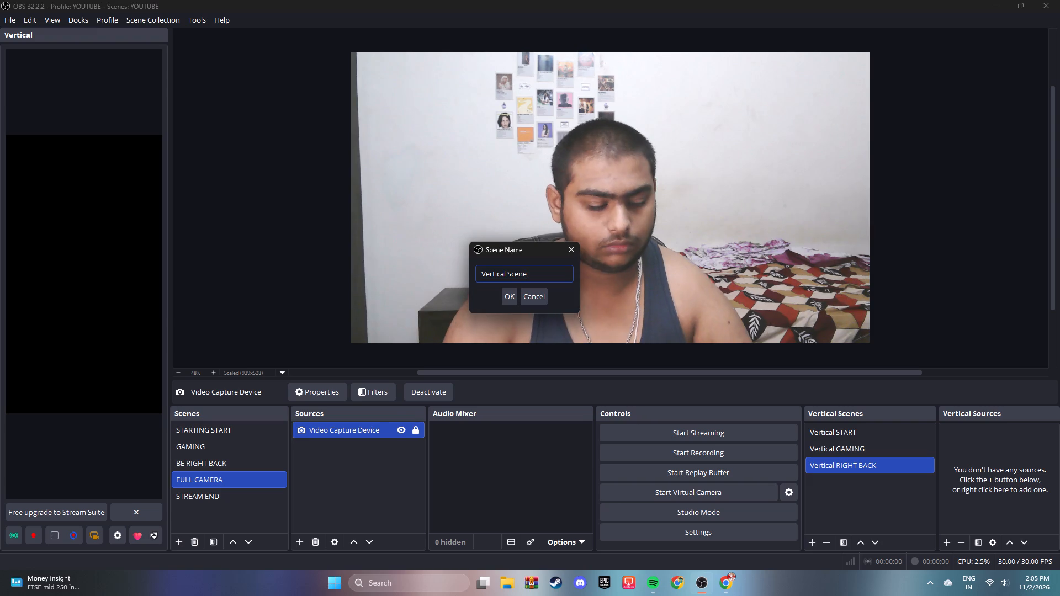
key(shift+BackSpace)
key(shift+BackSpace)
key(shift+BackSpace)
key(shift+BackSpace)
key(shift+BackSpace)
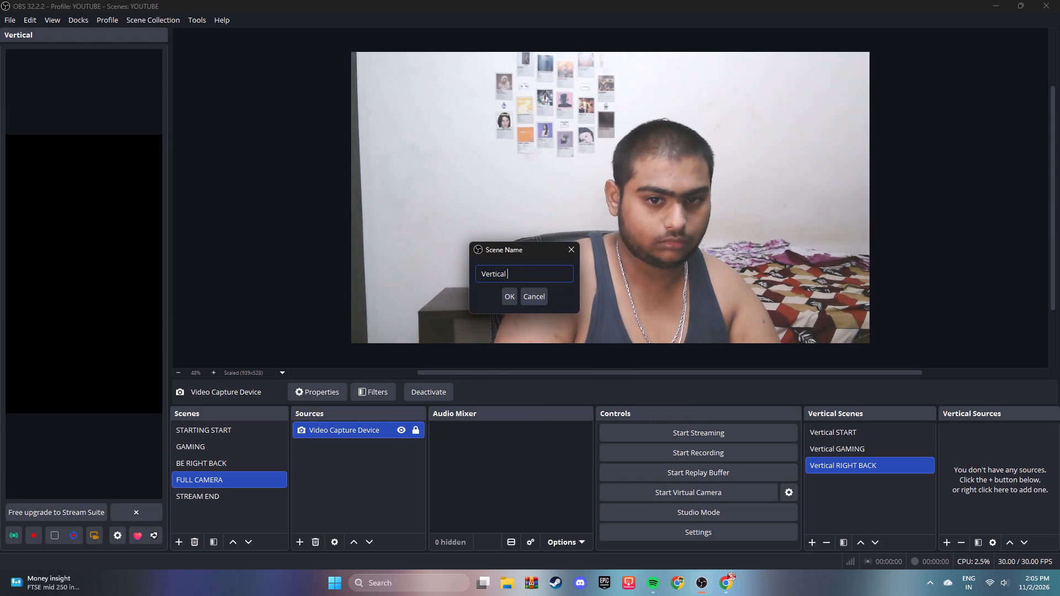
text(CAMERA)
click(514, 297)
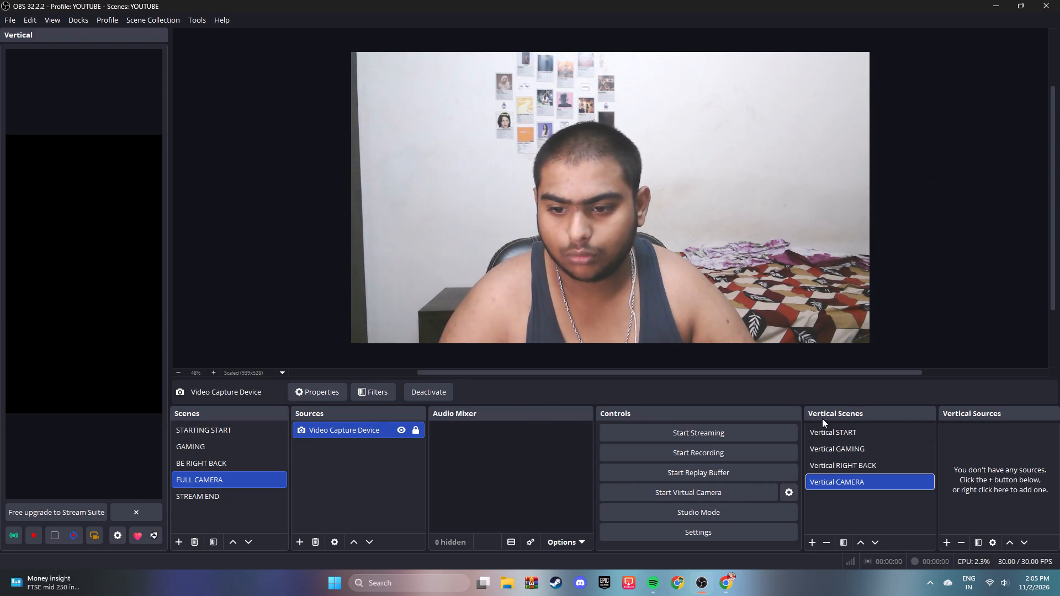
Add a new vertical scene named "Vertical END".
click(813, 539)
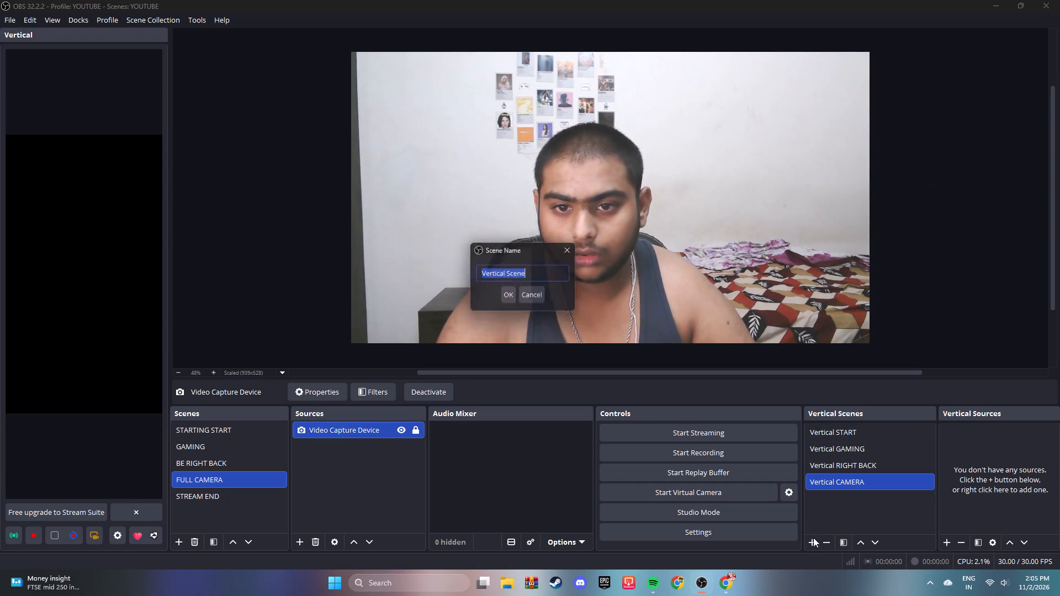
click(552, 276)
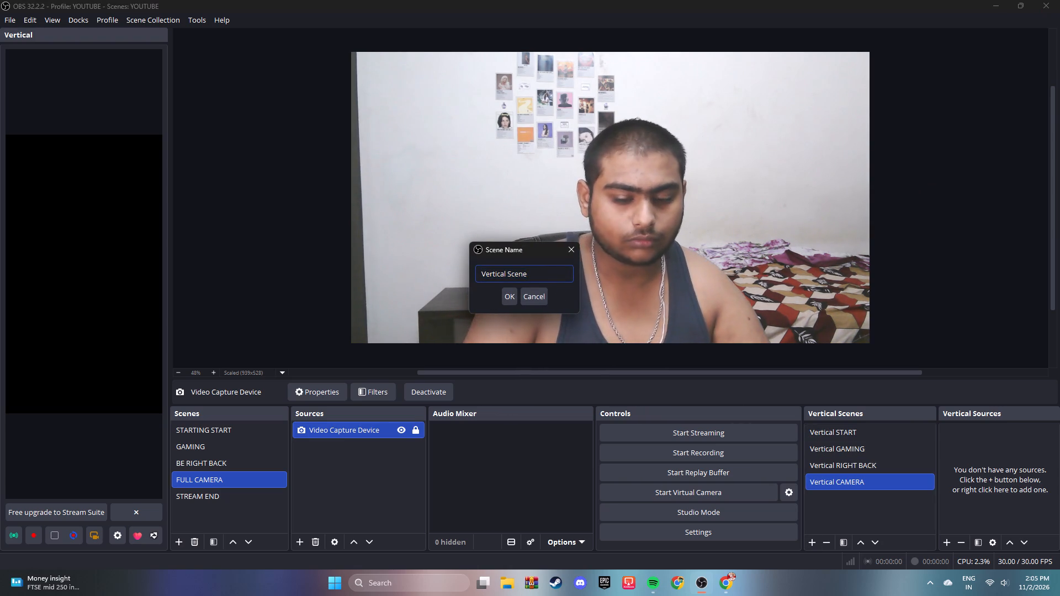
key(BackSpace)
key(BackSpace)
key(BackSpace)
key(BackSpace)
key(BackSpace)
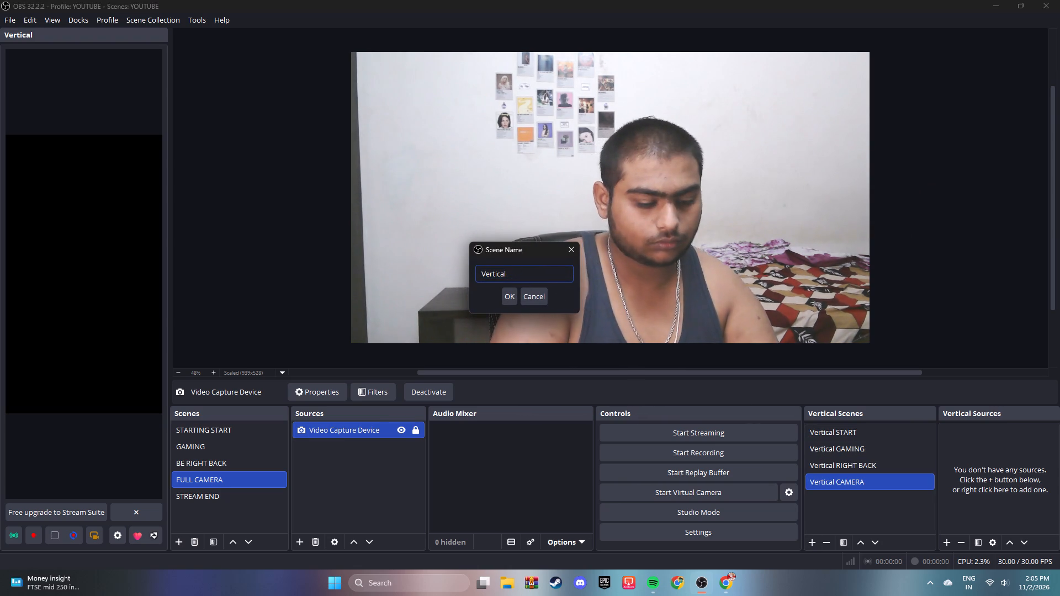
text(END)
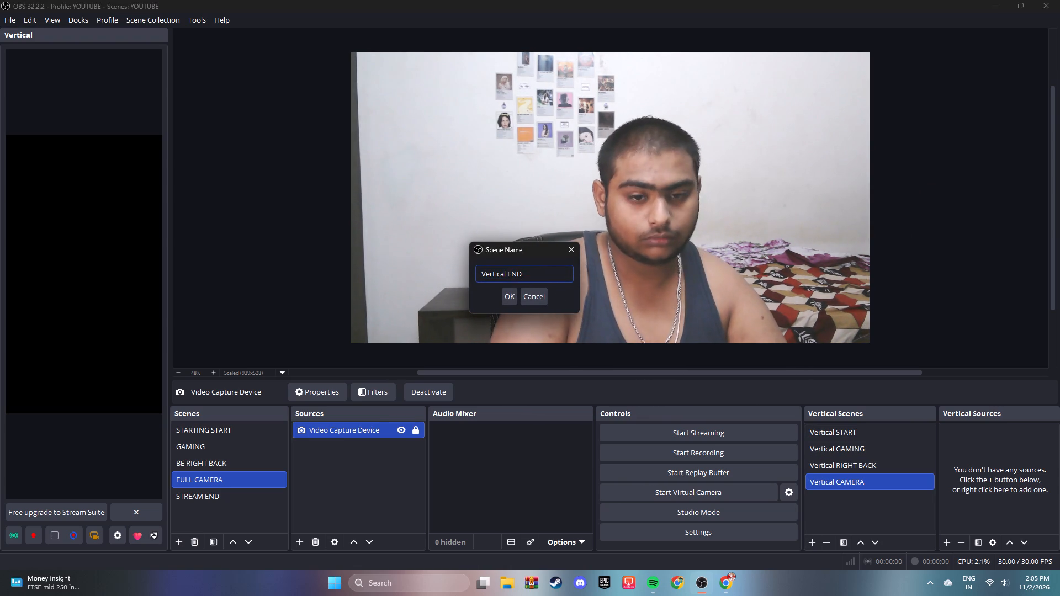
click(511, 297)
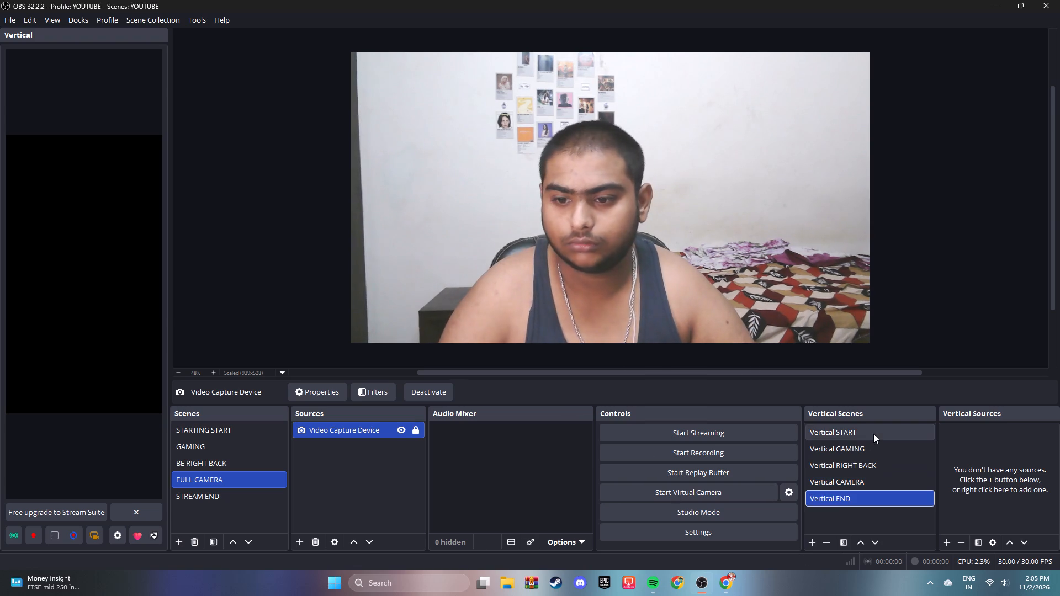
Link the Vertical START scene to the main canvas's STARTING START scene.
click(873, 434)
click(261, 426)
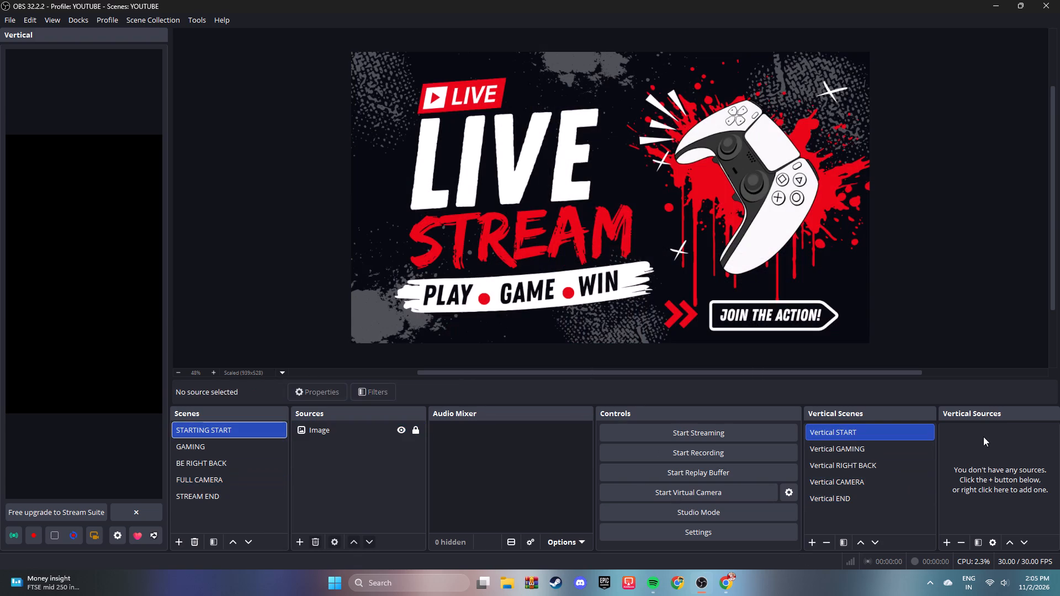
right_click(901, 433)
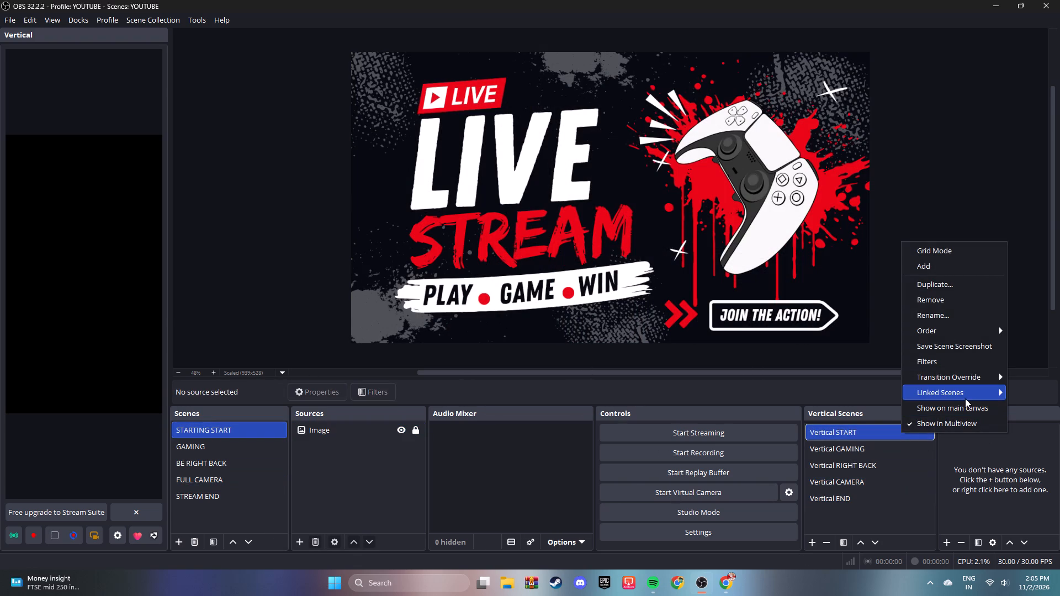
click(830, 395)
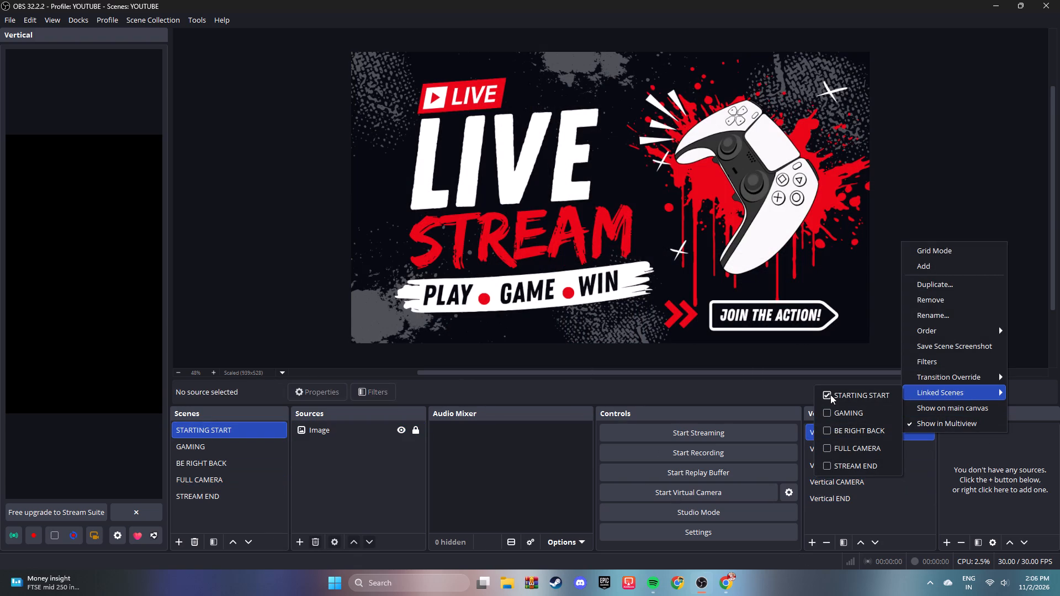
Link the Vertical GAMING scene to the main canvas's GAMING scene.
click(879, 503)
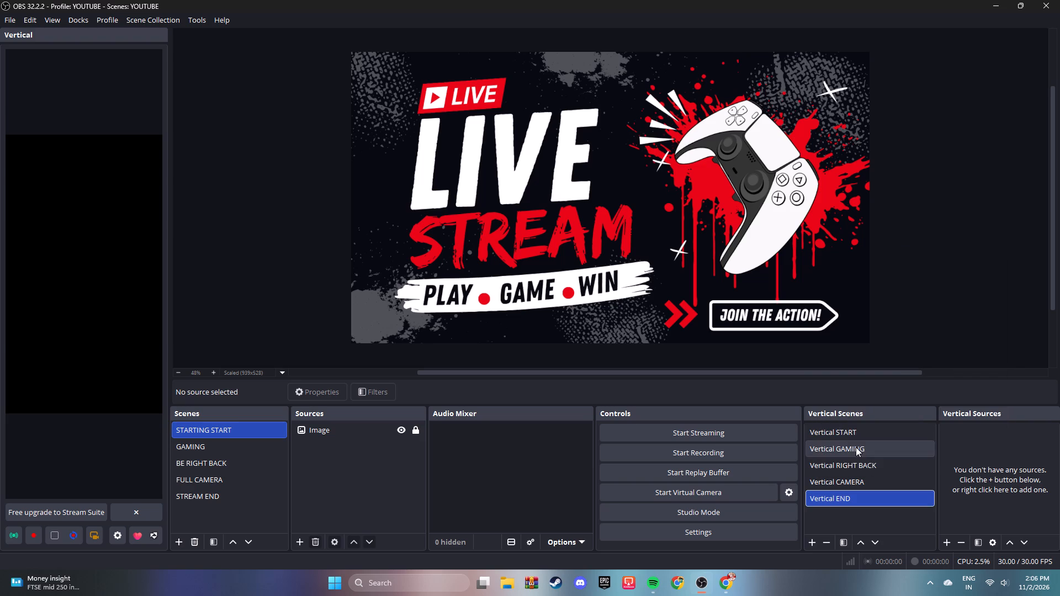
click(856, 447)
click(856, 447)
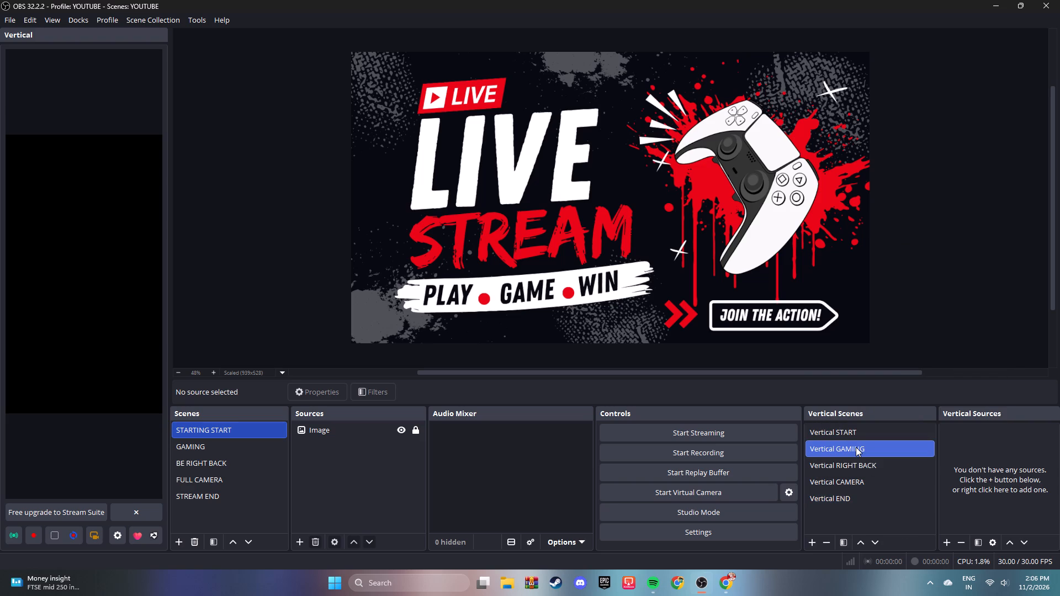
click(216, 443)
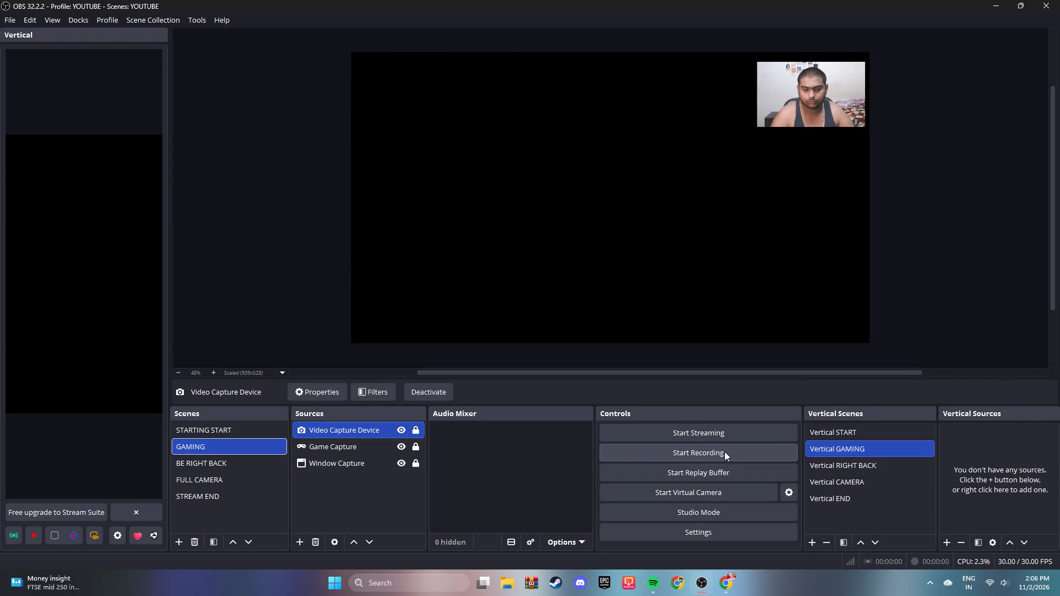
right_click(838, 448)
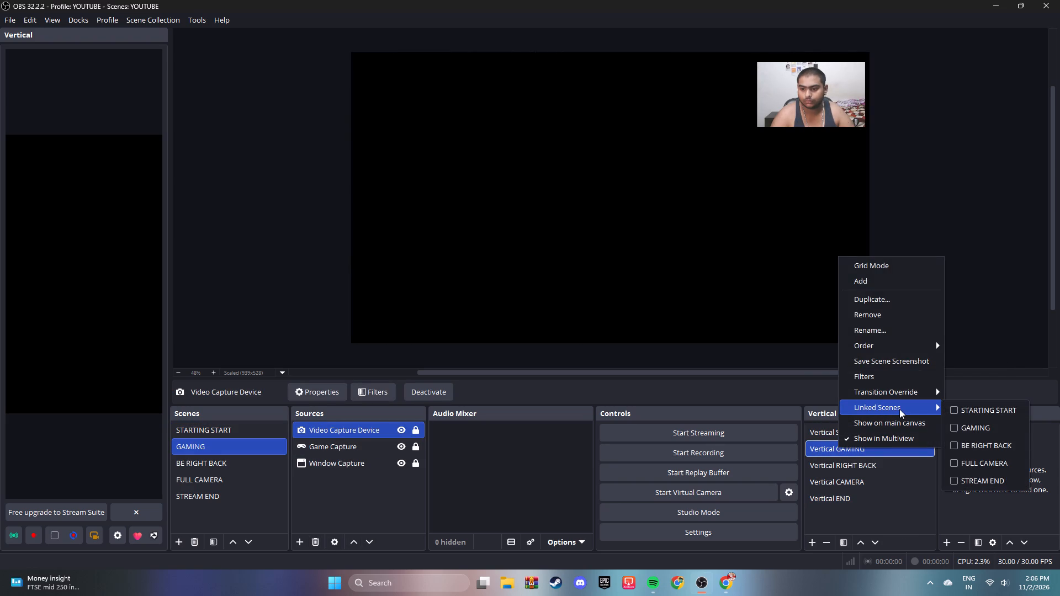
click(957, 426)
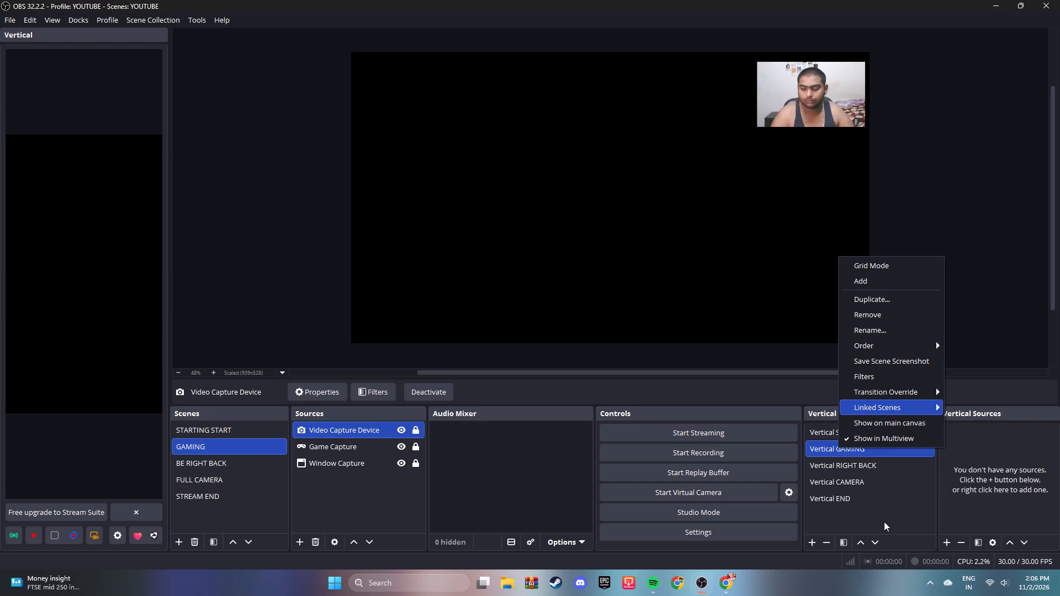
click(884, 523)
Switch the main canvas between STARTING START and GAMING to check the scene links.
click(240, 424)
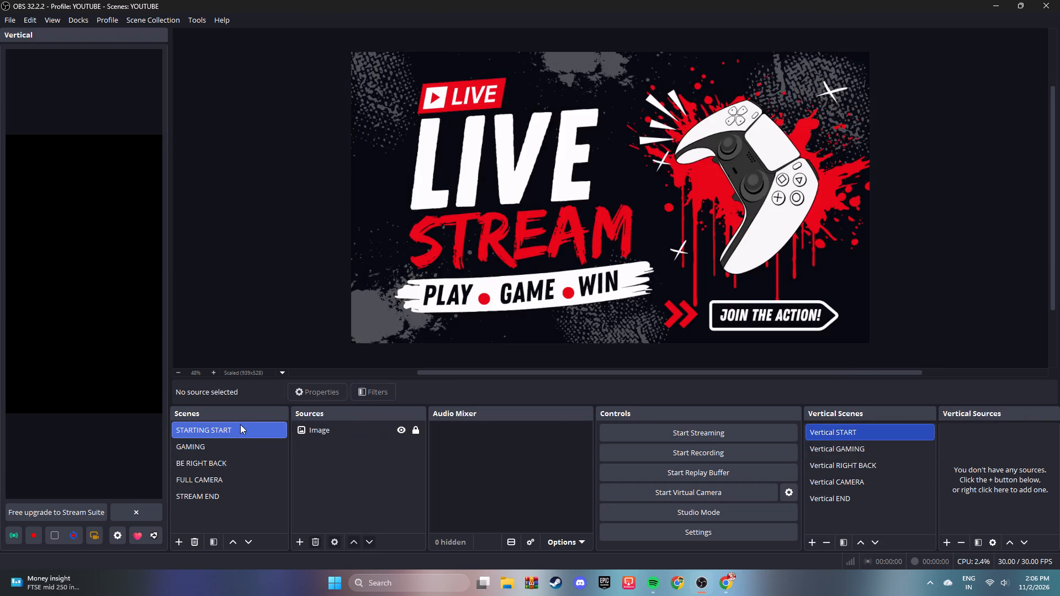
click(237, 442)
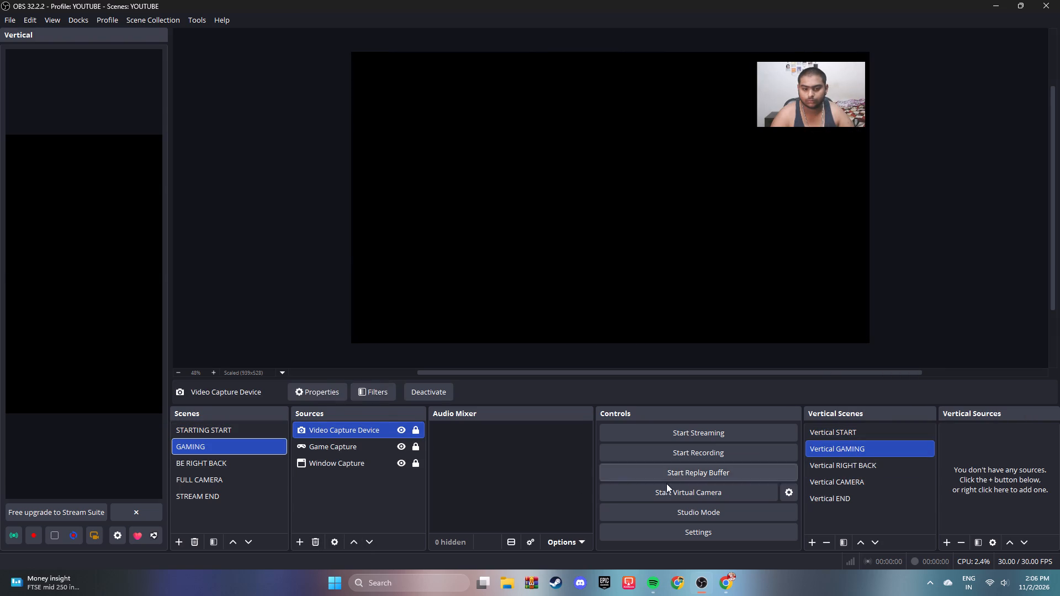
Link the Vertical RIGHT BACK scene to the main canvas's BE RIGHT BACK scene.
click(231, 466)
click(845, 471)
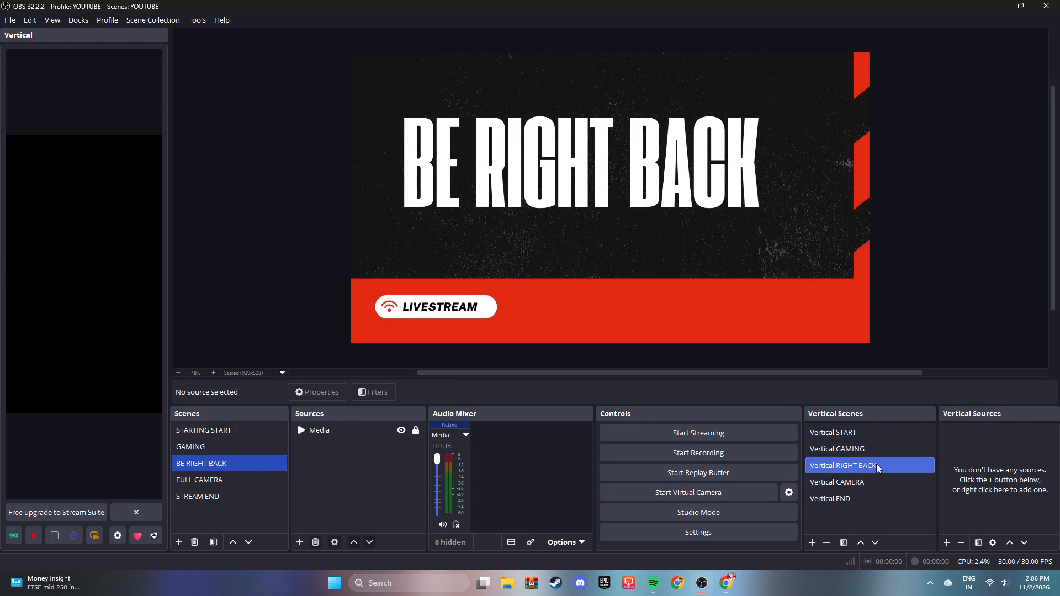
right_click(876, 465)
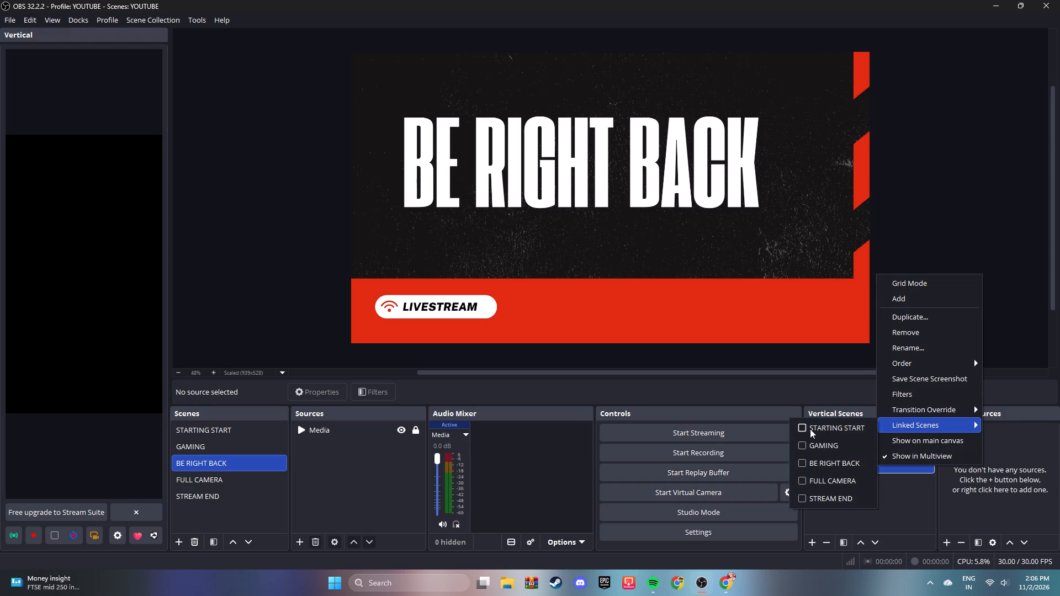
click(801, 465)
click(202, 520)
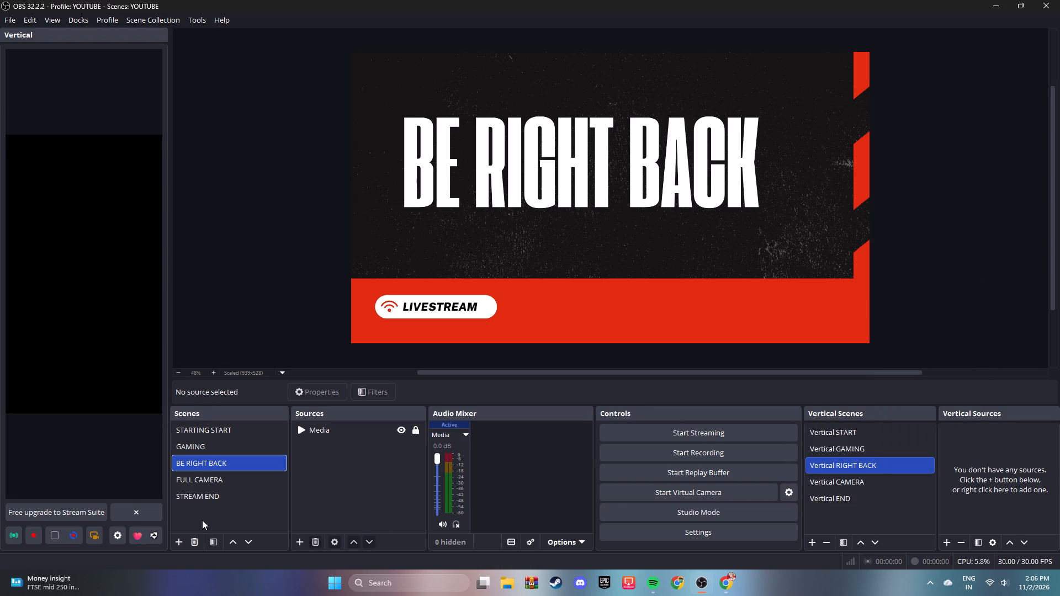
Link the Vertical CAMERA scene to the main canvas's FULL CAMERA scene.
click(218, 482)
click(857, 481)
right_click(857, 481)
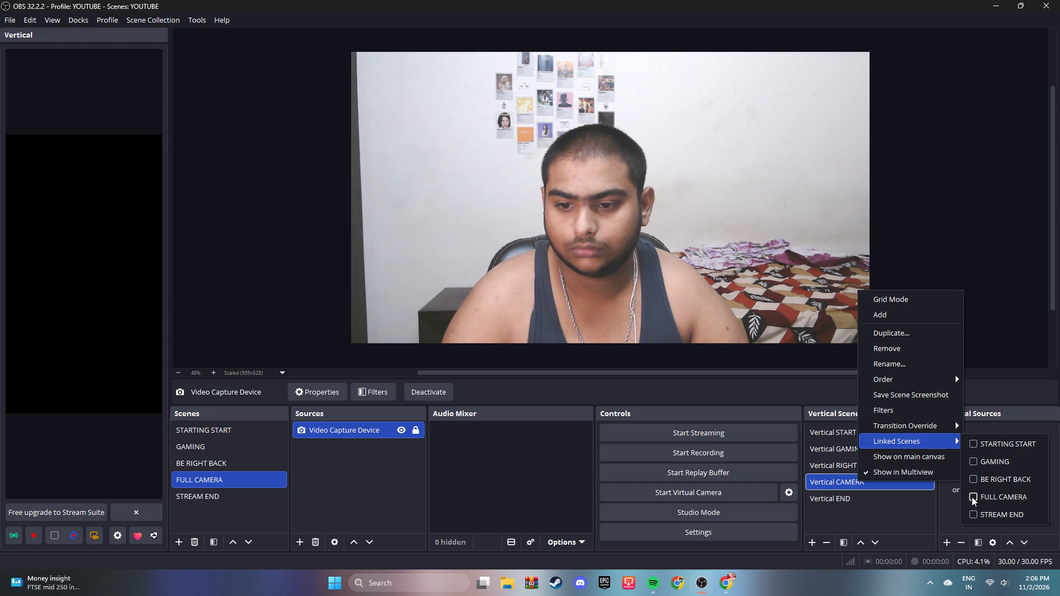
click(972, 497)
click(830, 520)
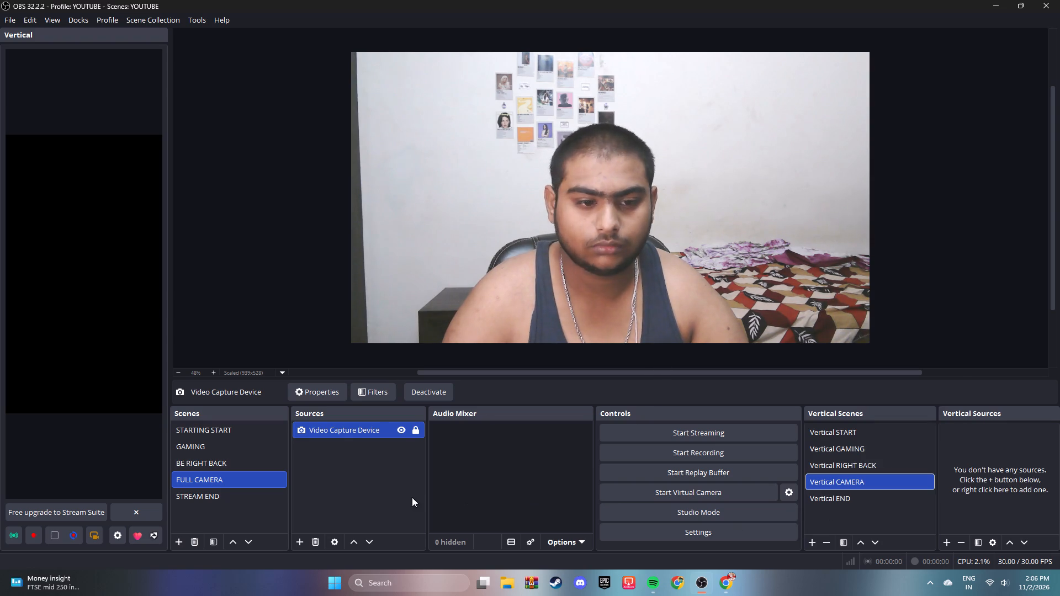
Link the Vertical END scene to the main canvas's STREAM END scene.
click(246, 494)
click(849, 504)
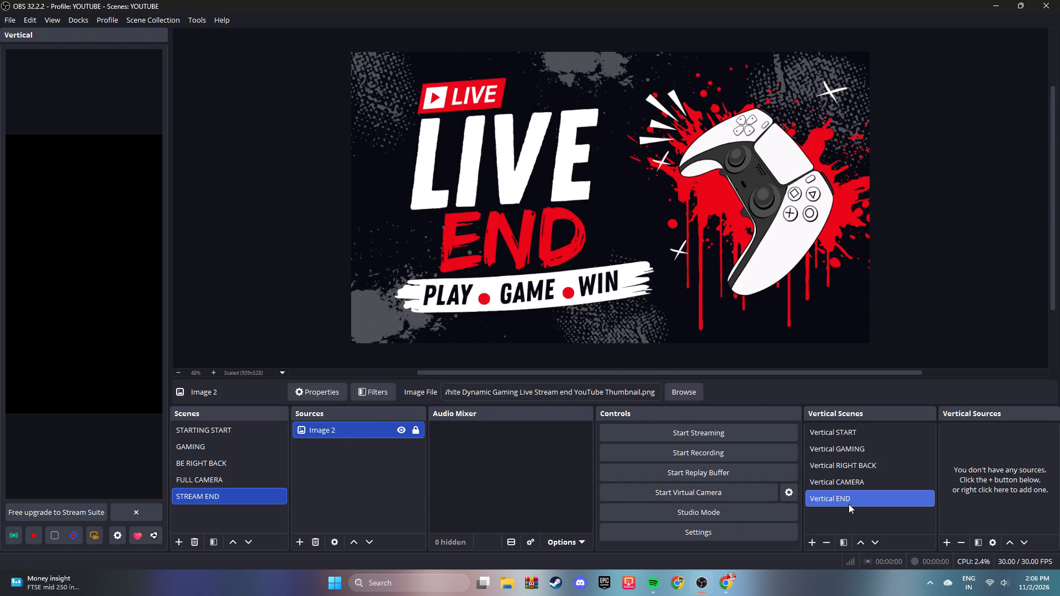
right_click(849, 504)
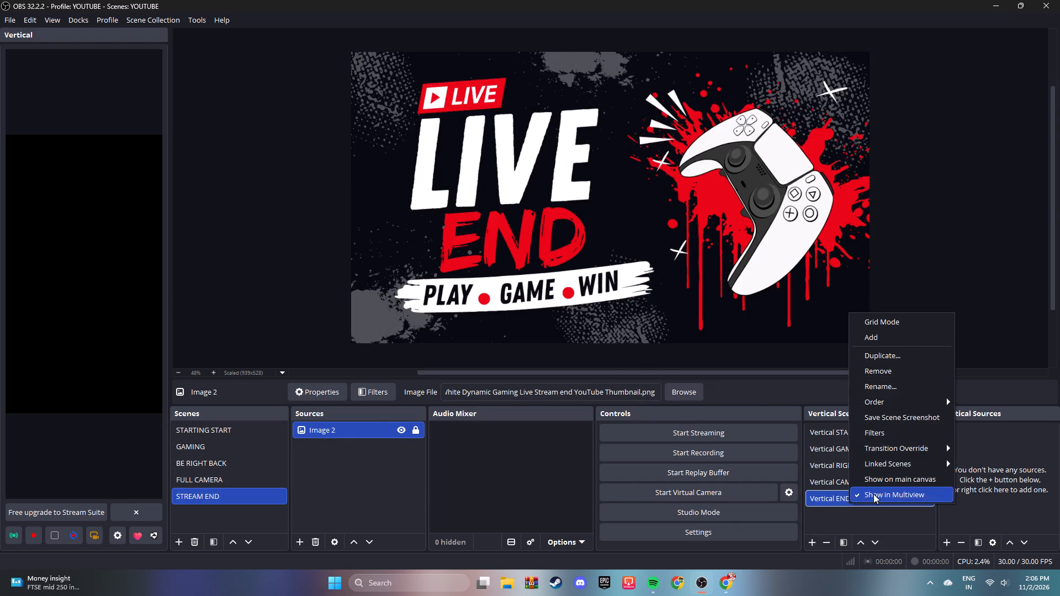
click(964, 537)
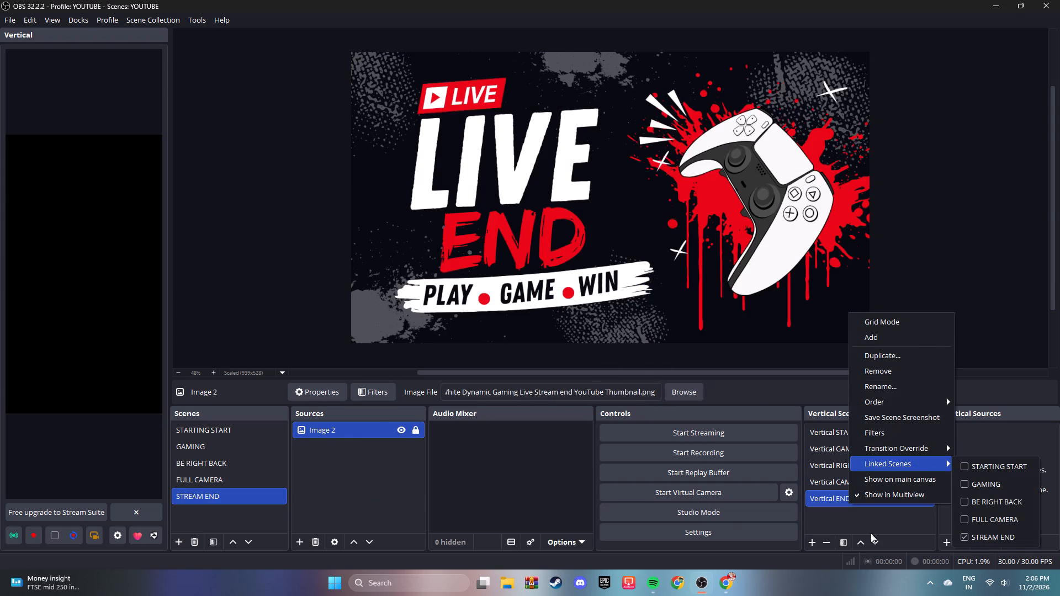
click(818, 523)
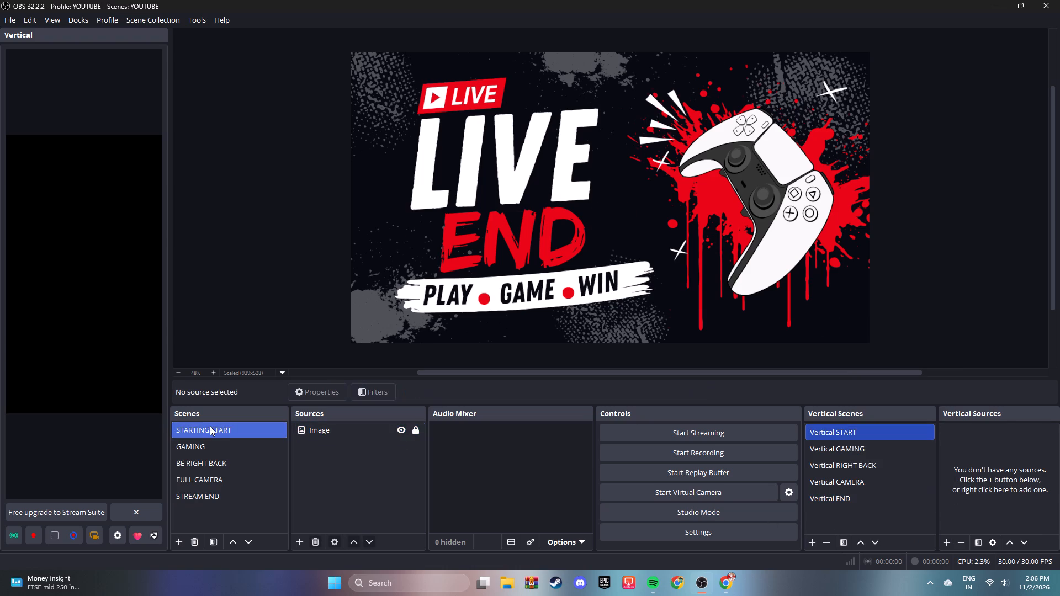
Switch through all main scenes from STARTING START to STREAM END to check the vertical scene links.
click(210, 426)
click(217, 441)
click(226, 456)
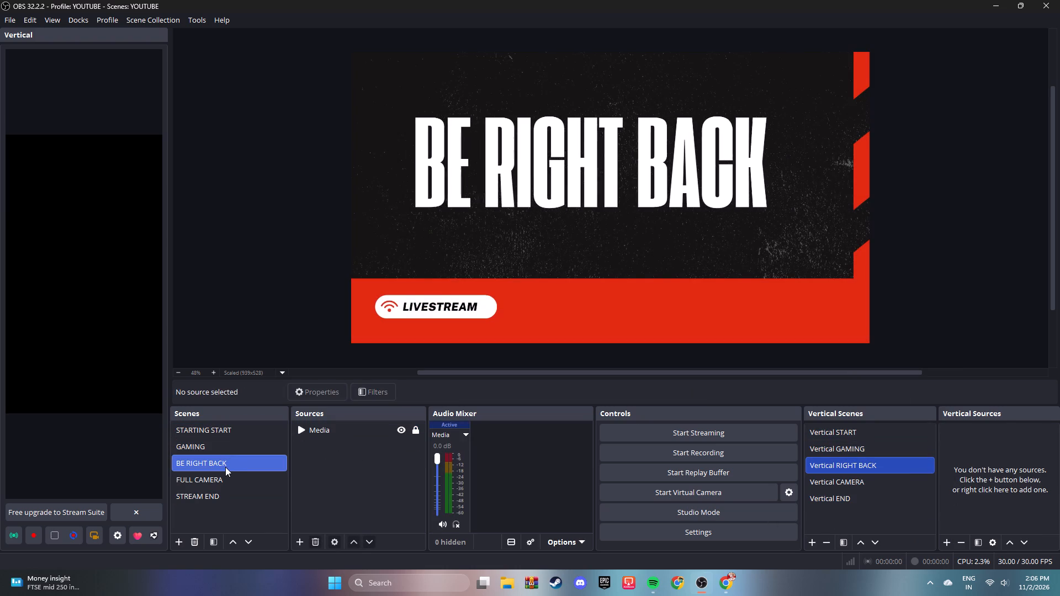
click(224, 478)
click(224, 492)
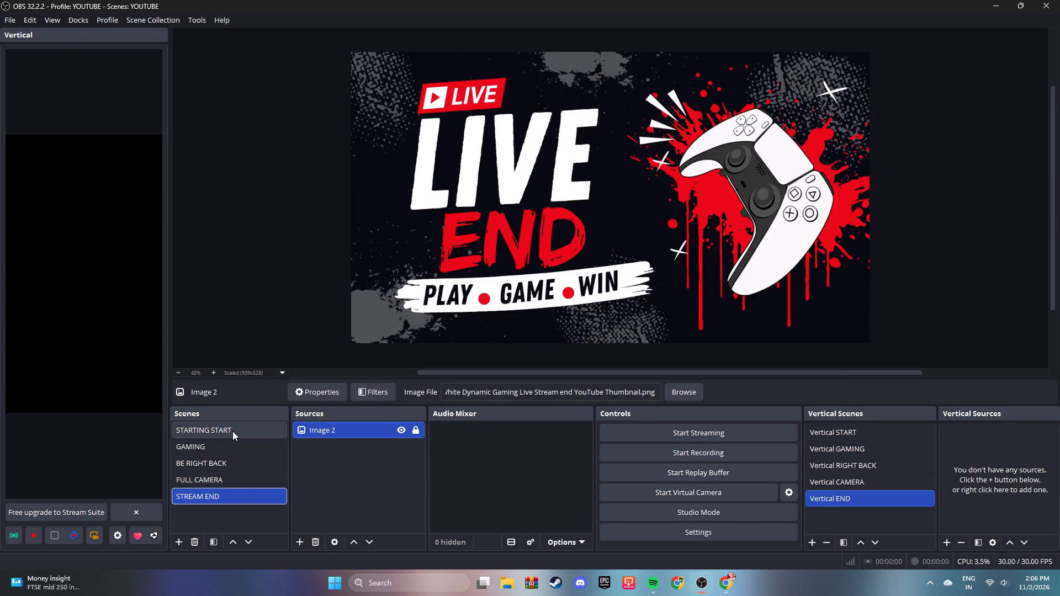
Add a new Image source to the Vertical START scene and browse for its image file.
click(232, 431)
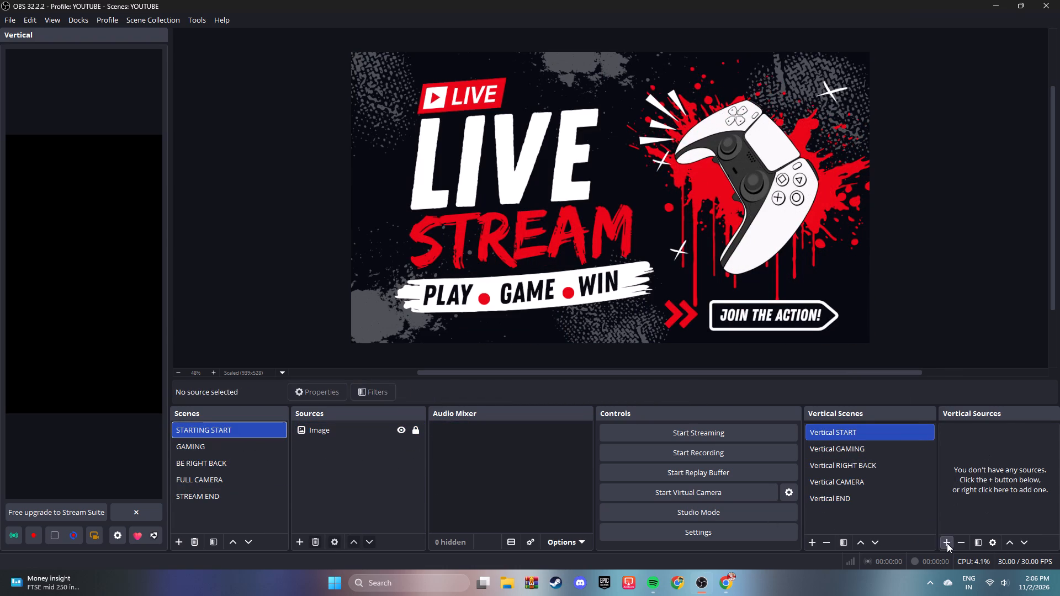
click(947, 543)
click(974, 412)
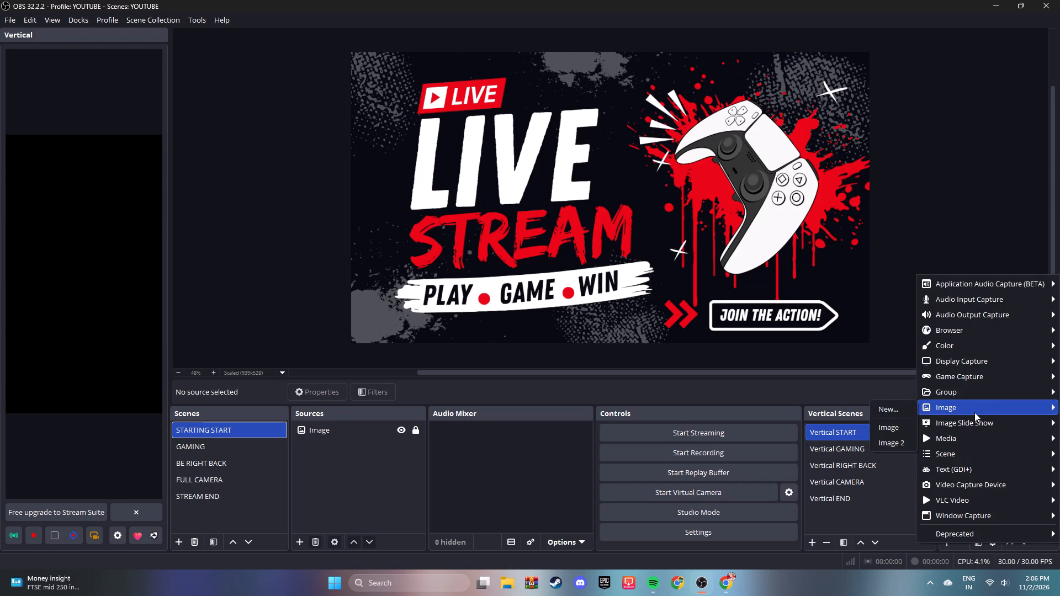
click(899, 415)
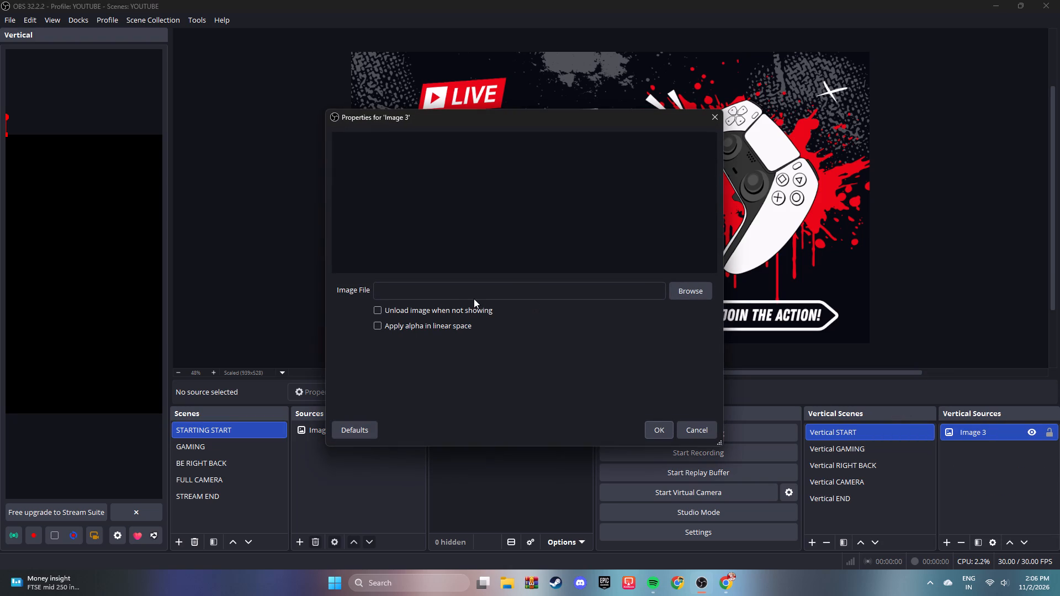
click(698, 291)
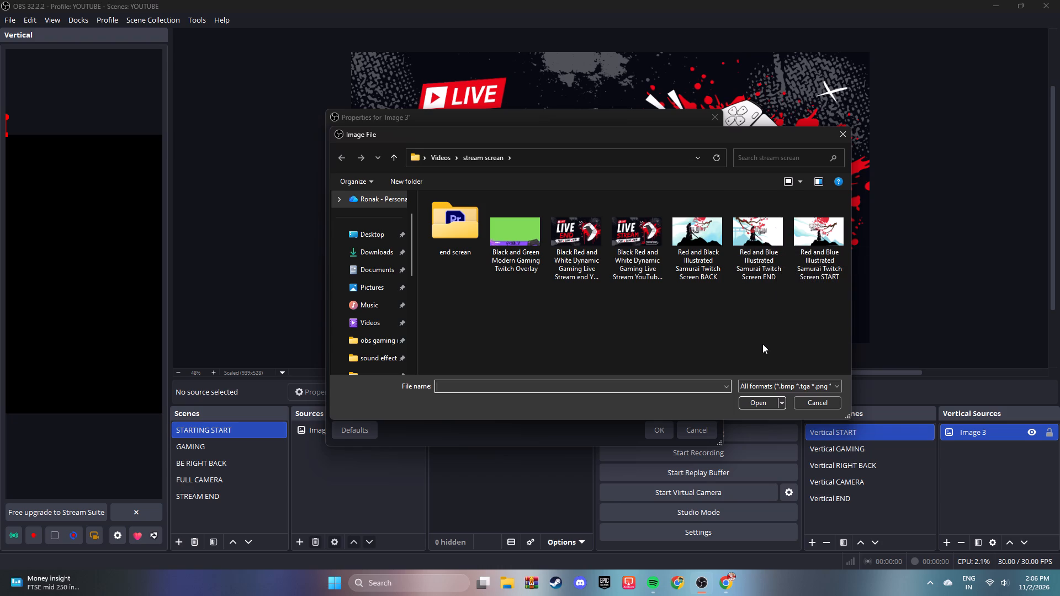
In File Explorer, preview the Red and Blue Illustrated Samurai Twitch Screen END image from the stream screan folder in Videos.
click(511, 579)
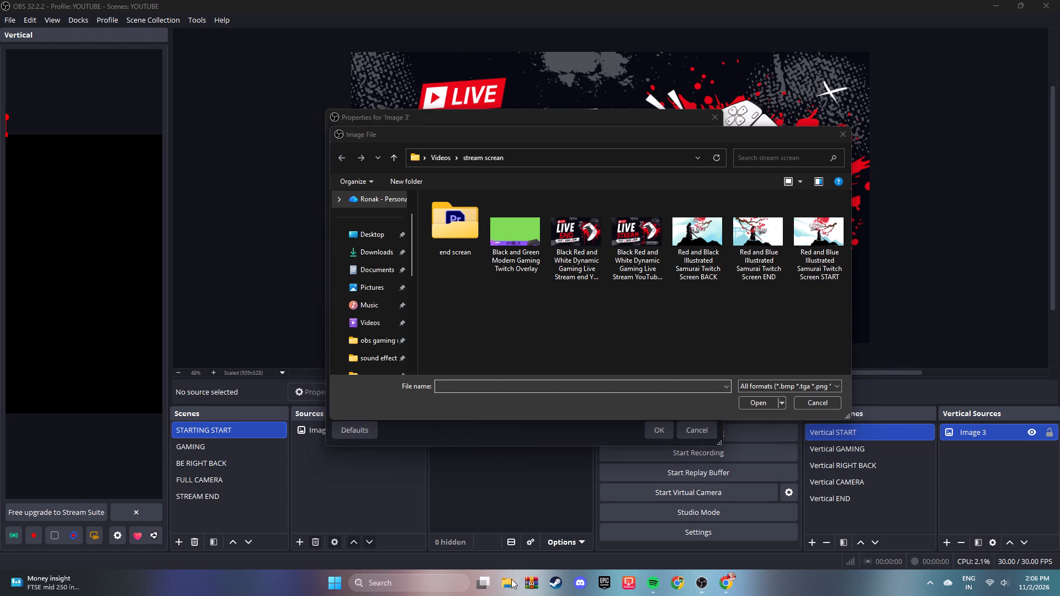
click(282, 295)
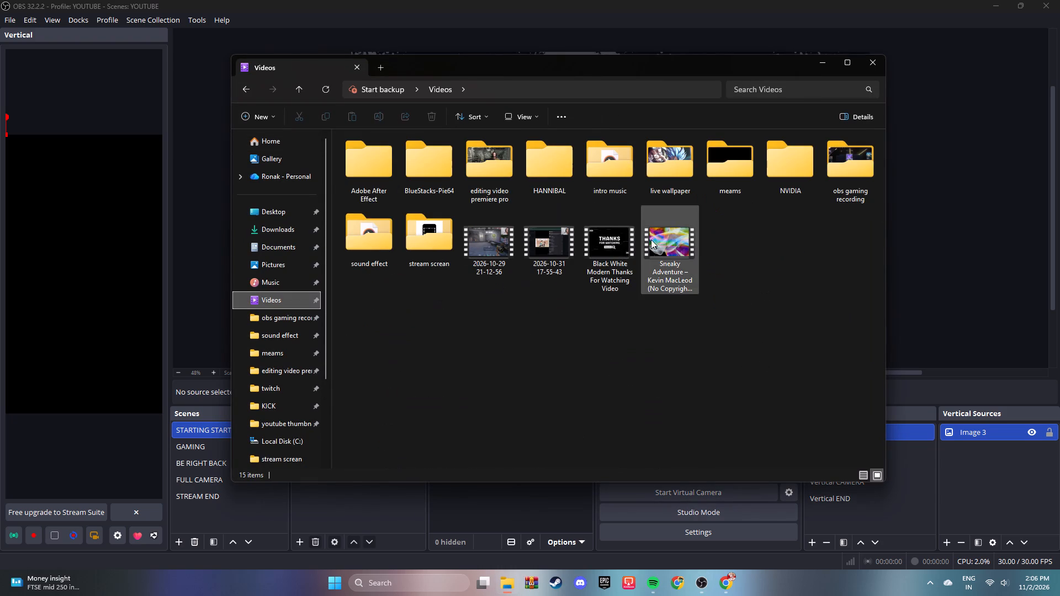
double_click(434, 227)
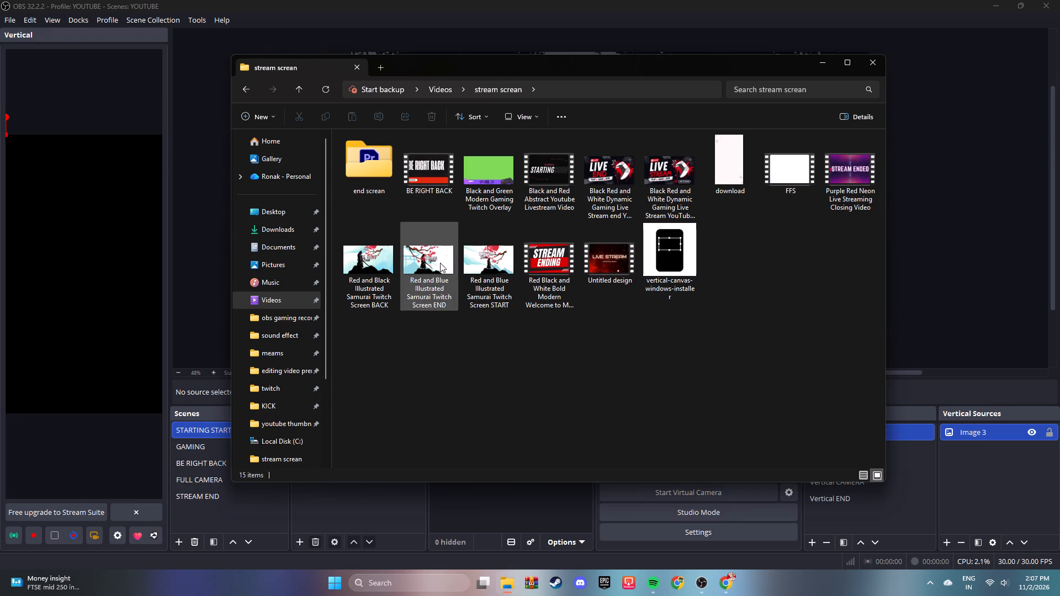
double_click(438, 262)
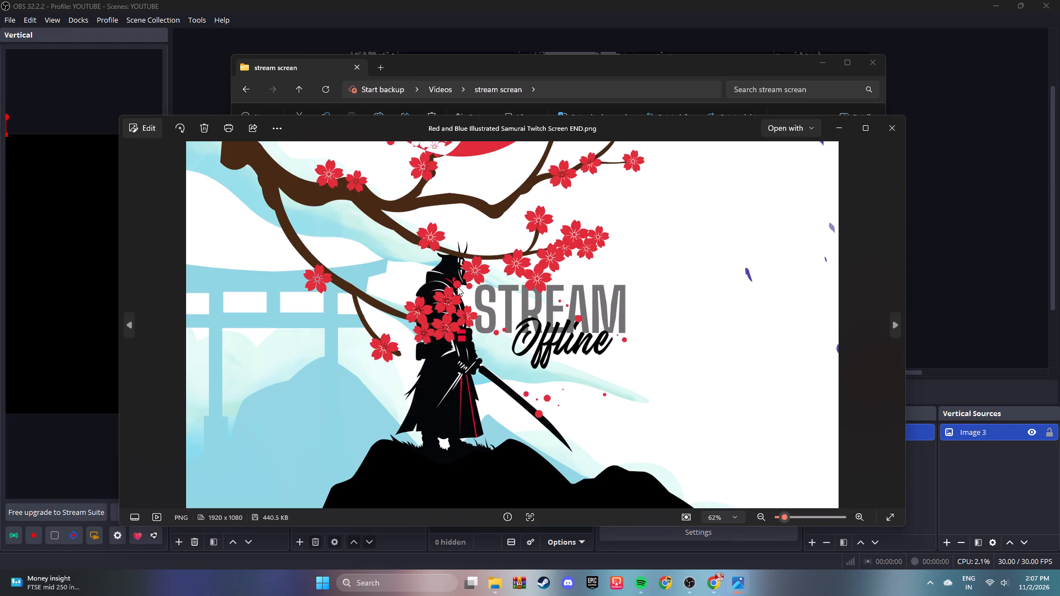
click(888, 129)
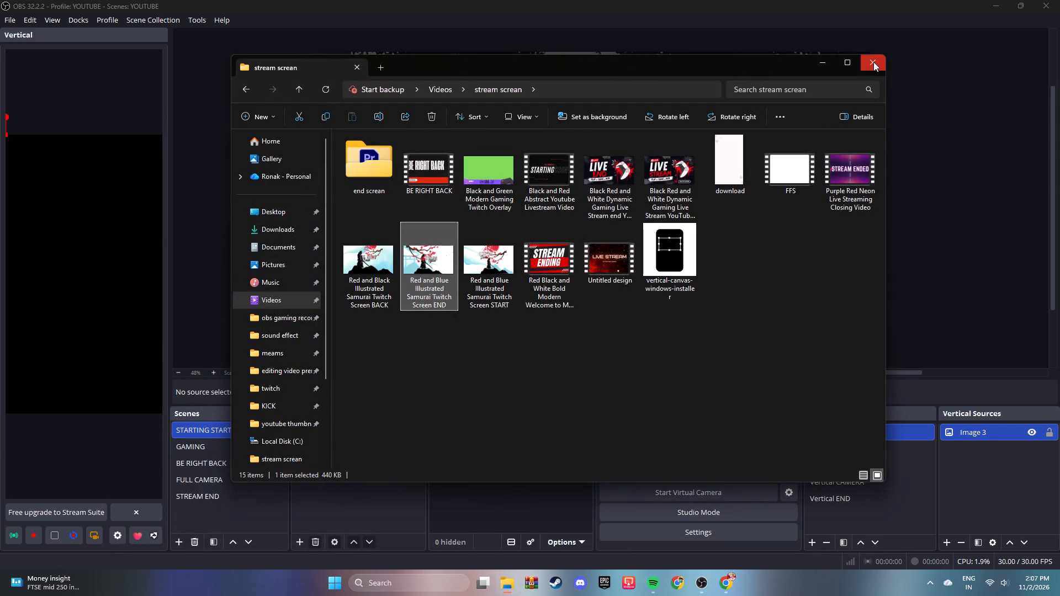
click(873, 62)
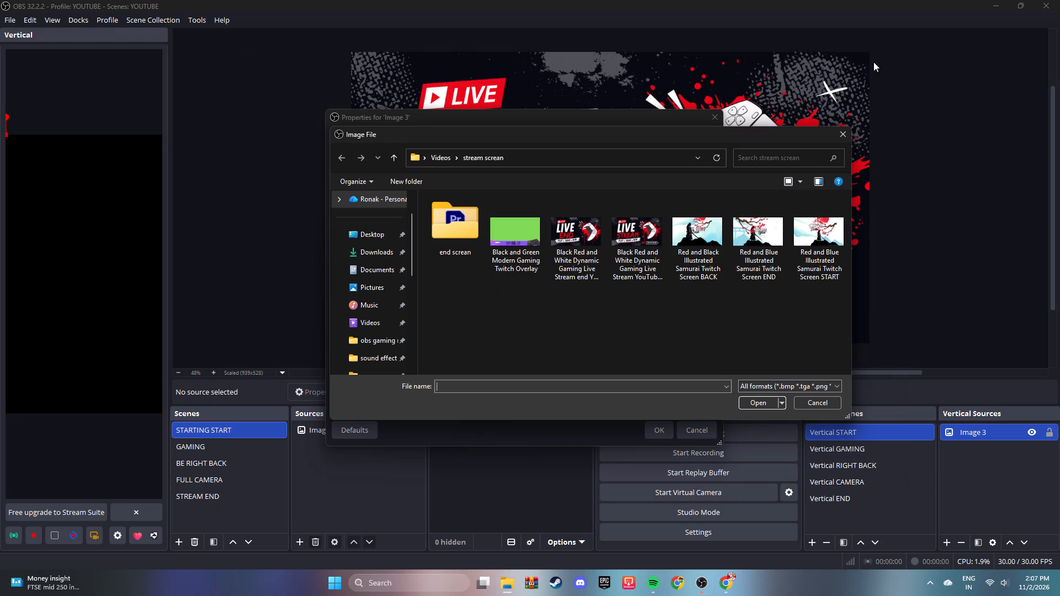
Load "Red and Blue Illustrated Samurai Twitch Screen START" as the new vertical source's image and accept its properties.
click(823, 233)
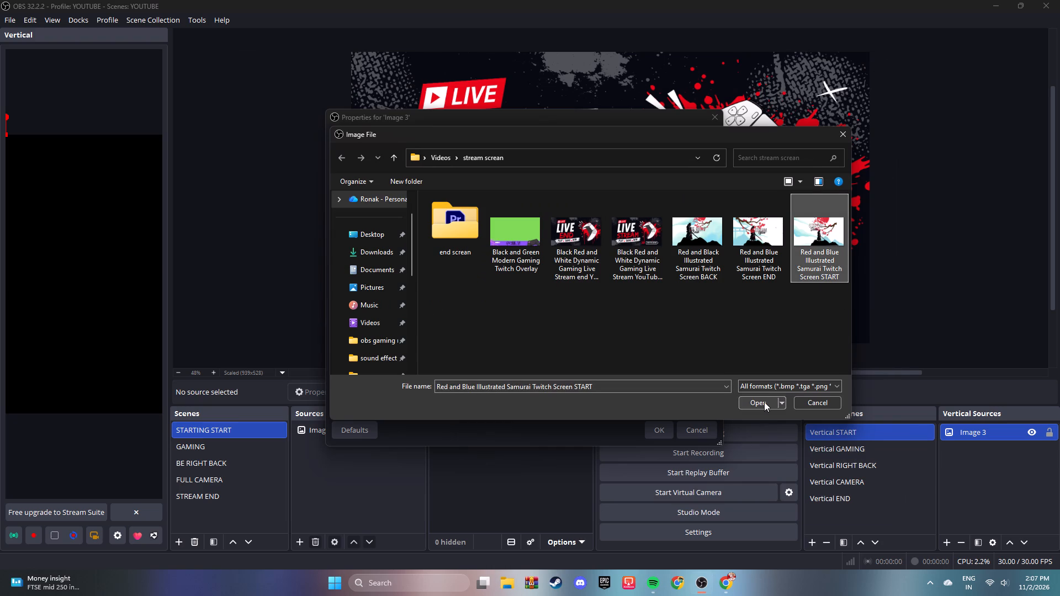
click(764, 397)
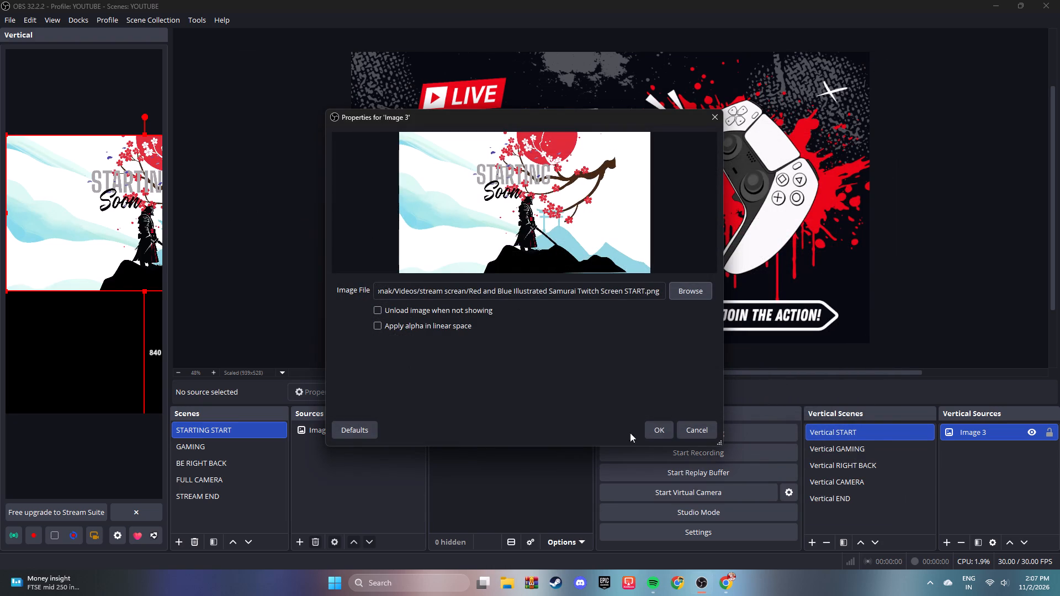
click(672, 426)
Scale and position the START image so it fills the vertical canvas with the text and samurai in frame, and lock it.
click(74, 225)
drag(116, 234, 115, 235)
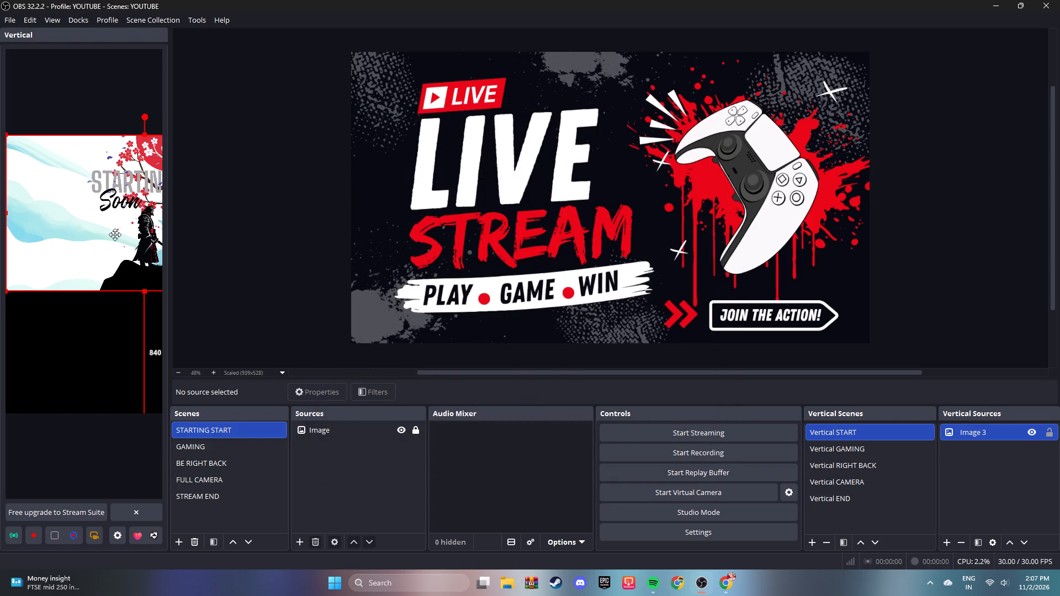
drag(115, 235, 54, 244)
drag(81, 301, 71, 426)
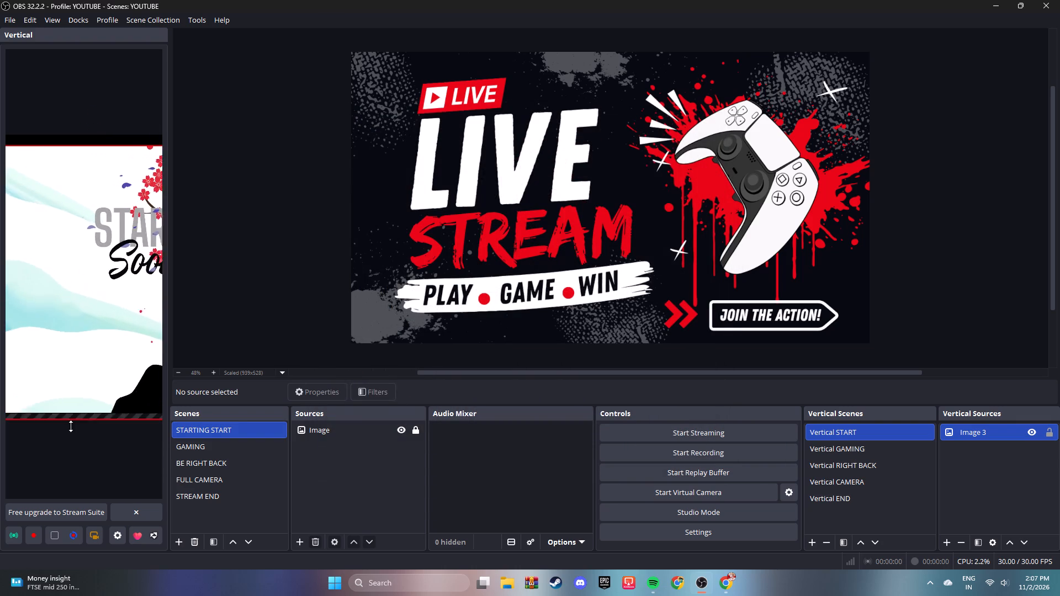
drag(71, 426, 70, 431)
drag(92, 385, 0, 374)
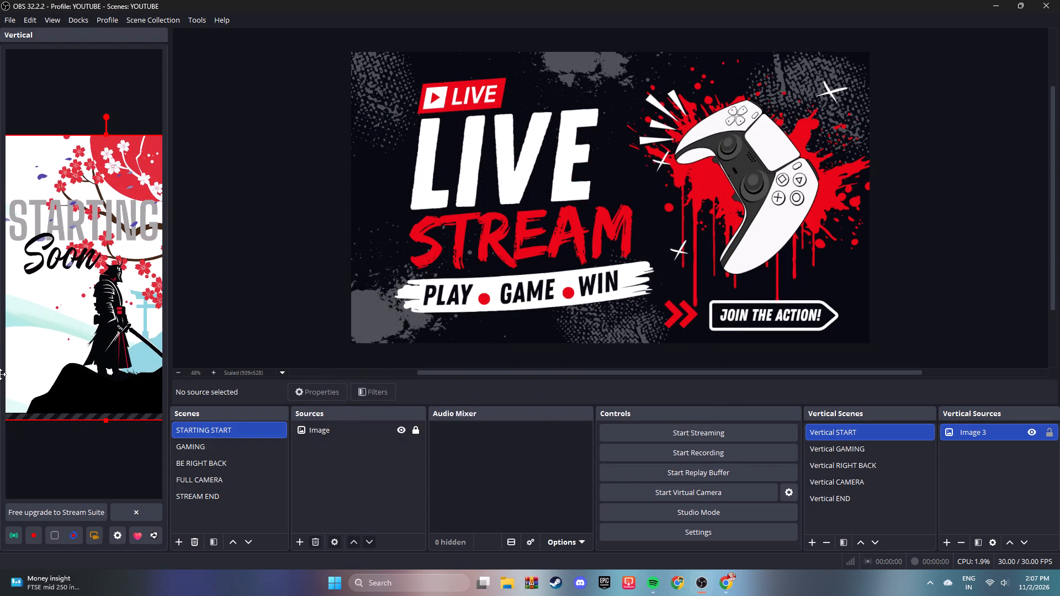
drag(0, 374, 0, 370)
drag(105, 134, 105, 142)
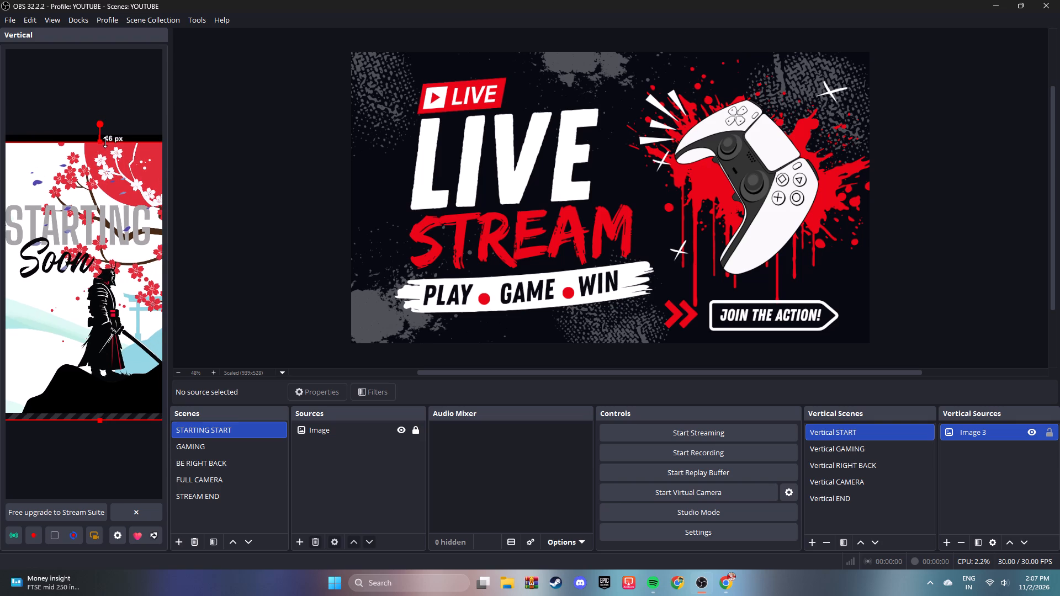
drag(105, 142, 105, 144)
click(105, 198)
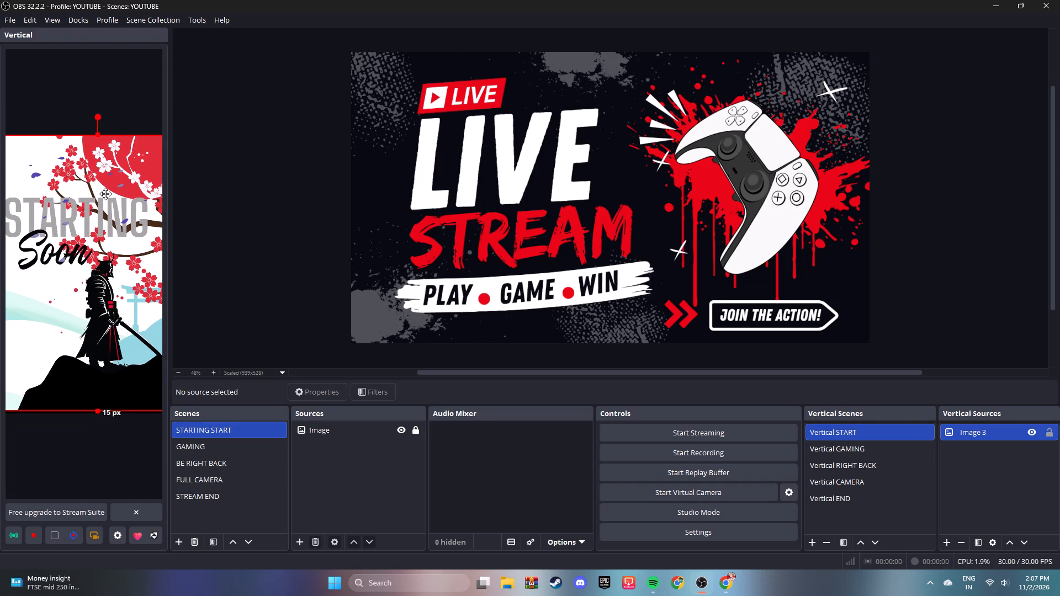
click(98, 411)
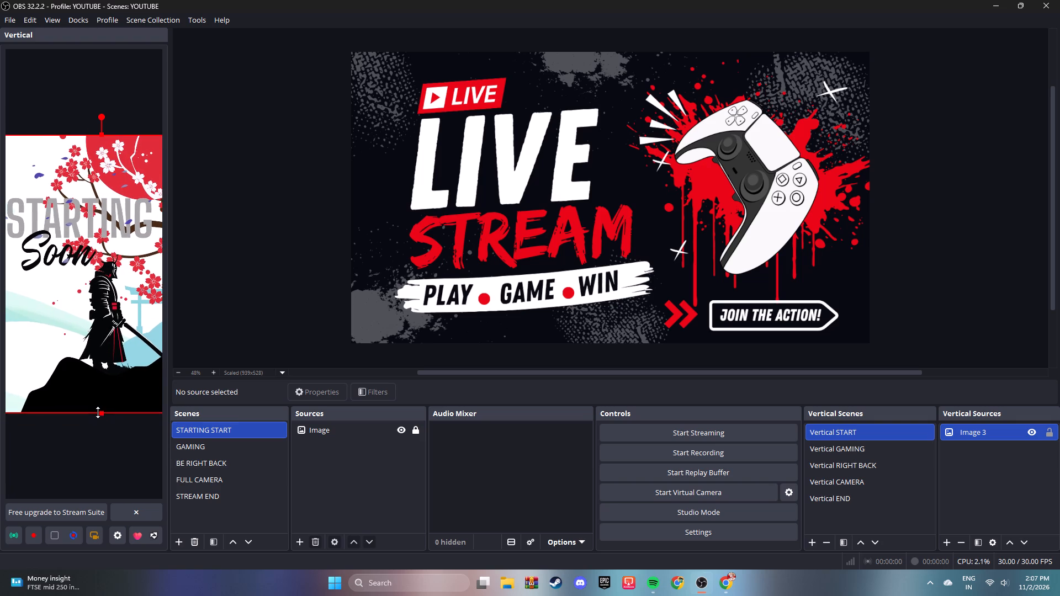
click(104, 365)
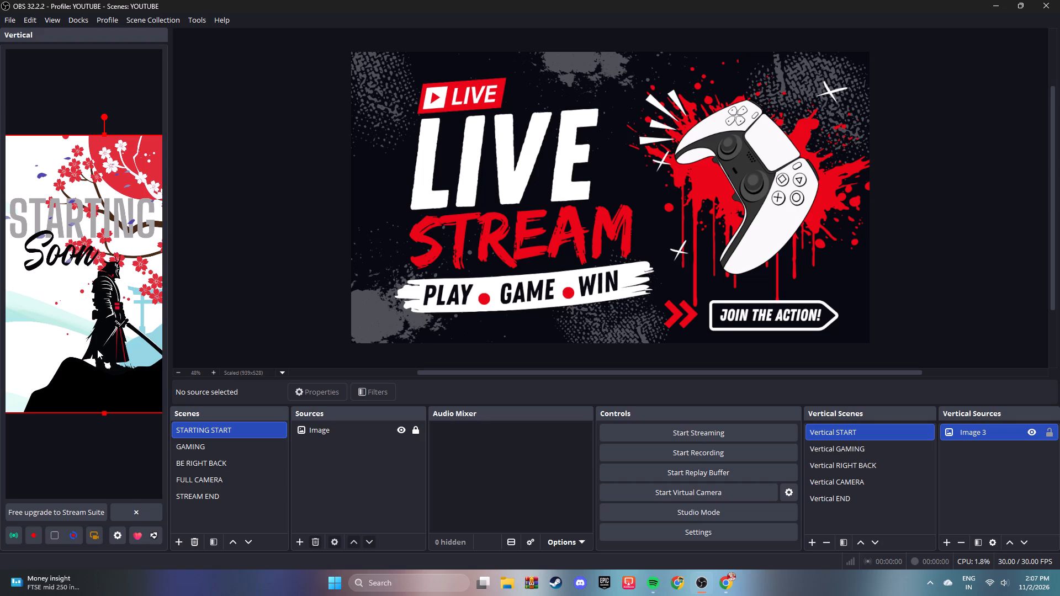
click(1050, 431)
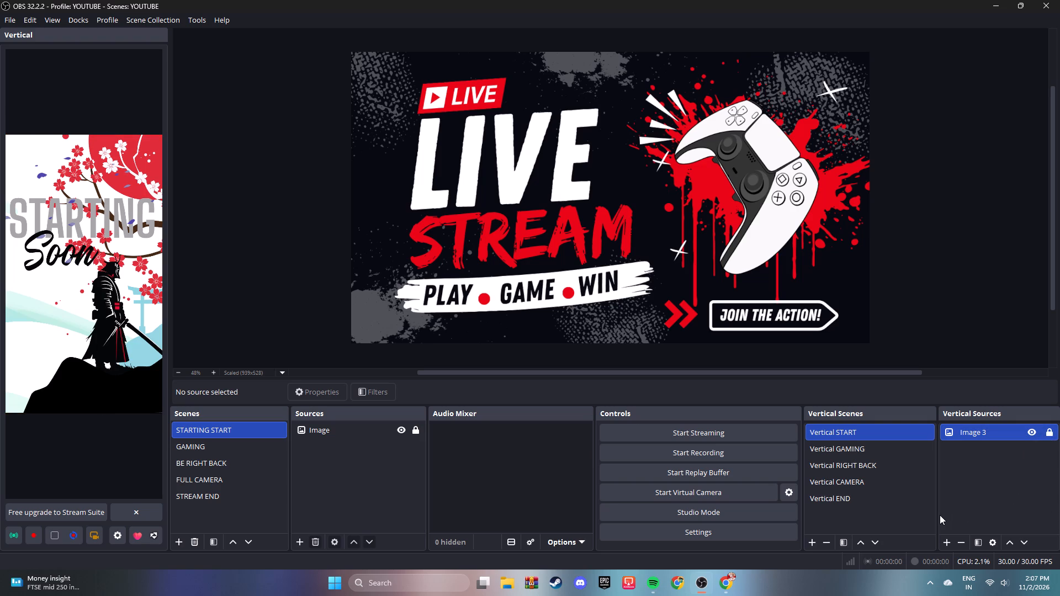
Switch to the GAMING scene and add the existing Video Capture Device to the Vertical GAMING scene.
click(262, 444)
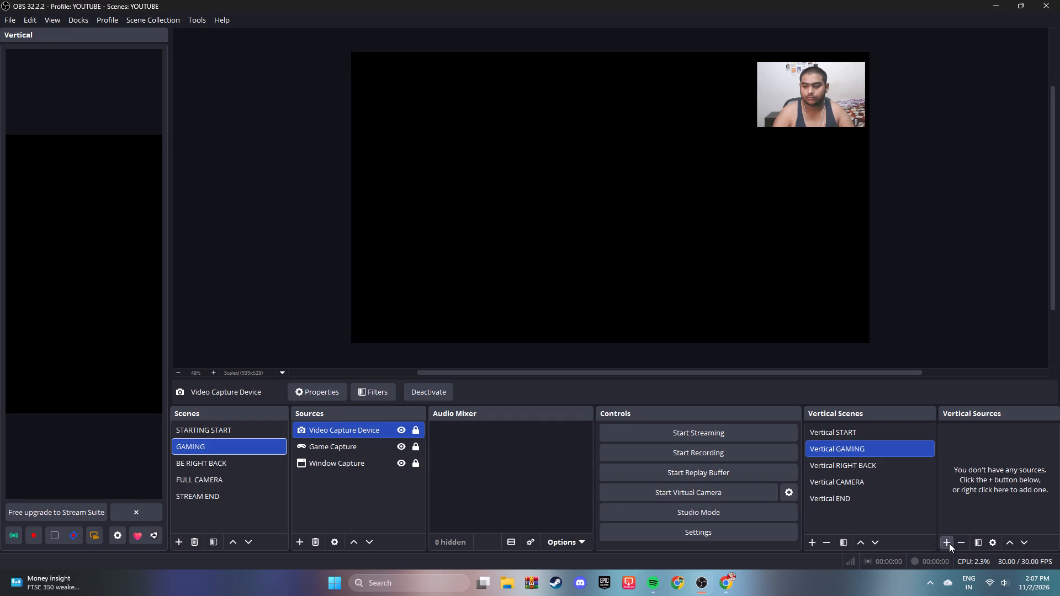
click(949, 543)
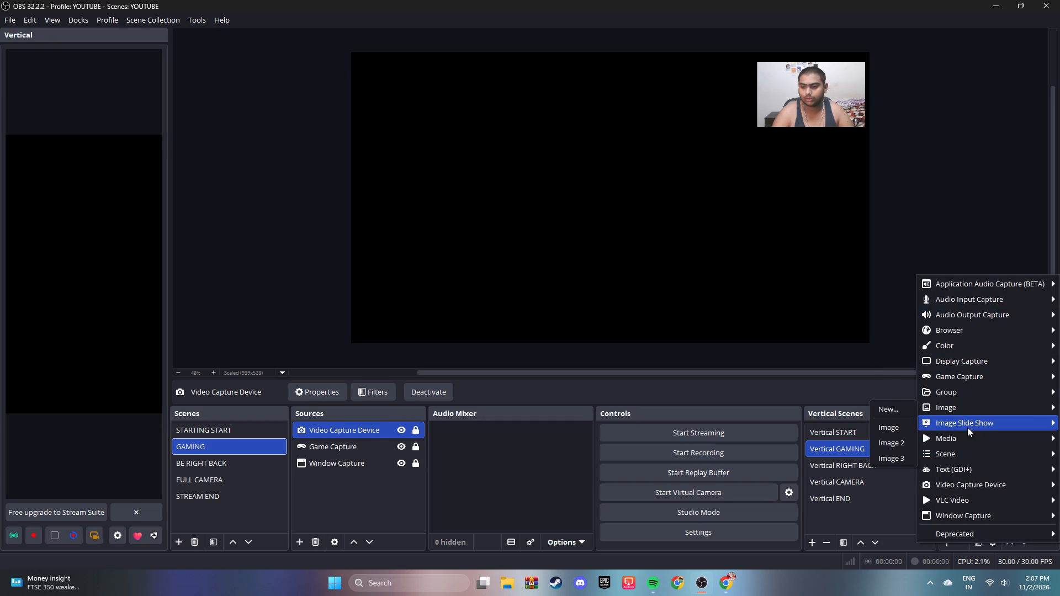
click(985, 485)
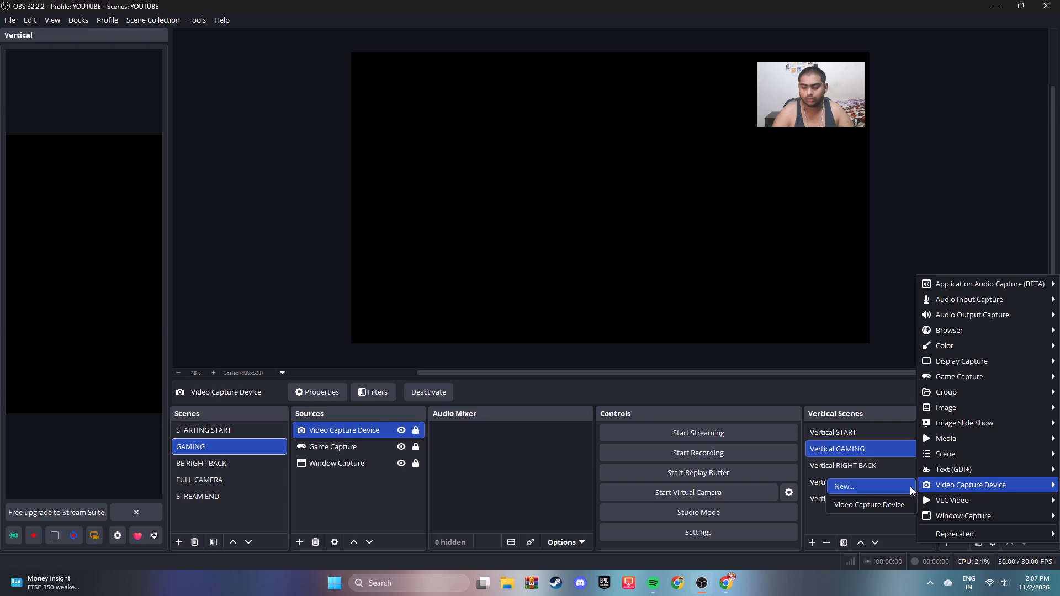
click(907, 506)
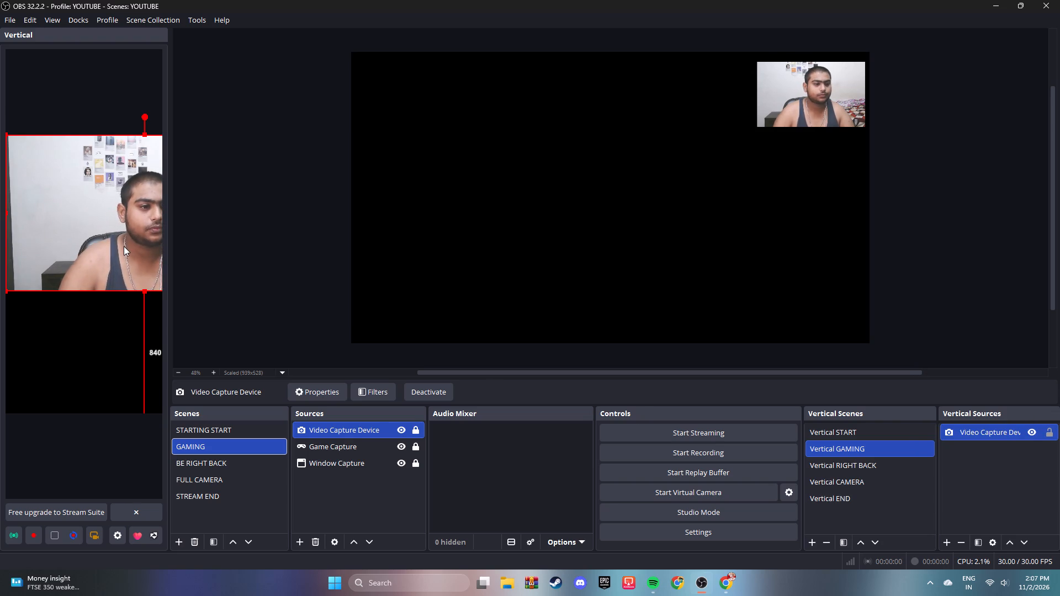
click(398, 429)
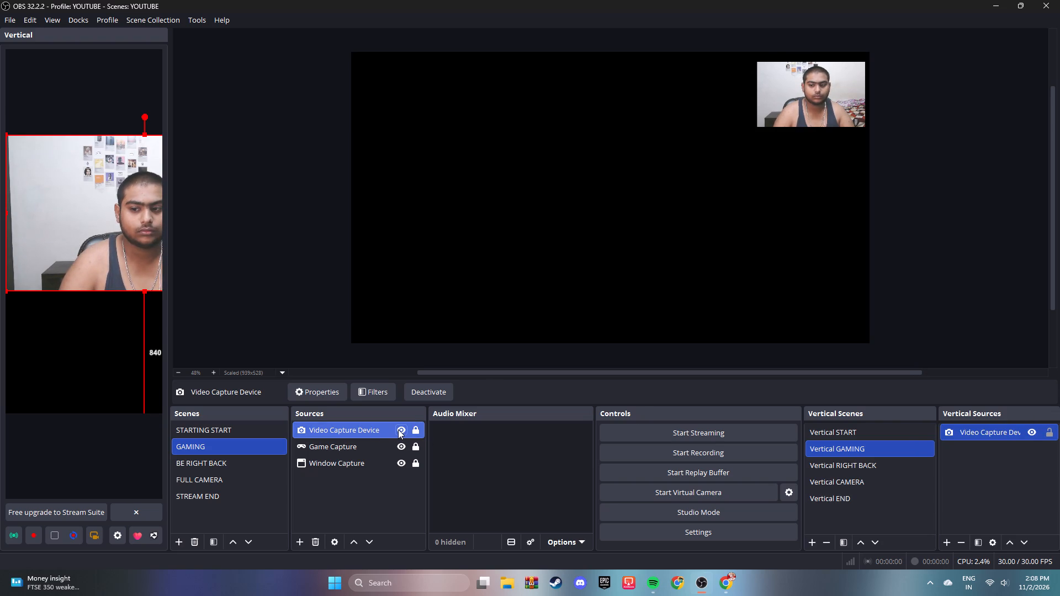
click(398, 429)
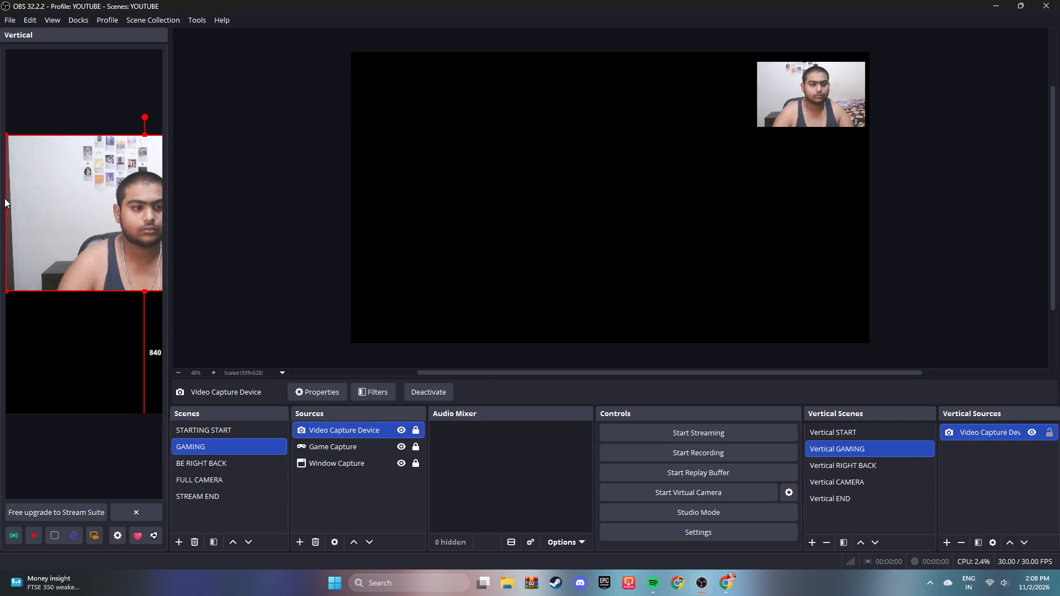
Scale the camera source to span the vertical canvas's width and place it against the canvas's top edge.
drag(128, 250, 70, 255)
drag(86, 134, 89, 198)
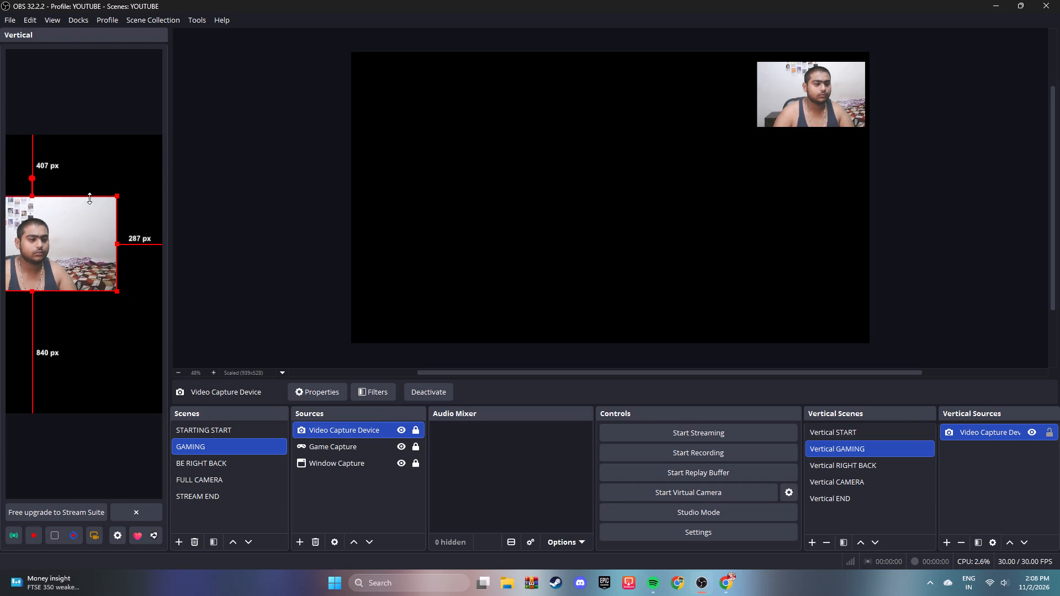
drag(89, 198, 89, 205)
drag(35, 247, 105, 231)
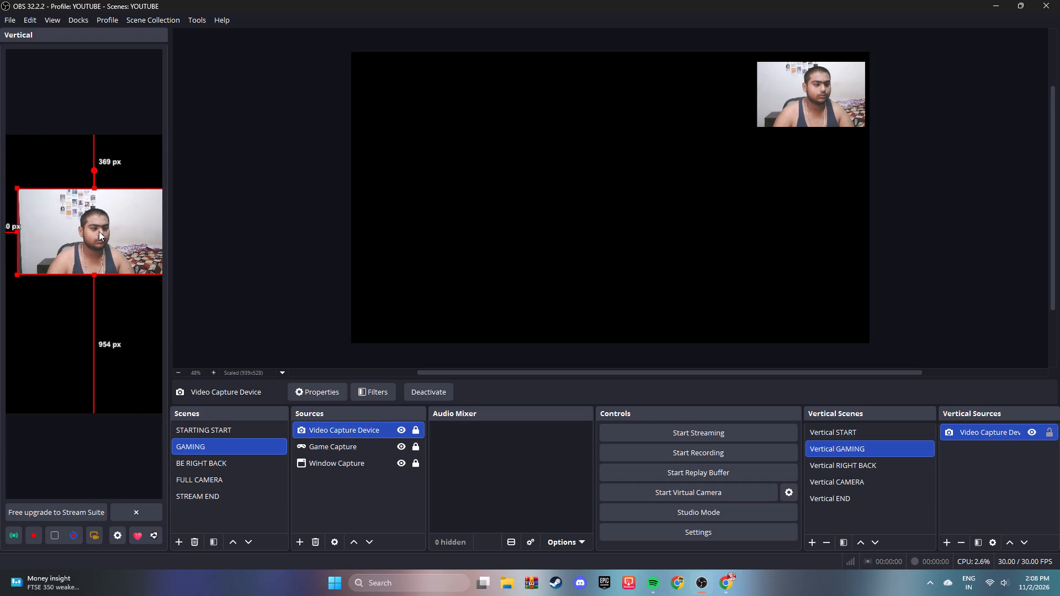
drag(97, 231, 82, 178)
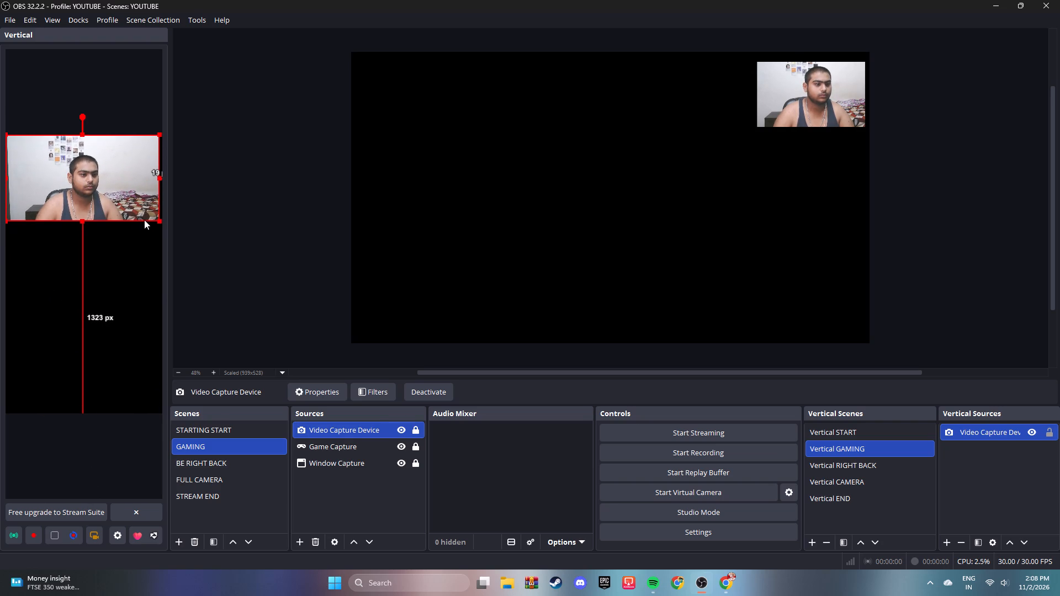
click(159, 222)
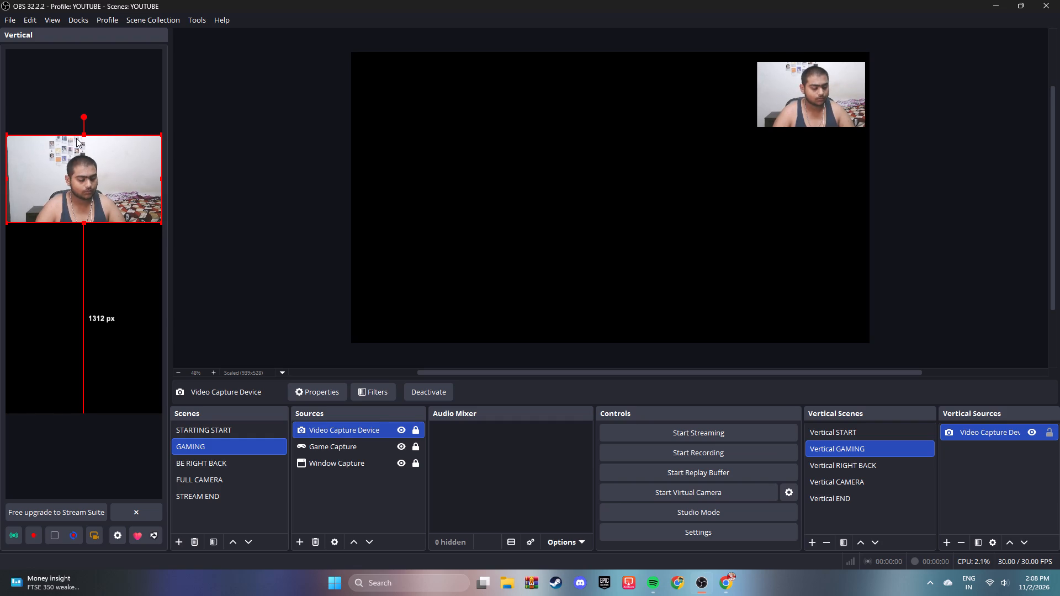
Crop the top, left and right edges of the vertical camera source, keeping it at the top of the canvas.
alt+drag(85, 132, 85, 140)
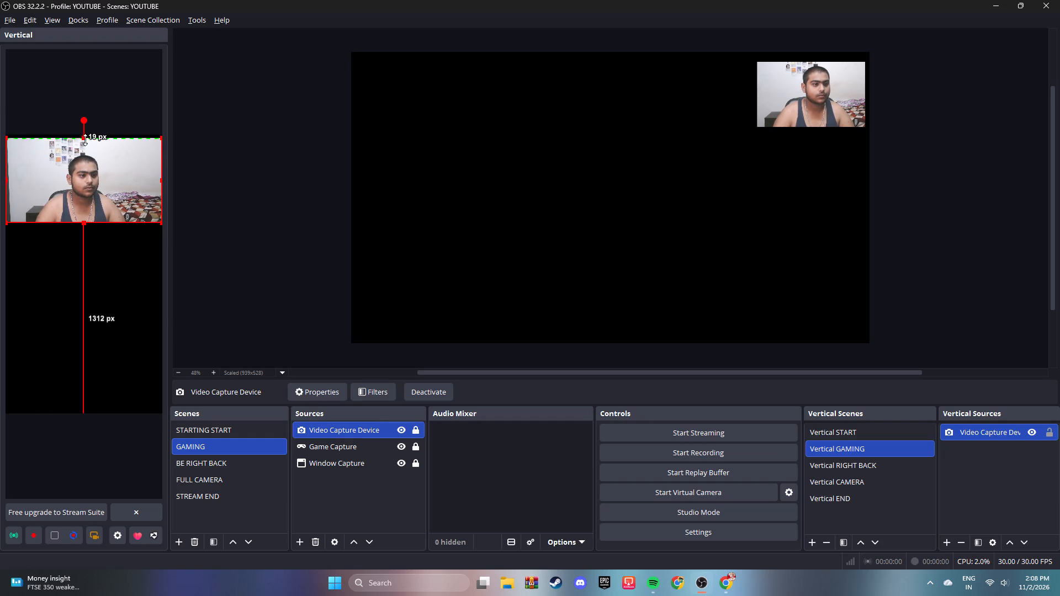
alt+drag(85, 140, 85, 151)
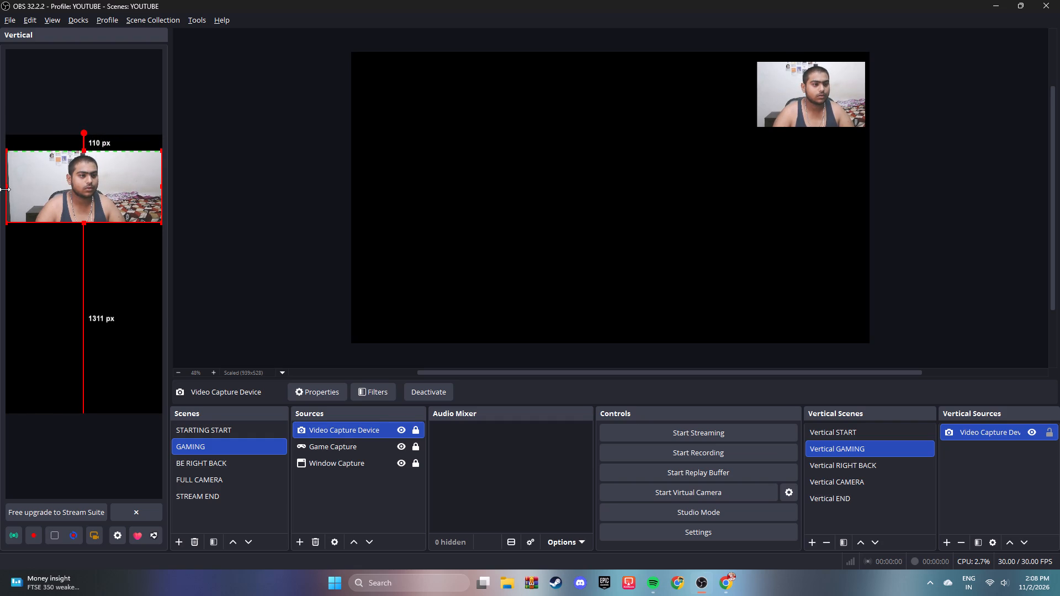
alt+drag(5, 188, 14, 189)
drag(71, 189, 71, 175)
drag(65, 172, 86, 185)
alt+drag(25, 183, 44, 185)
drag(87, 187, 57, 179)
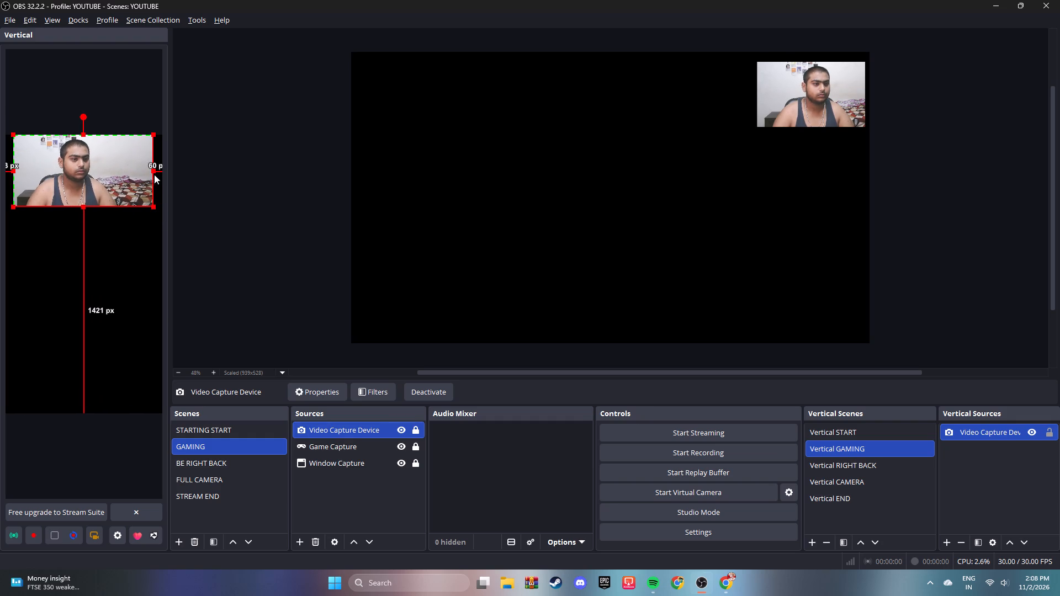
alt+drag(153, 172, 135, 172)
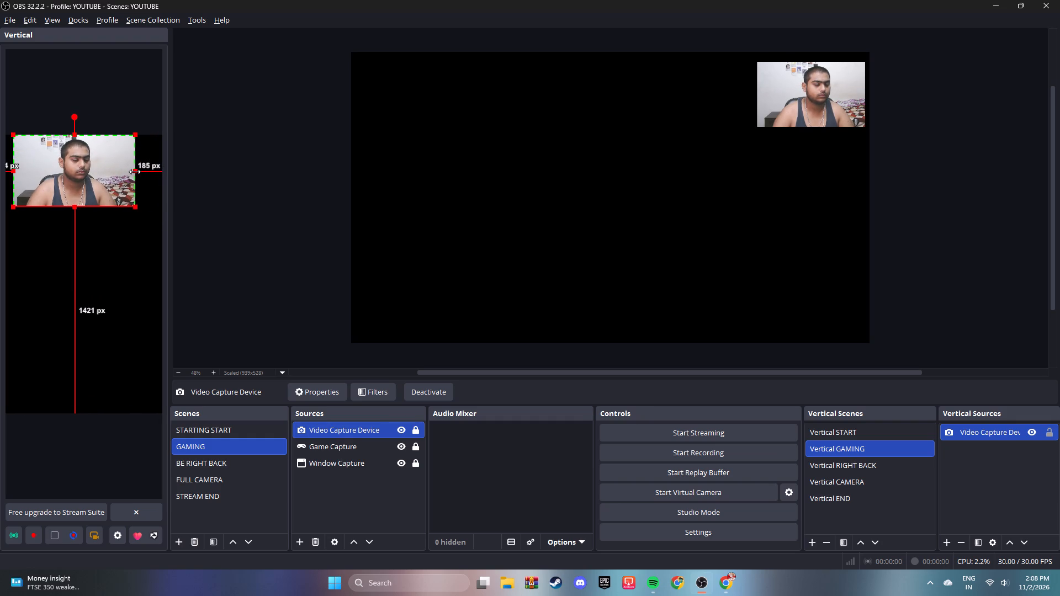
alt+drag(135, 172, 133, 172)
Enlarge the cropped camera slightly, centre it at the top of the vertical canvas, and lock it.
drag(75, 172, 84, 172)
drag(141, 205, 145, 209)
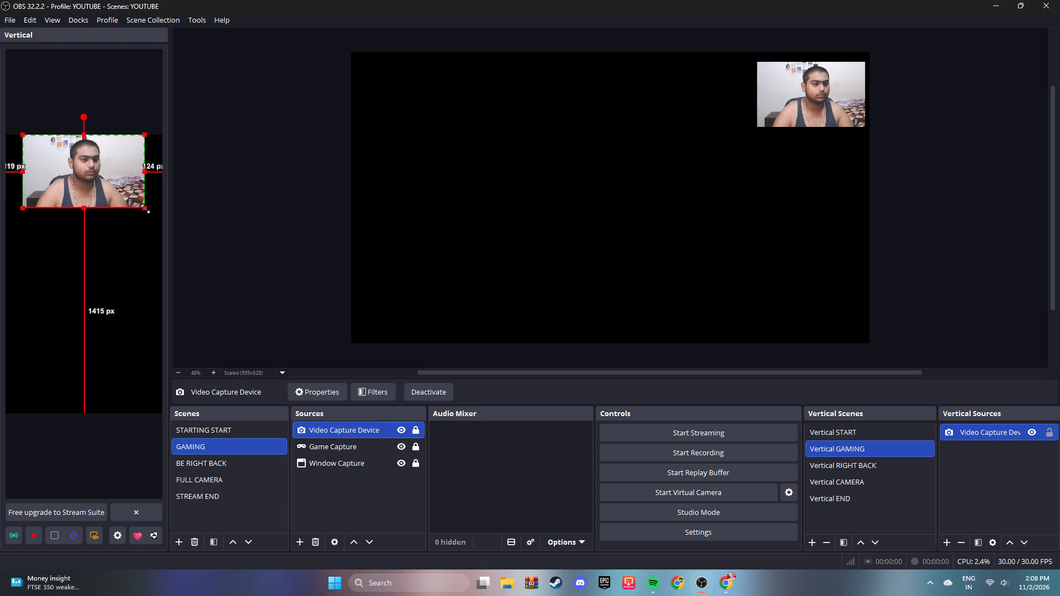
drag(145, 209, 150, 214)
click(113, 193)
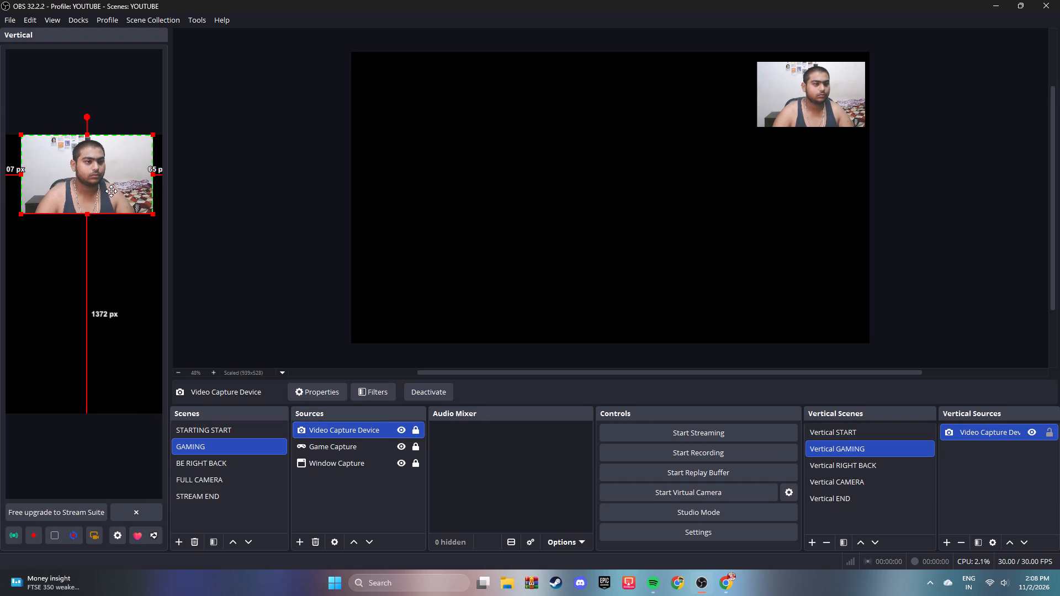
click(123, 113)
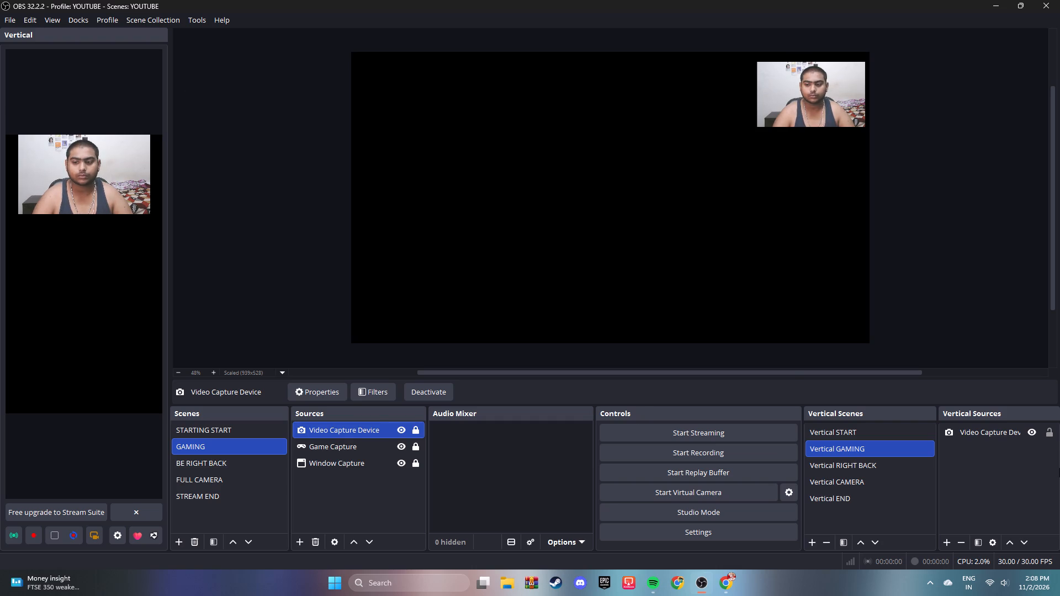
click(1046, 433)
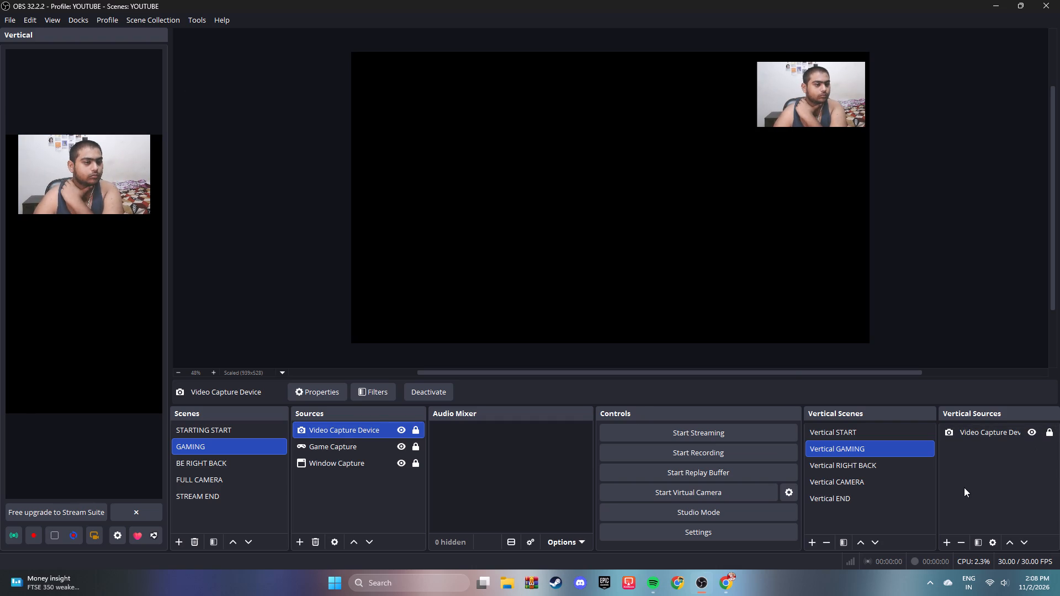
Add the existing Game Capture to the Vertical GAMING scene, order it below the Video Capture Device, and lock it.
click(944, 545)
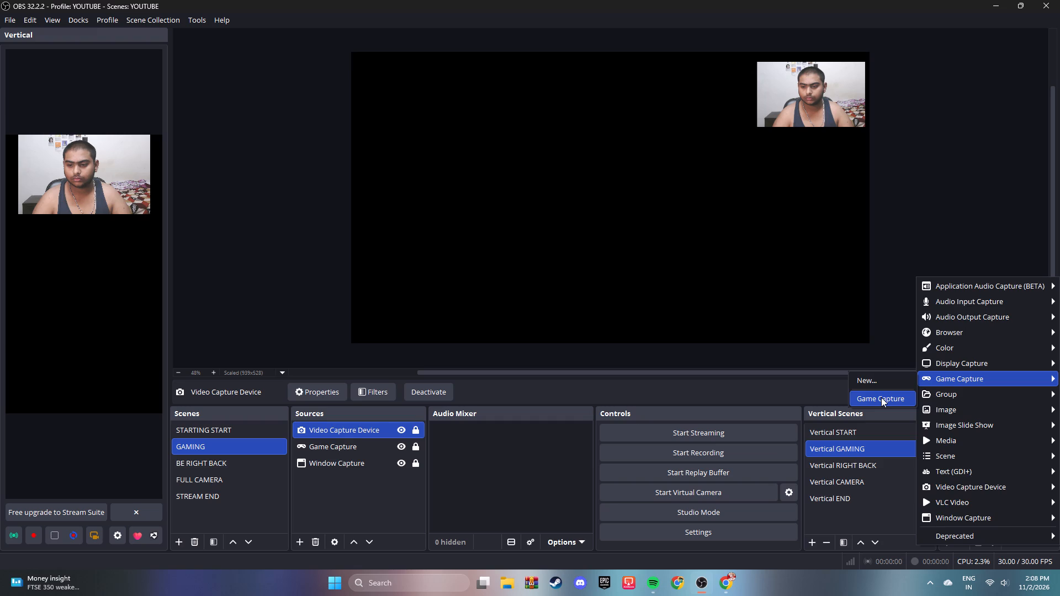
click(881, 397)
drag(989, 433, 989, 457)
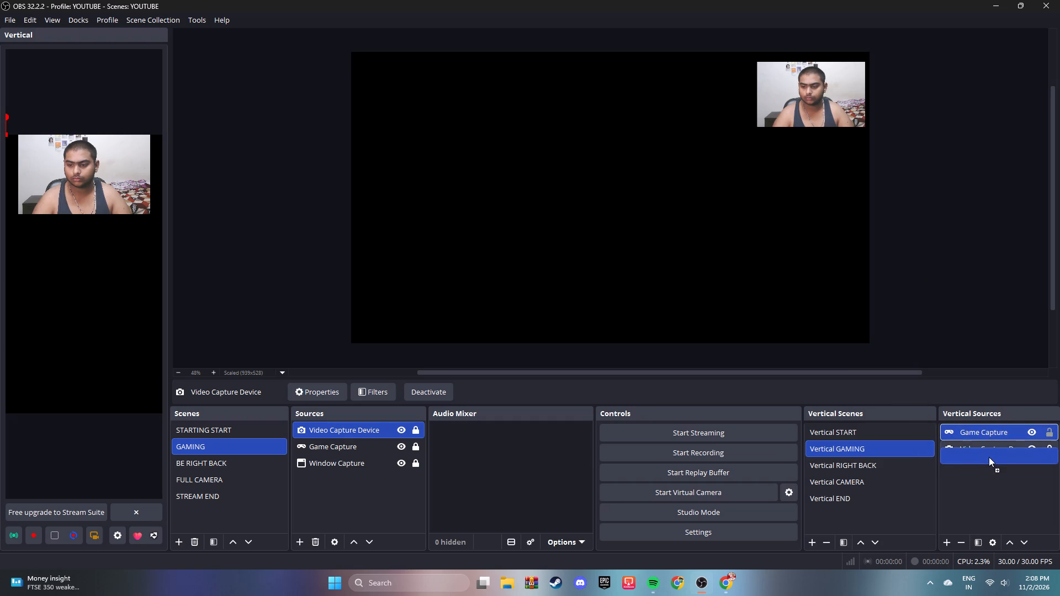
drag(989, 457, 989, 458)
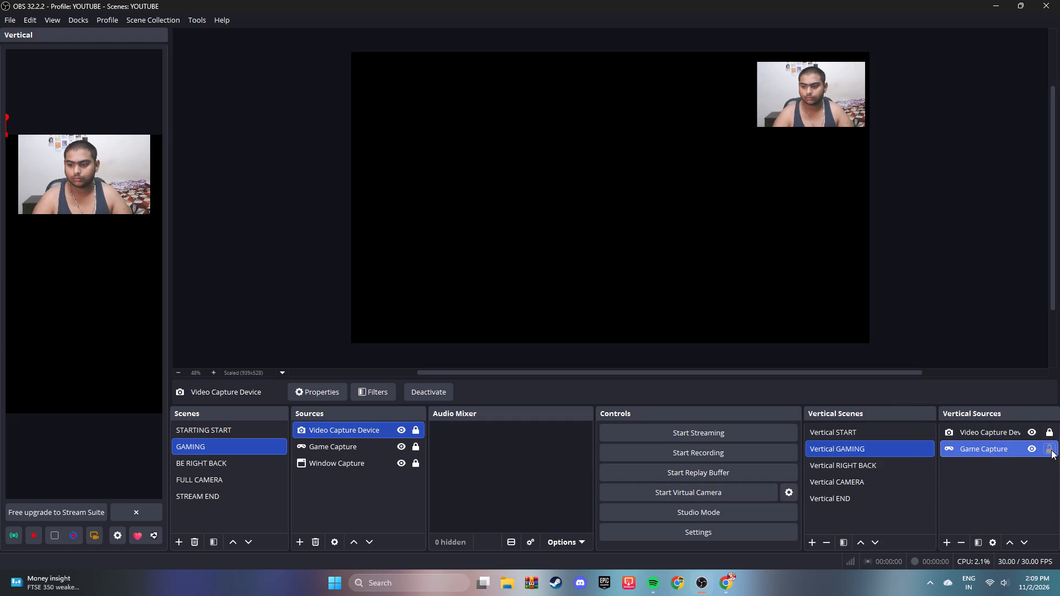
click(1051, 450)
click(993, 508)
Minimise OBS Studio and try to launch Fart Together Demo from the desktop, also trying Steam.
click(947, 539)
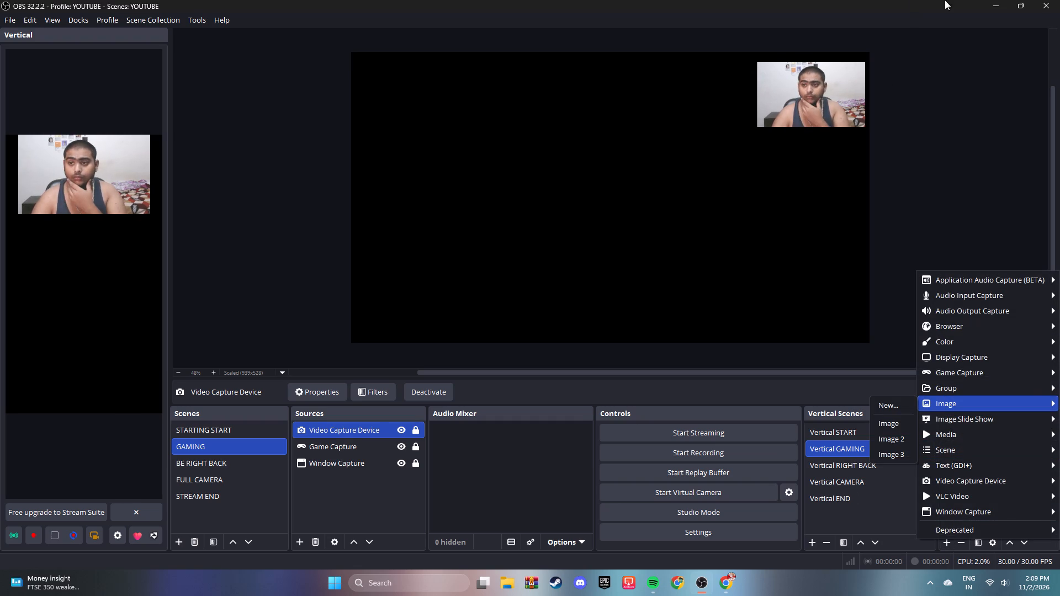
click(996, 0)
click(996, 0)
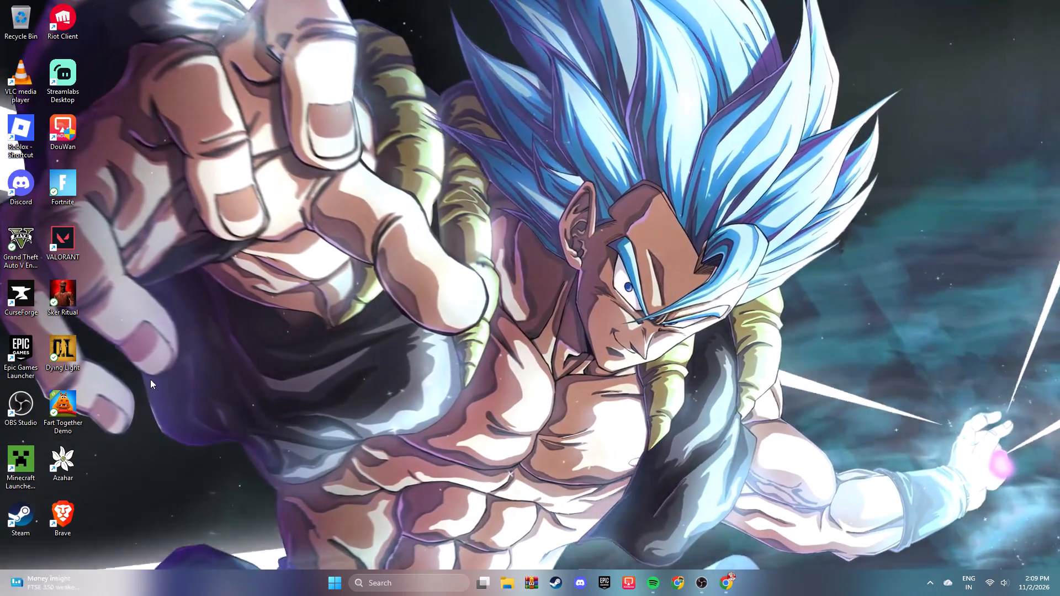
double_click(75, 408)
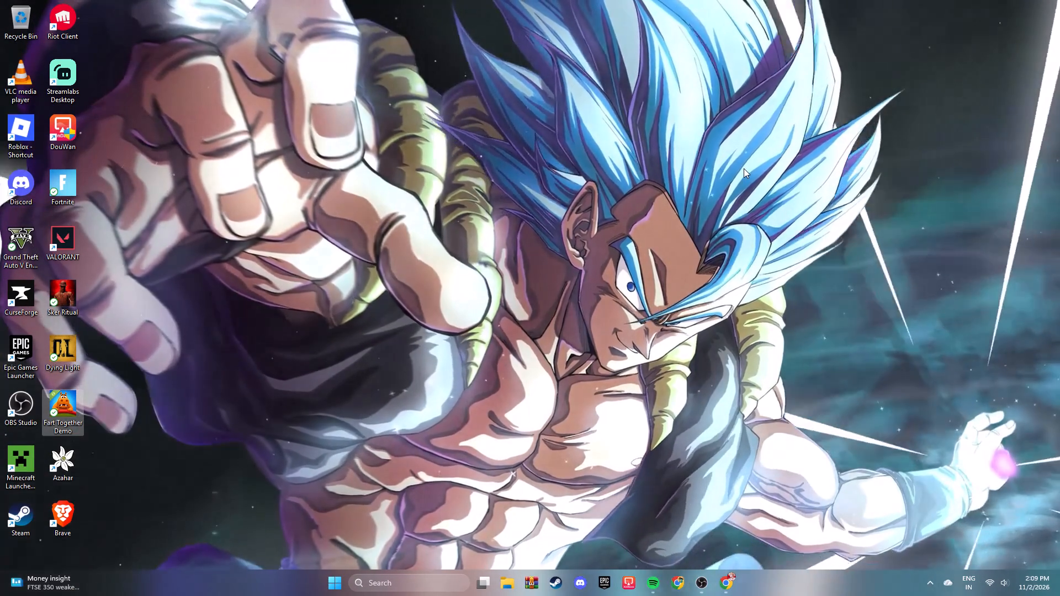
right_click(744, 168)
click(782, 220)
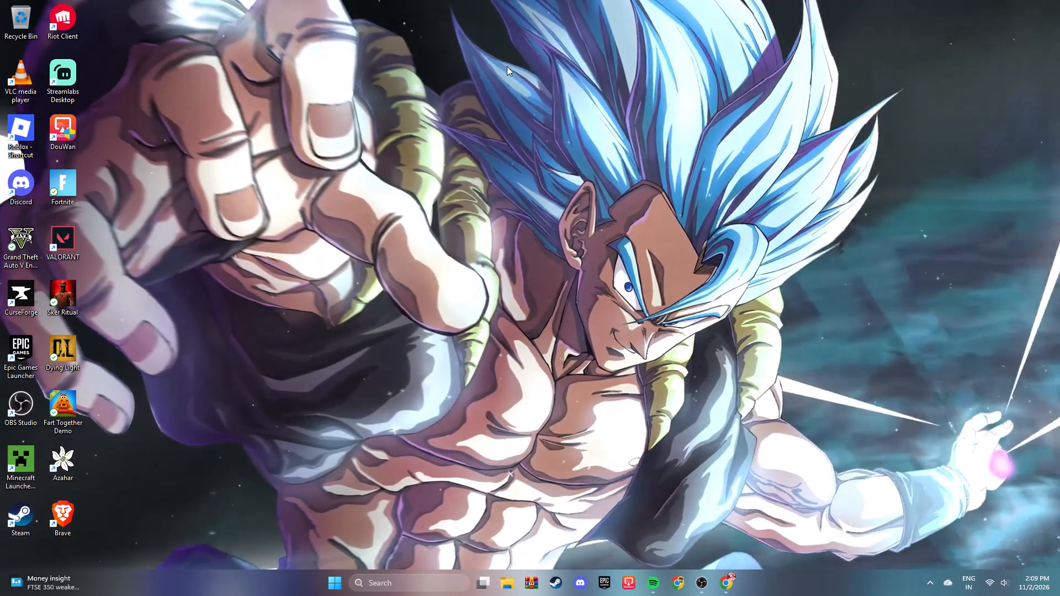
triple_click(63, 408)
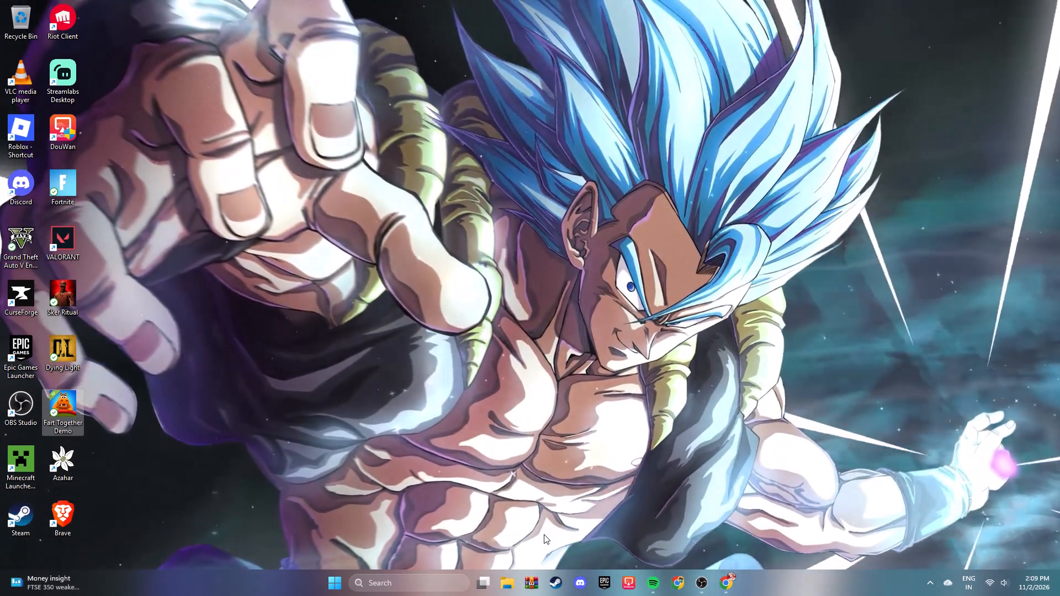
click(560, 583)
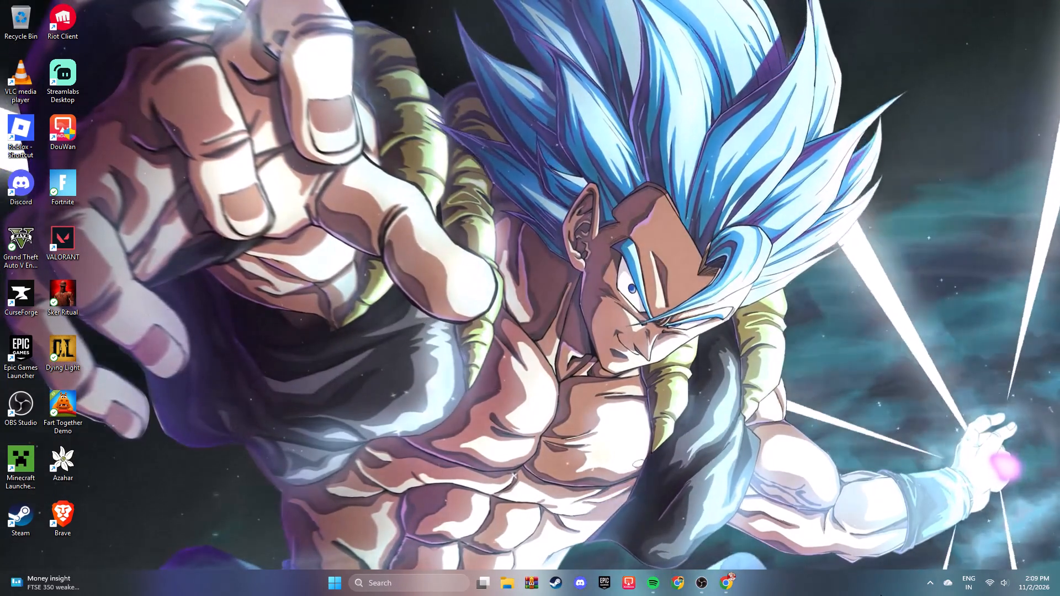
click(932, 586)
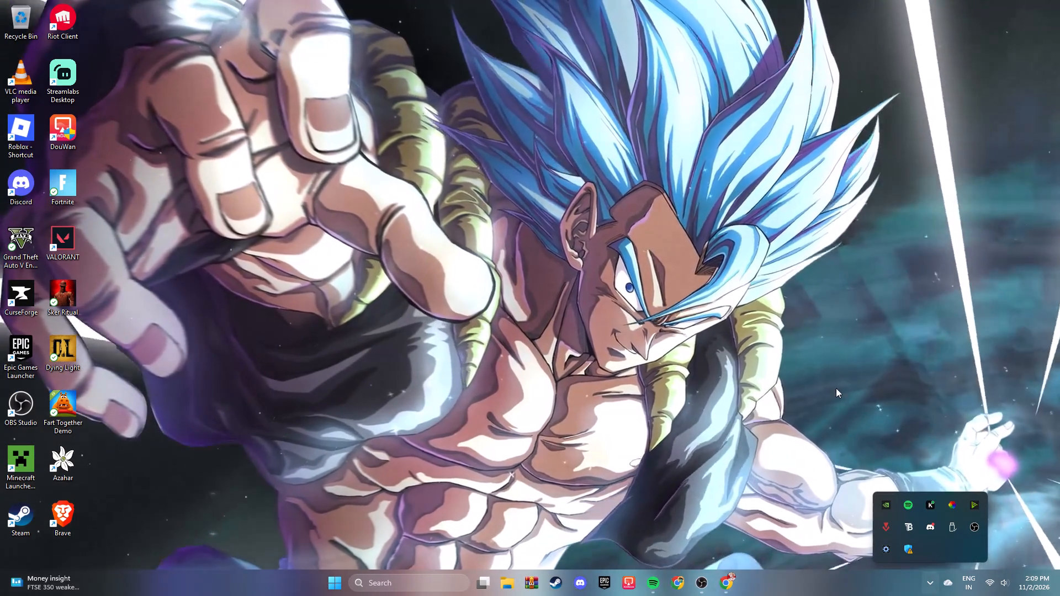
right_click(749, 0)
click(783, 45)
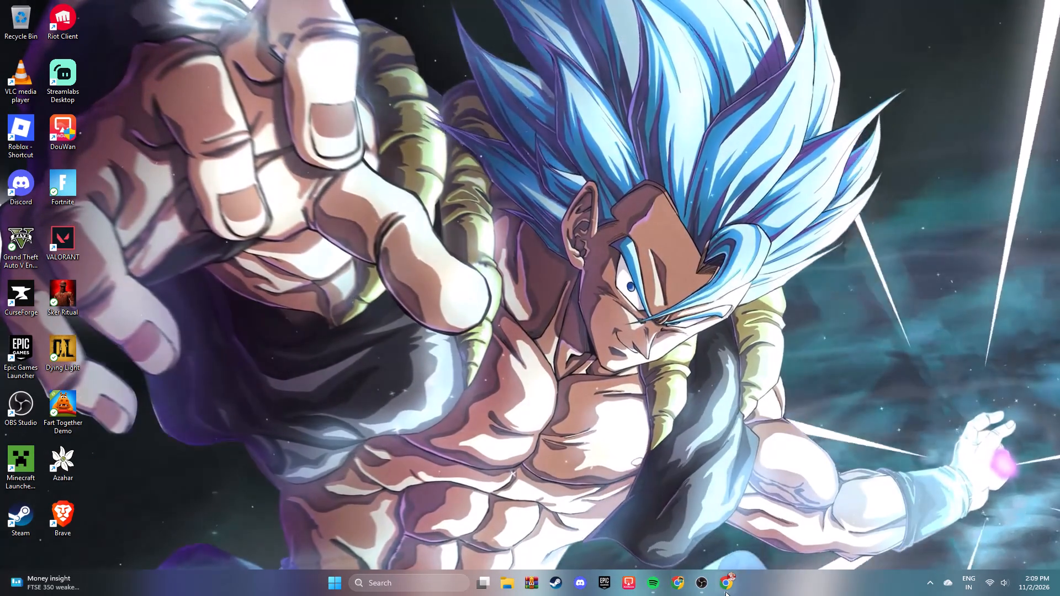
Switch to Google Chrome and close the Aitum Vertical forum page and the Google search page.
click(726, 591)
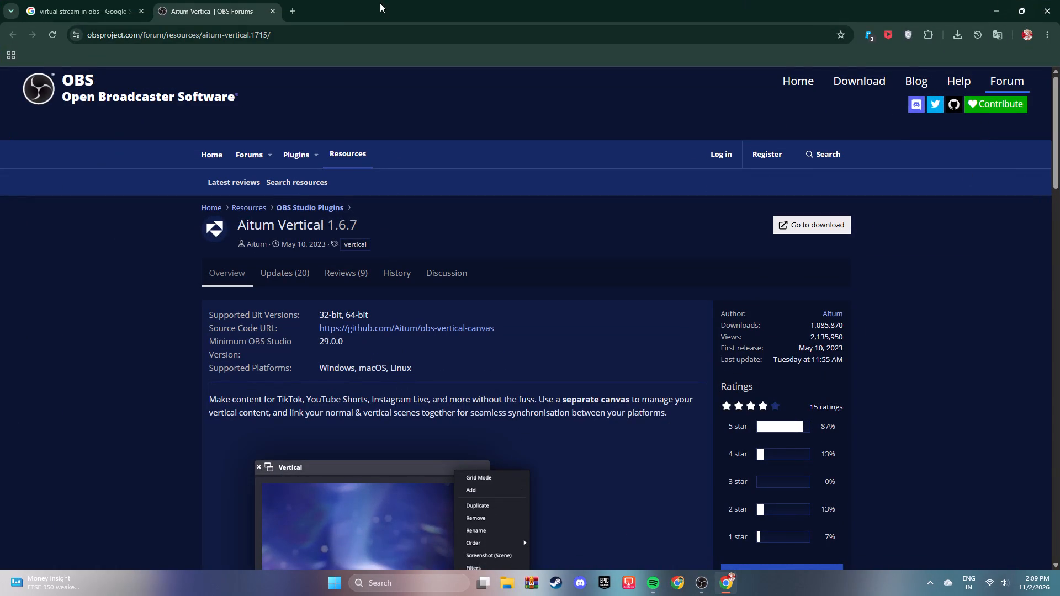
click(276, 8)
click(141, 10)
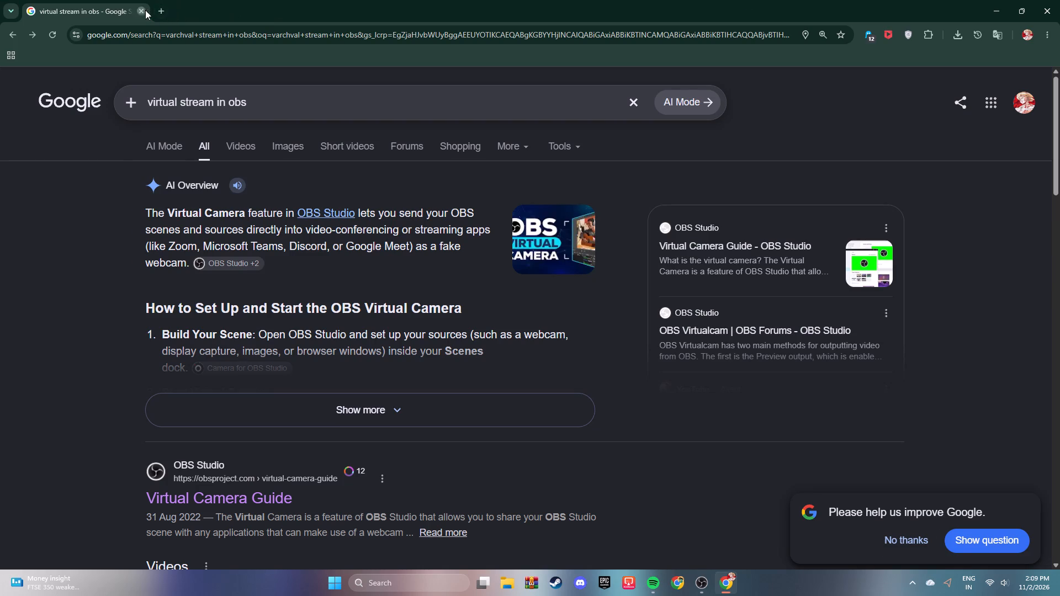
right_click(470, 0)
click(524, 45)
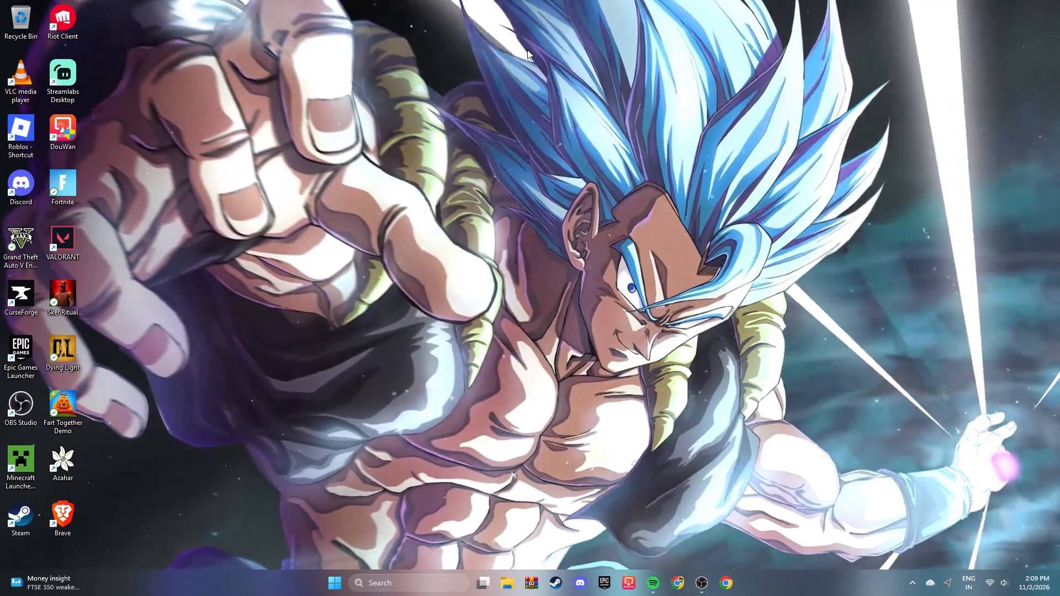
Back in OBS Studio, add the existing Window Capture to the Vertical GAMING scene, order it below Game Capture, and lock it.
click(707, 581)
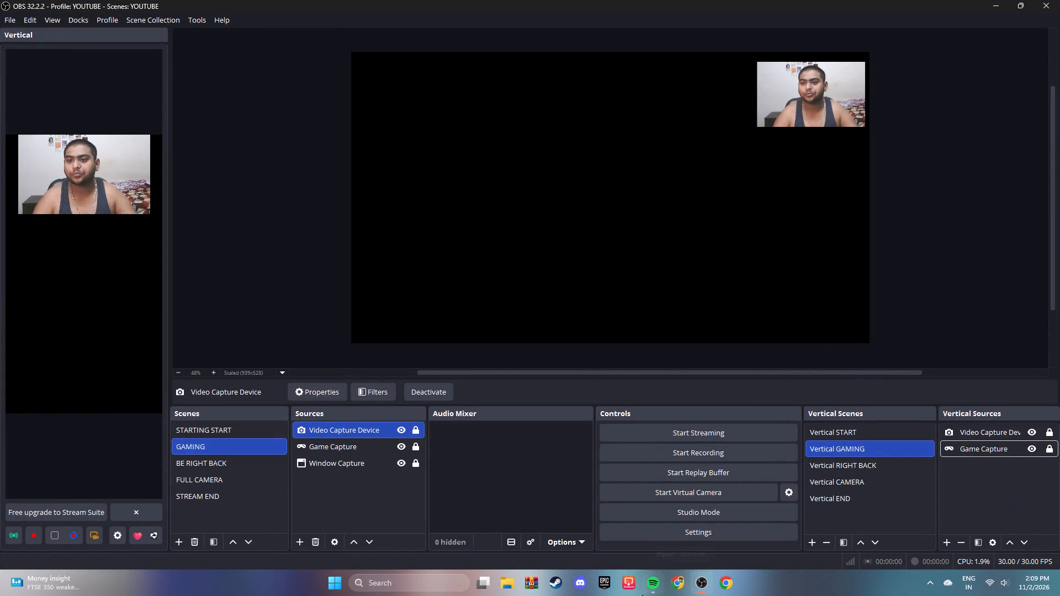
click(968, 505)
click(944, 542)
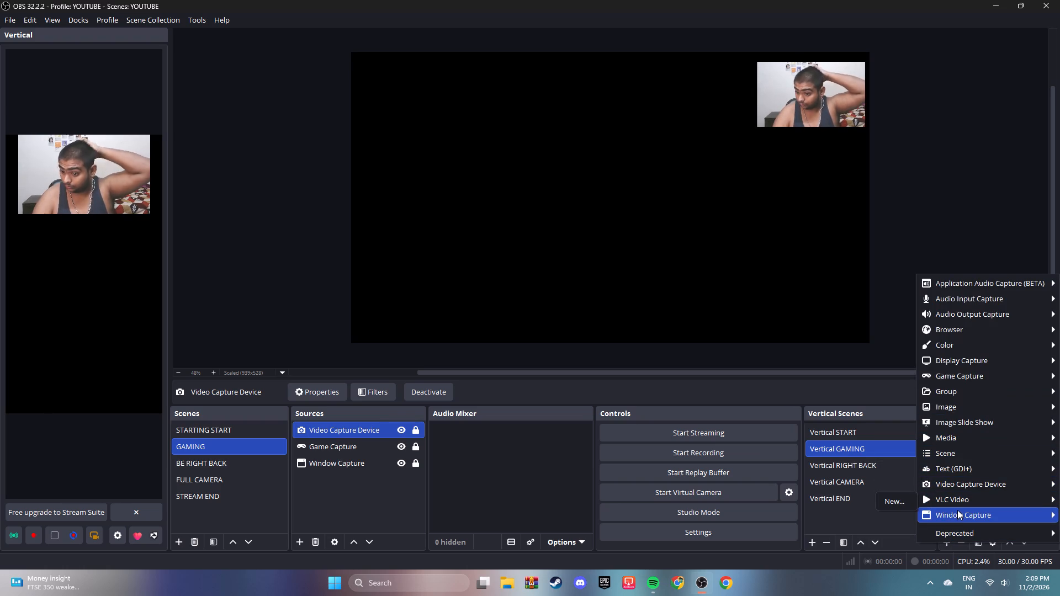
click(900, 535)
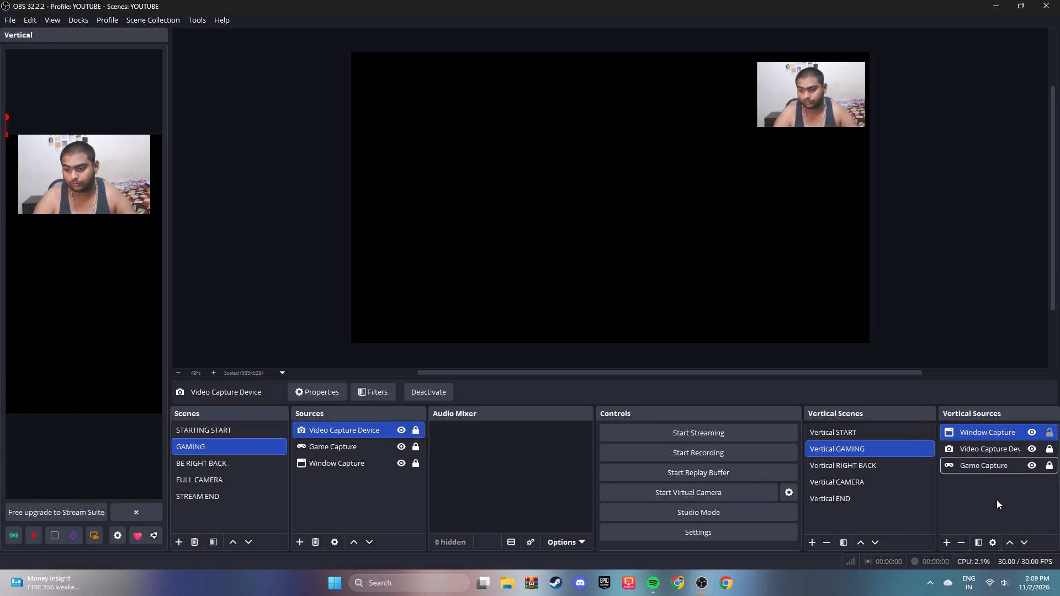
drag(985, 432, 985, 477)
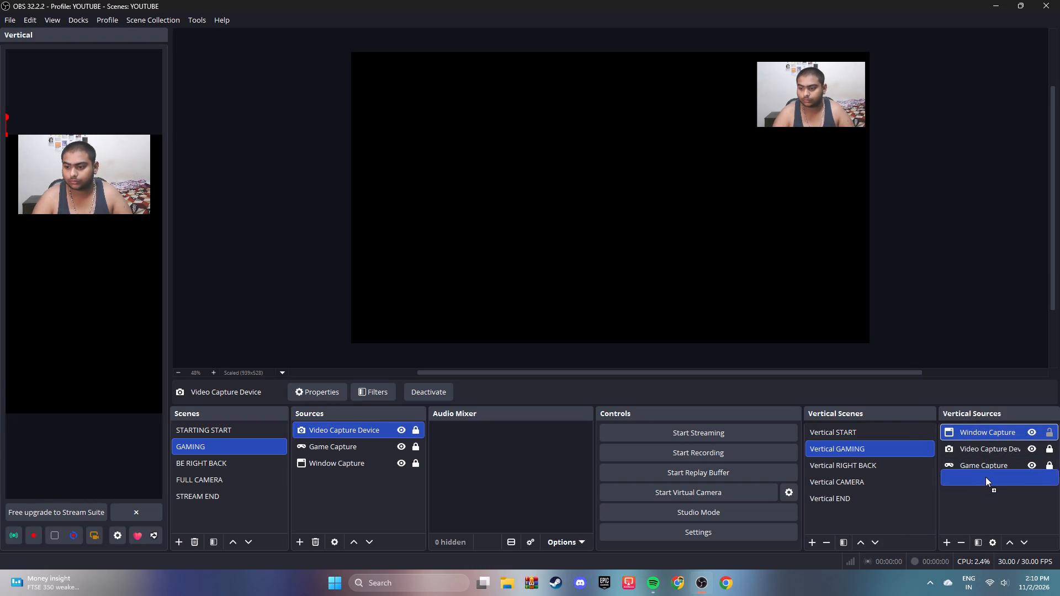
drag(985, 477, 987, 473)
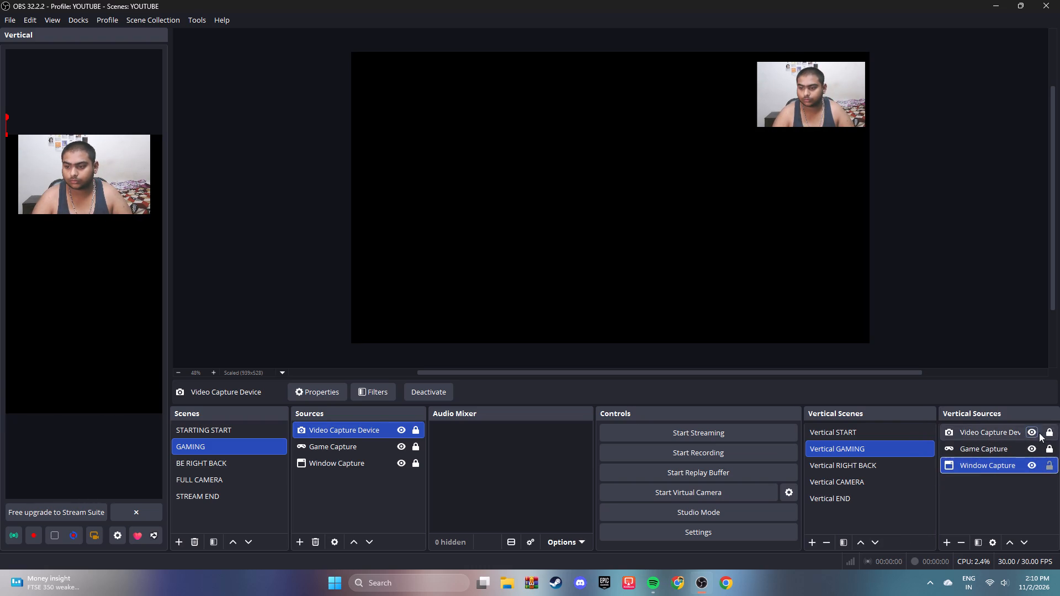
click(1051, 466)
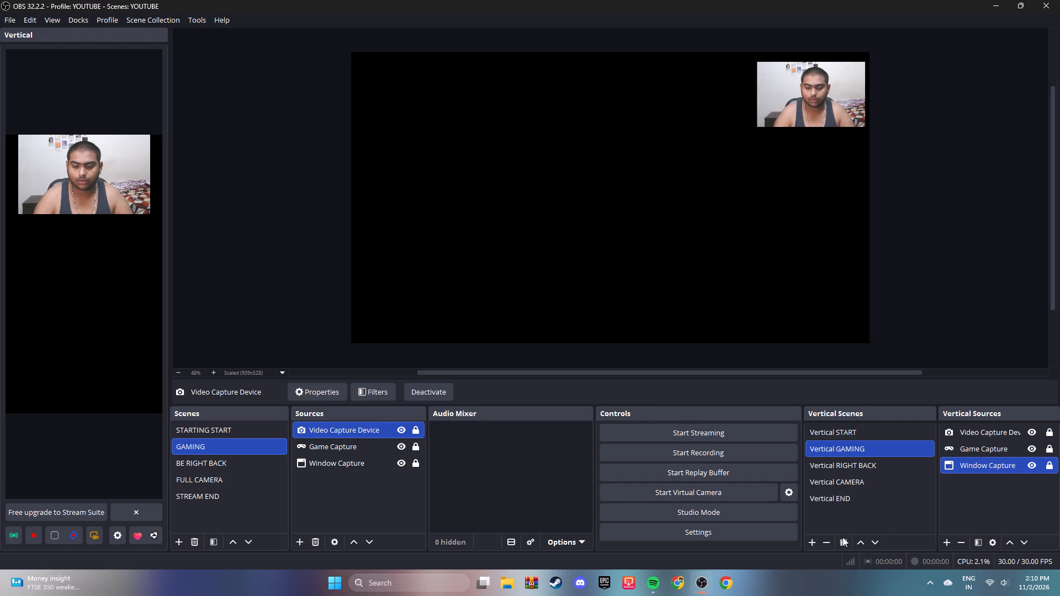
Start Google Chrome, unlock the vertical Window Capture in OBS Studio, and try to choose a window in its properties.
click(729, 586)
click(998, 0)
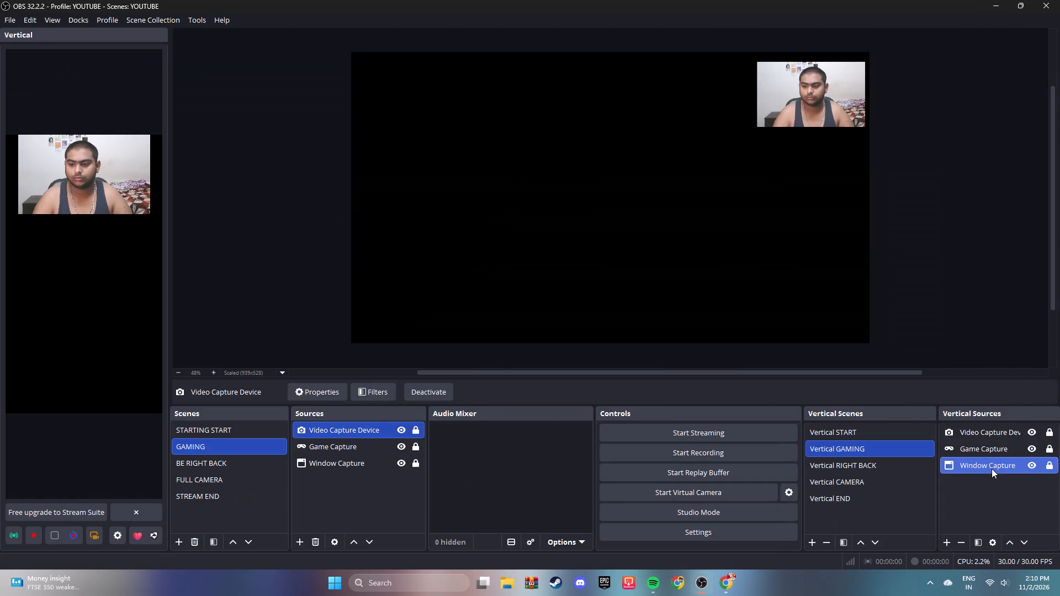
click(974, 465)
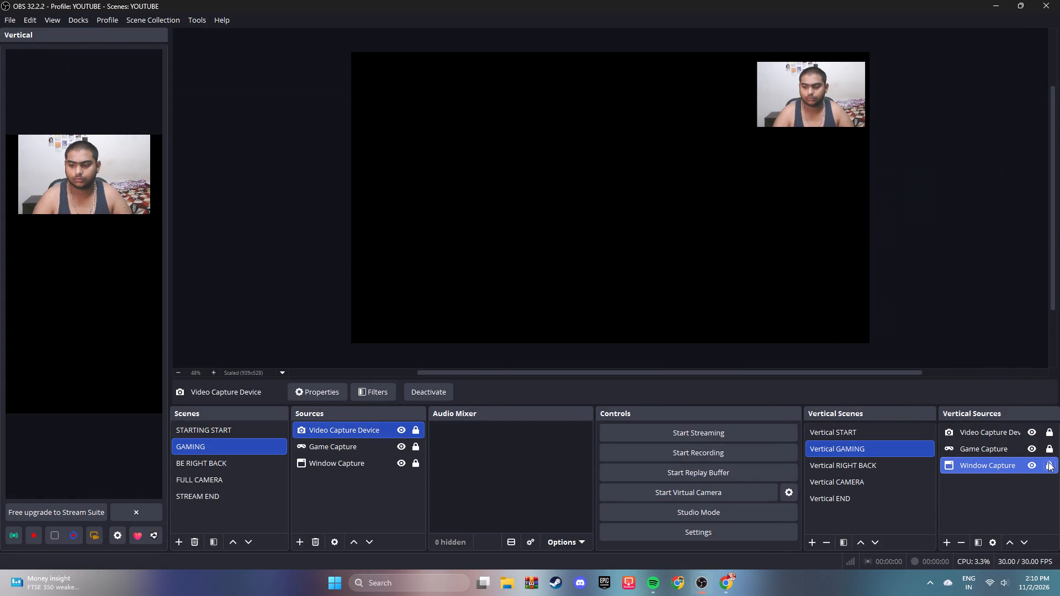
click(1050, 461)
click(988, 466)
double_click(985, 464)
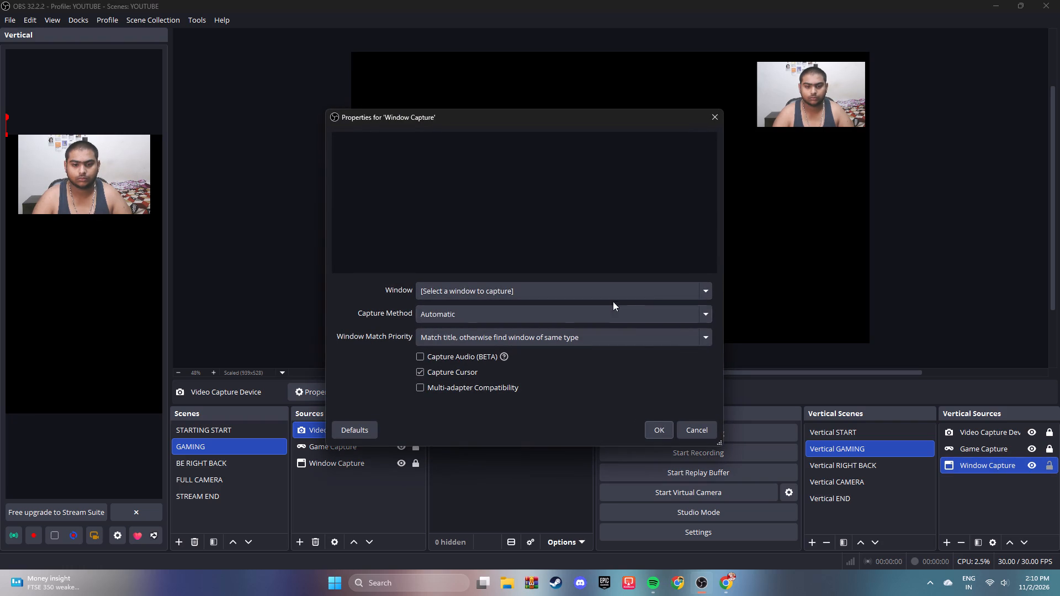
click(645, 293)
click(628, 297)
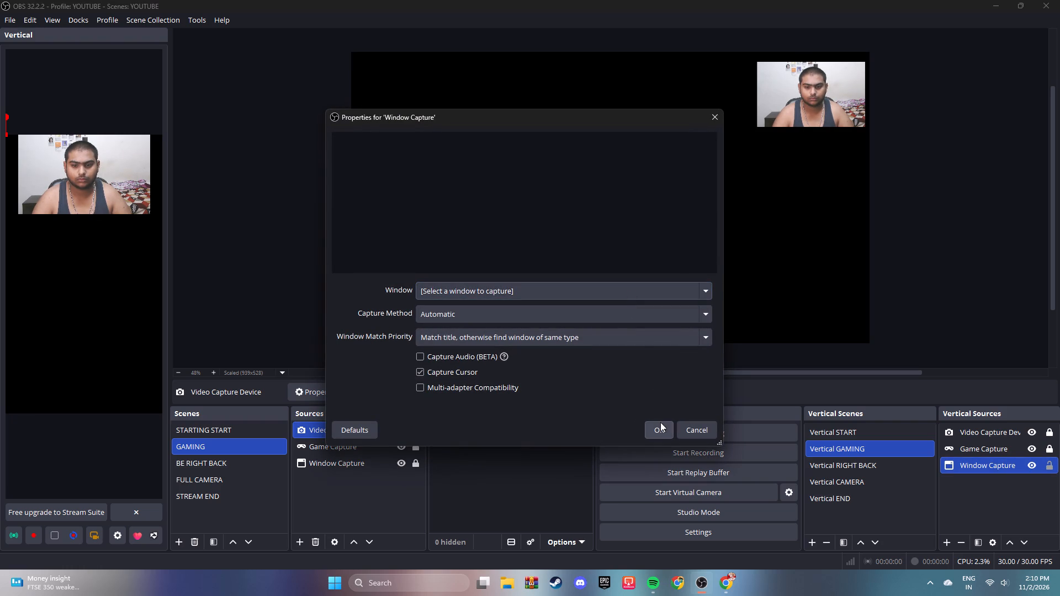
click(660, 428)
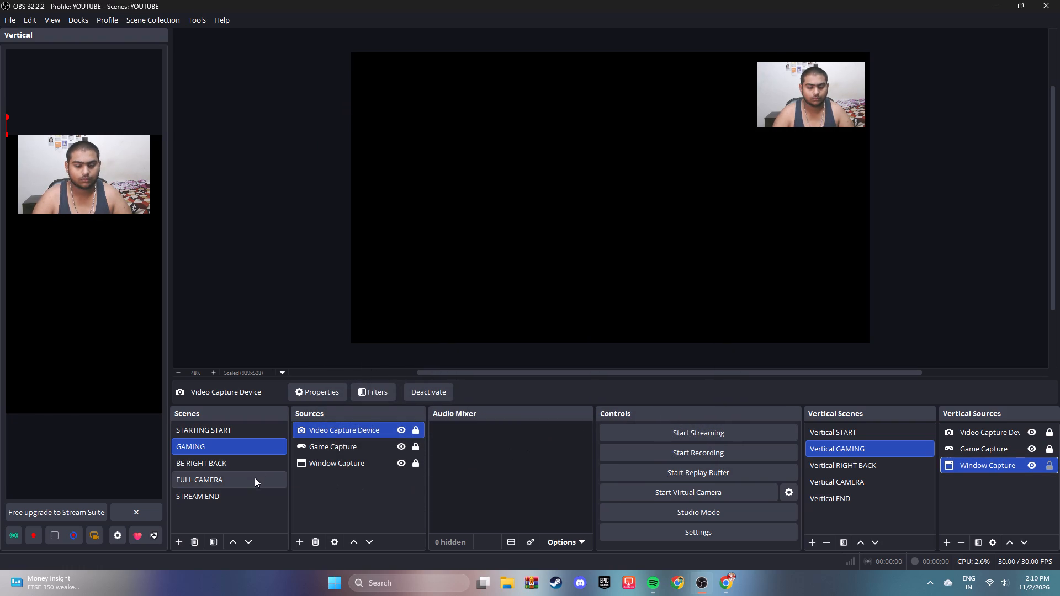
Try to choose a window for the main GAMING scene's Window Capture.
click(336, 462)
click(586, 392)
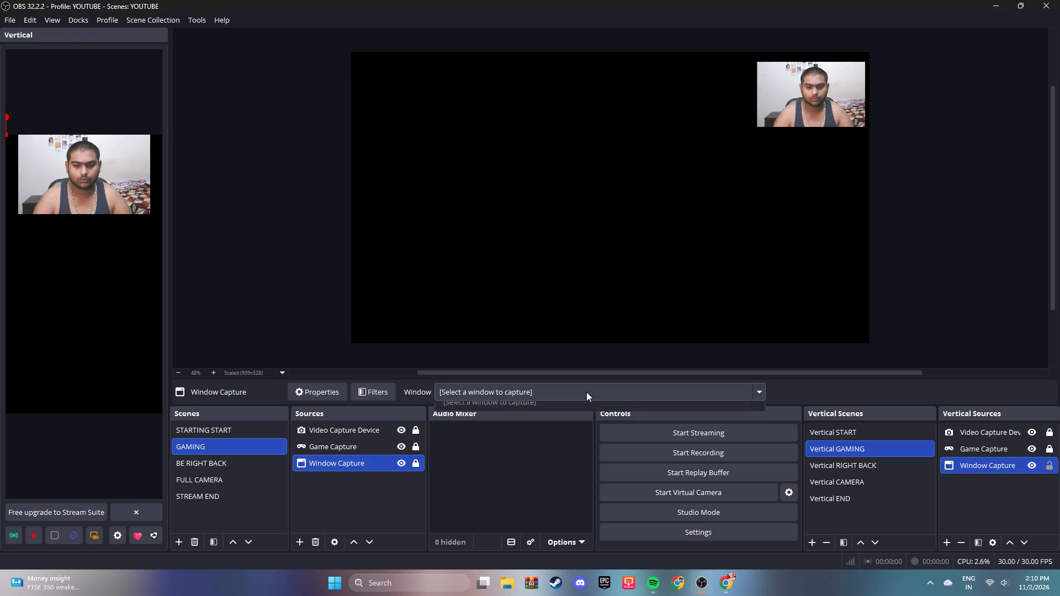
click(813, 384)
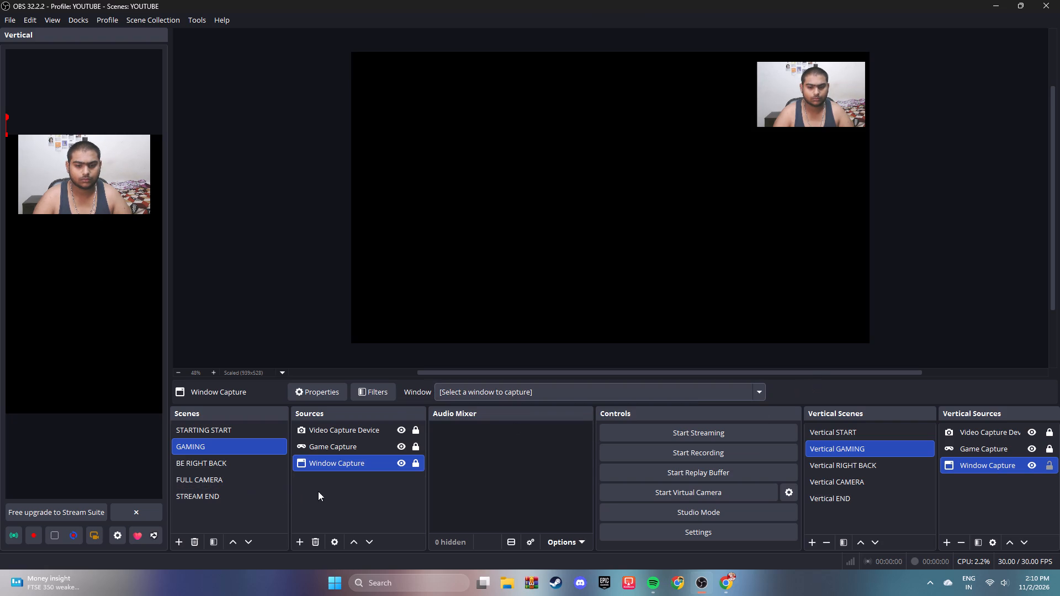
Switch to Google Chrome, open YouTube in the first tab, and minimise the browser.
click(732, 587)
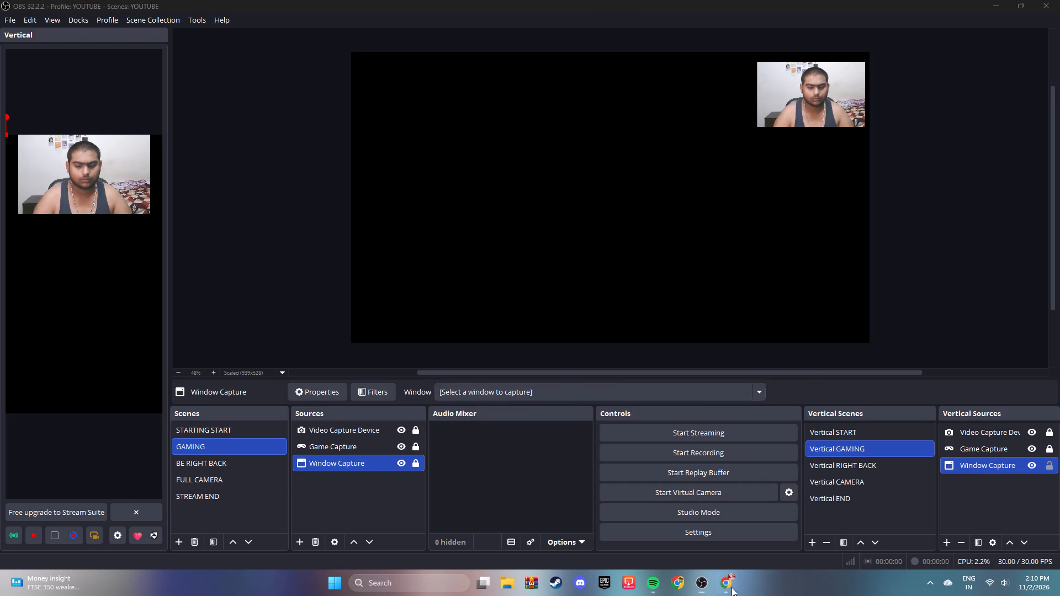
click(157, 4)
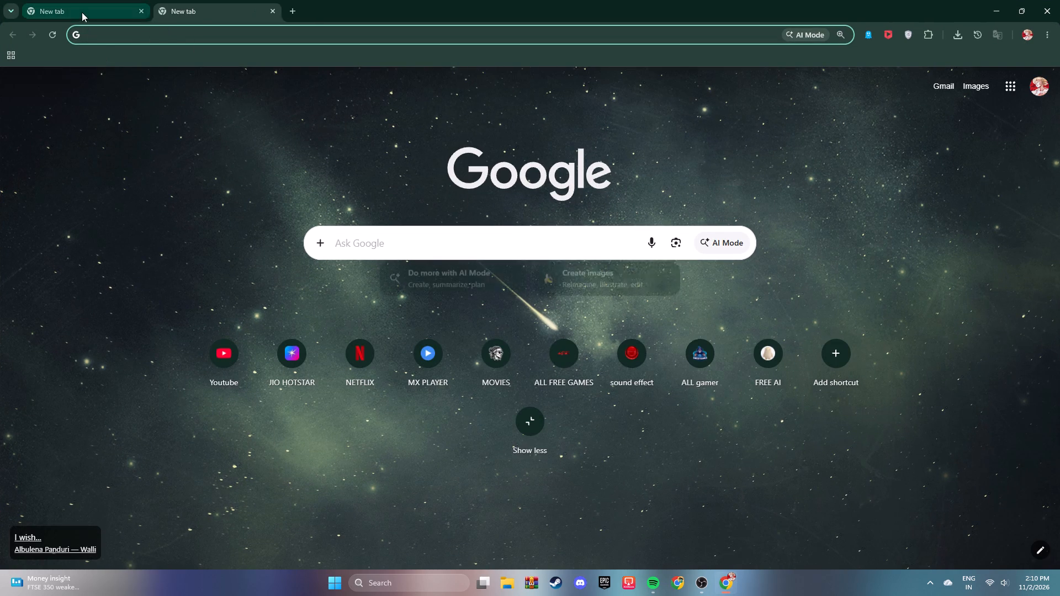
click(83, 11)
click(226, 354)
click(994, 0)
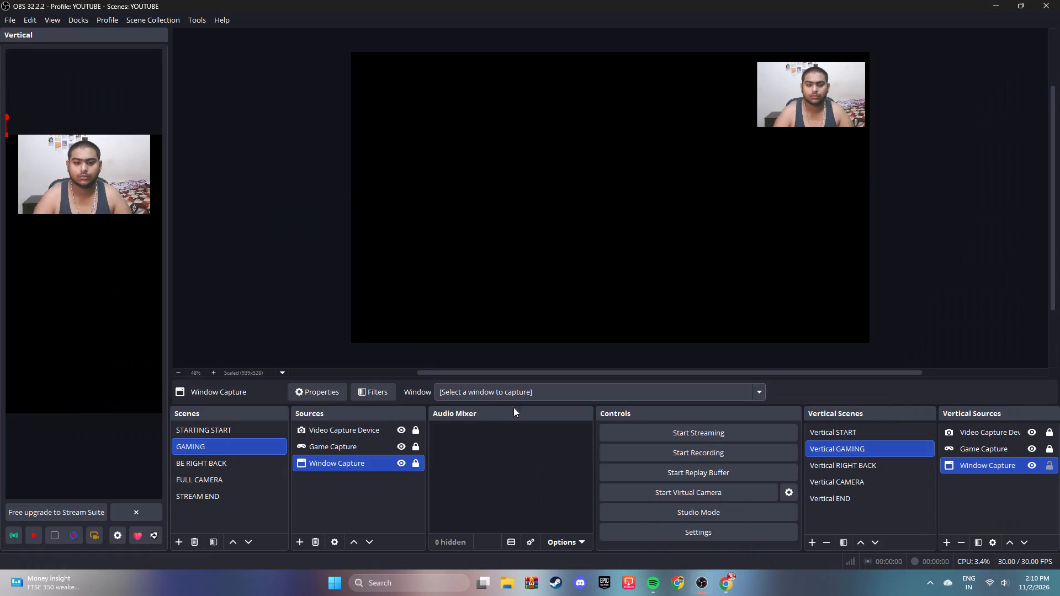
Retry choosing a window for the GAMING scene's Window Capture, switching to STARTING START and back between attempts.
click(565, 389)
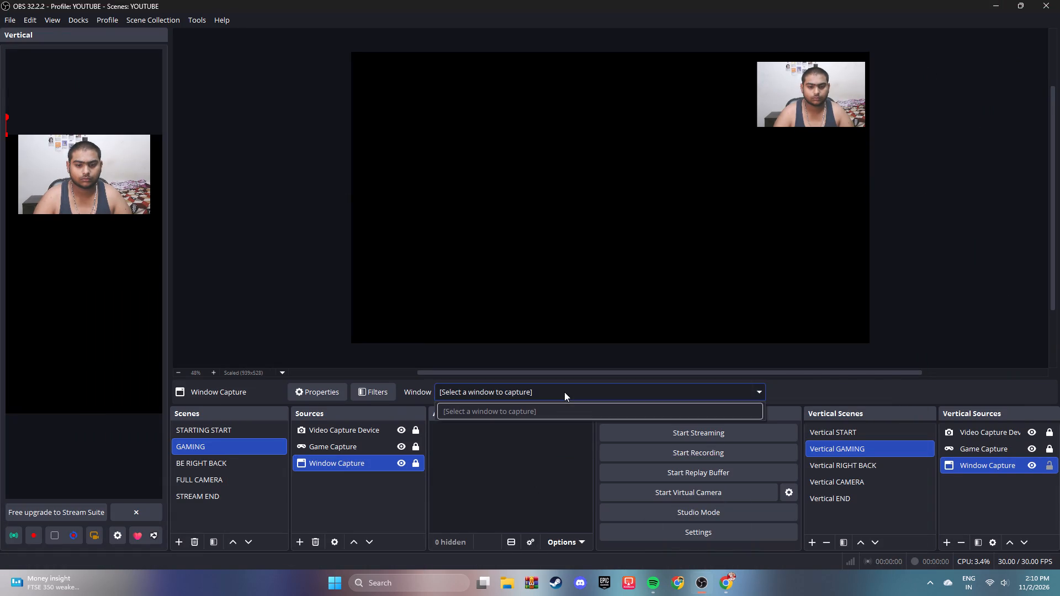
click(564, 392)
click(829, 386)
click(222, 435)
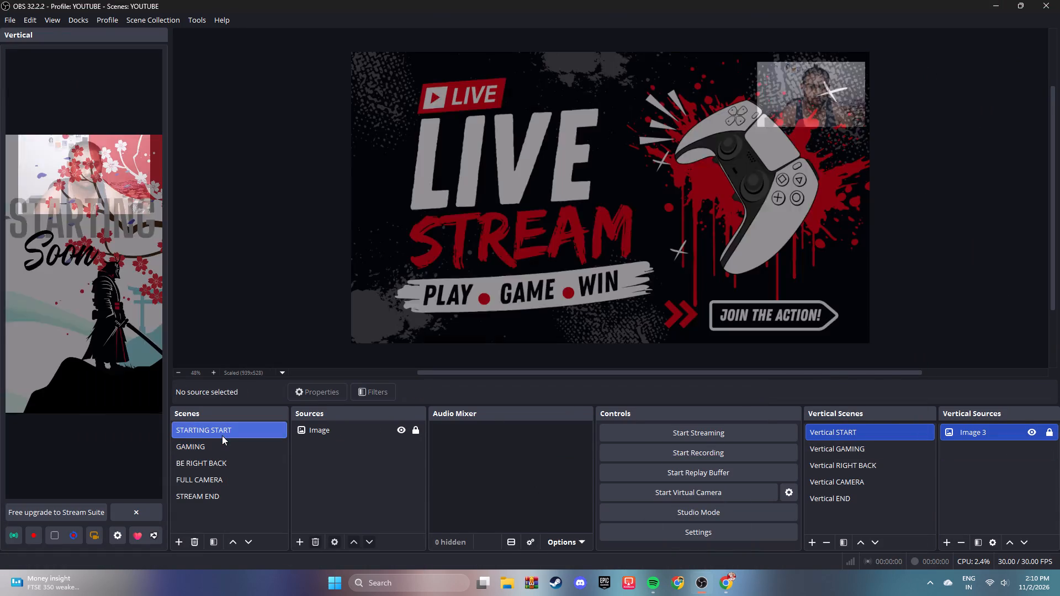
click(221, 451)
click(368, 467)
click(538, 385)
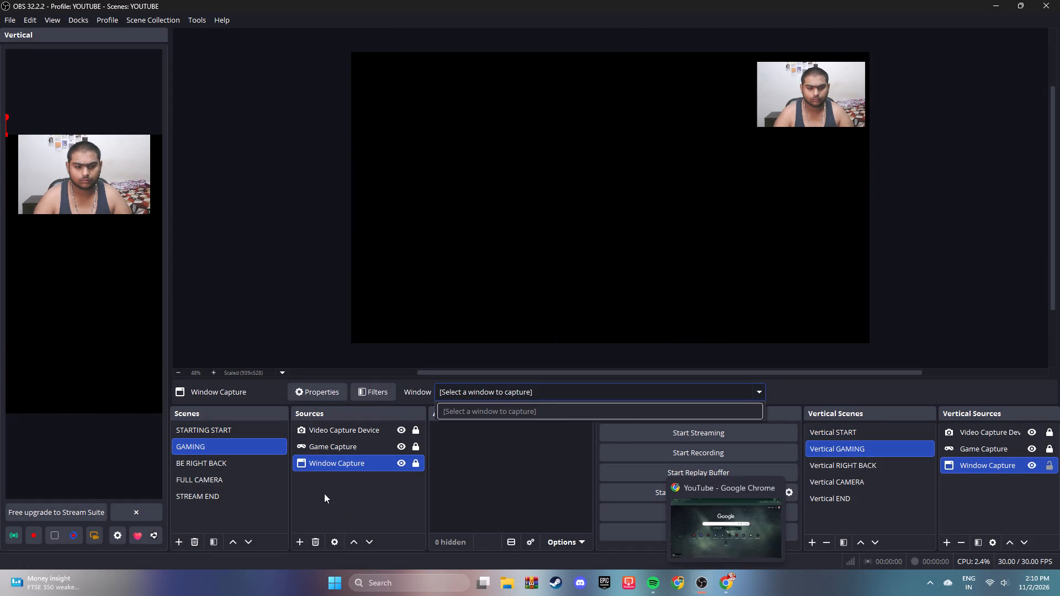
Add a new Display Capture with default properties to the main GAMING scene and order it below Window Capture.
click(299, 535)
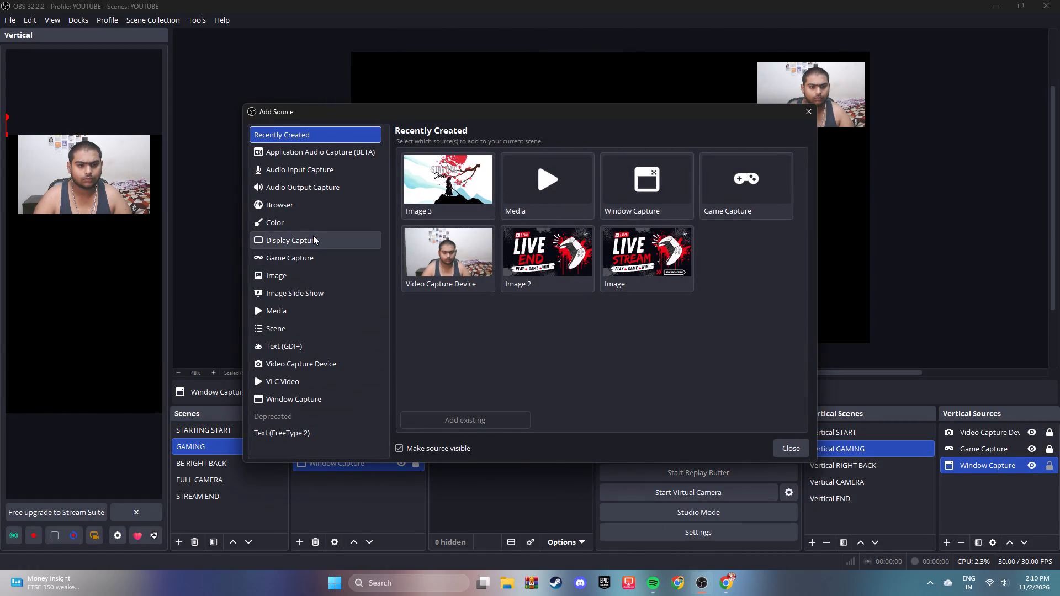
click(313, 235)
click(605, 172)
click(661, 423)
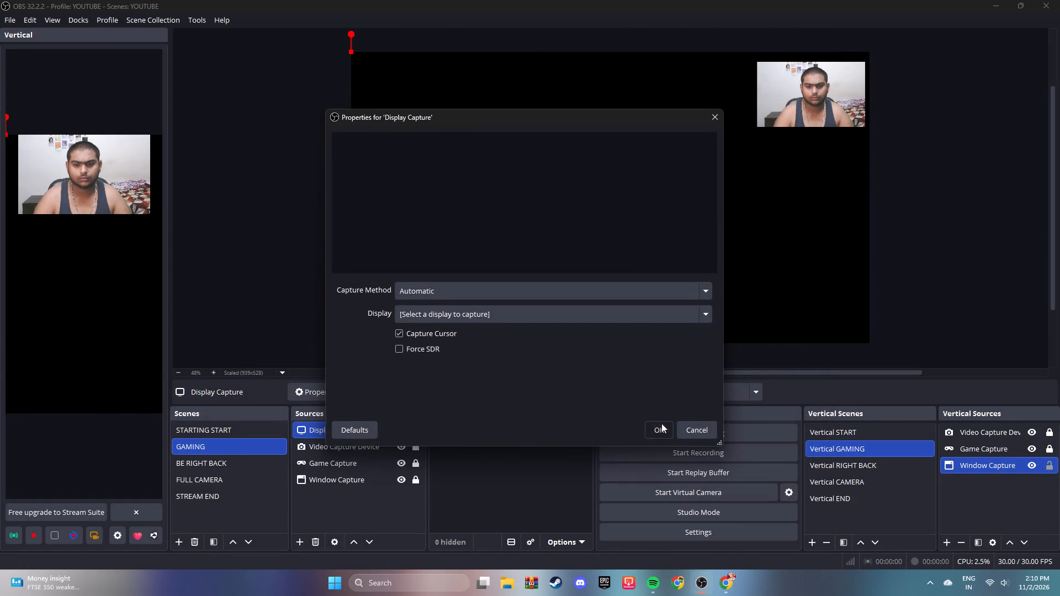
click(340, 513)
drag(349, 427, 347, 483)
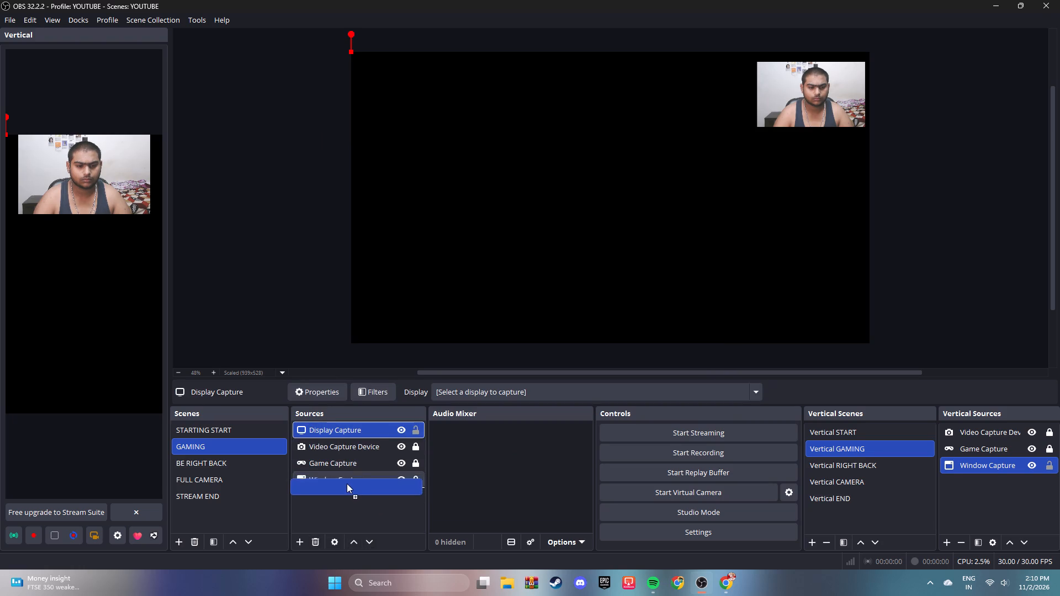
drag(347, 483, 347, 484)
click(348, 508)
click(348, 483)
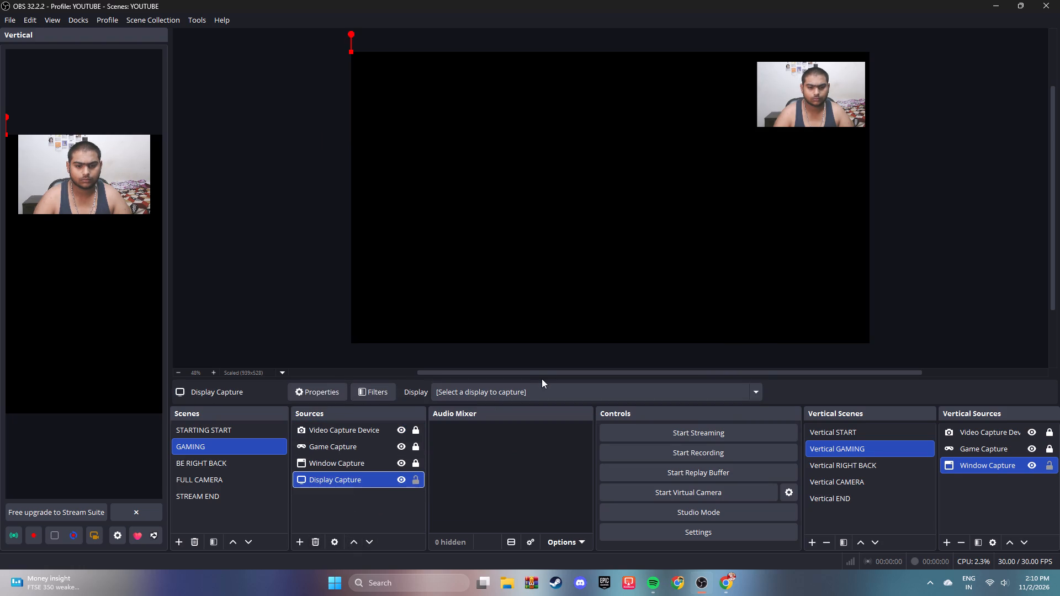
Set the GAMING scene's Display Capture to the display LF24T35: 1920x1080 @ 0,0 (Primary Monitor).
click(544, 387)
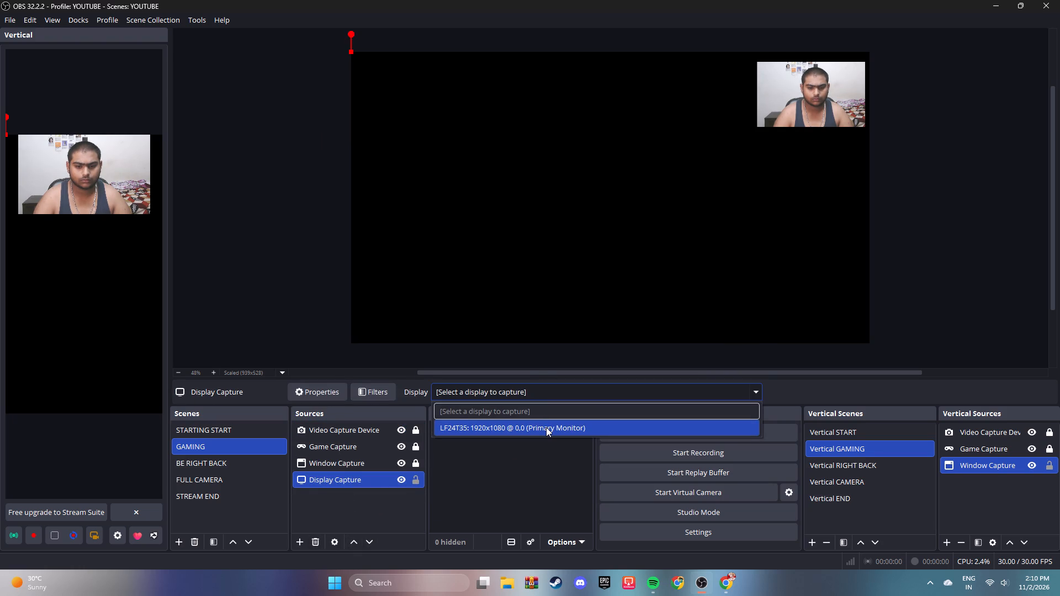
click(546, 427)
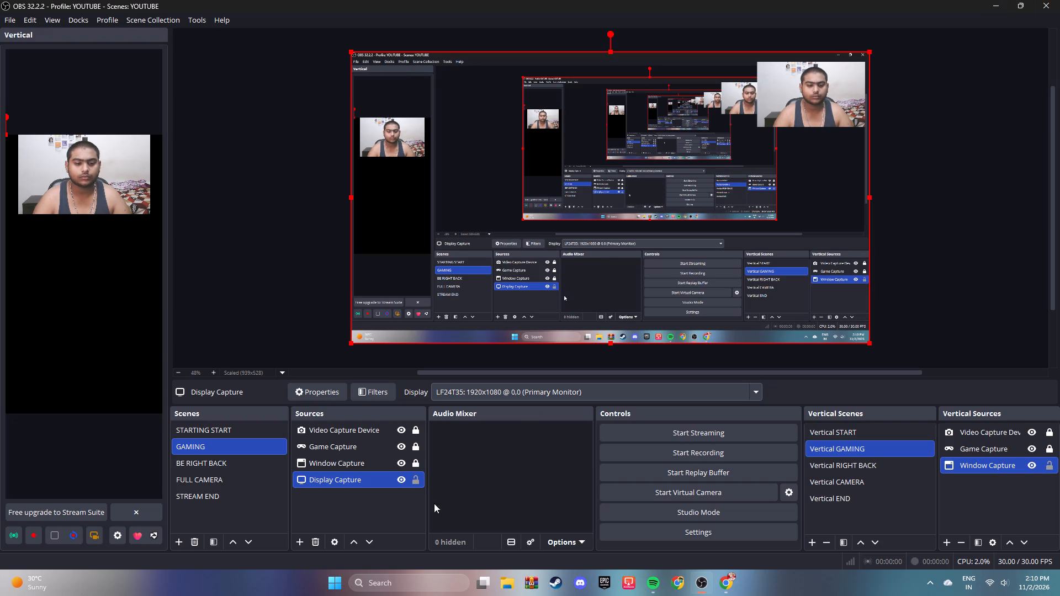
Lock and hide the Display Capture source in the main GAMING scene.
click(418, 481)
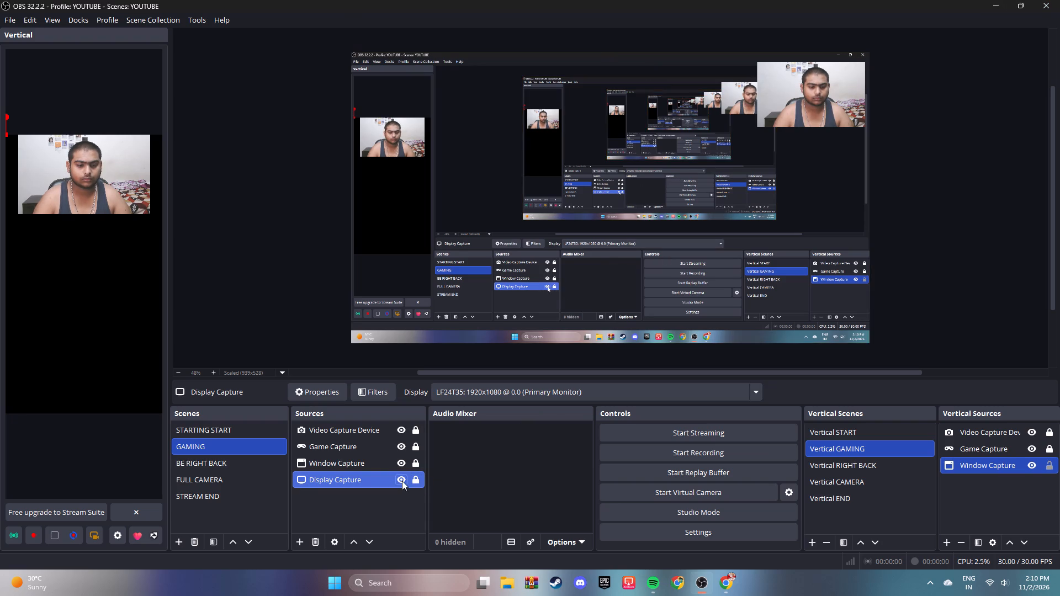
click(402, 481)
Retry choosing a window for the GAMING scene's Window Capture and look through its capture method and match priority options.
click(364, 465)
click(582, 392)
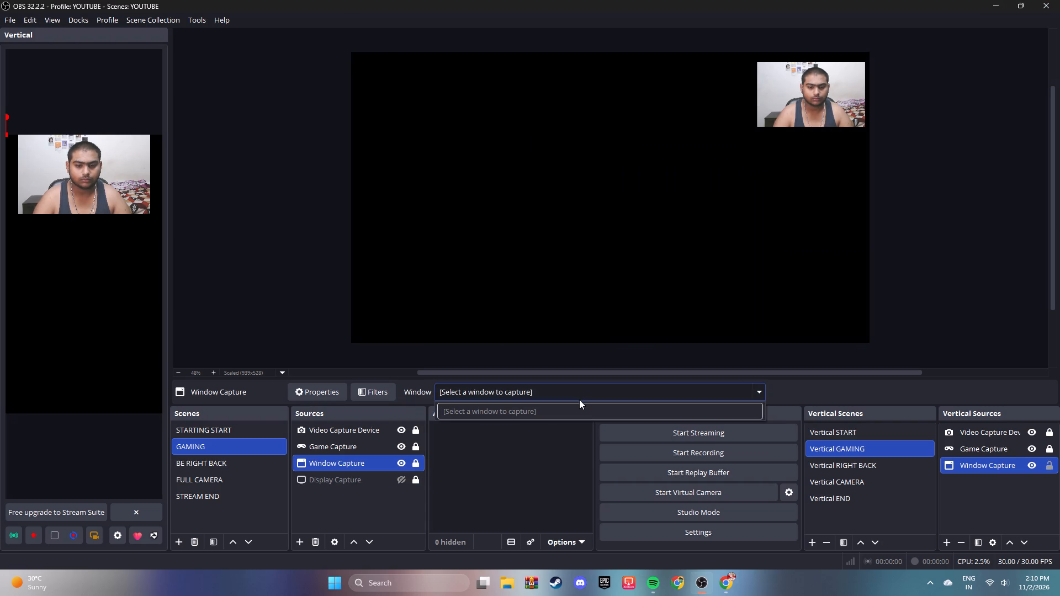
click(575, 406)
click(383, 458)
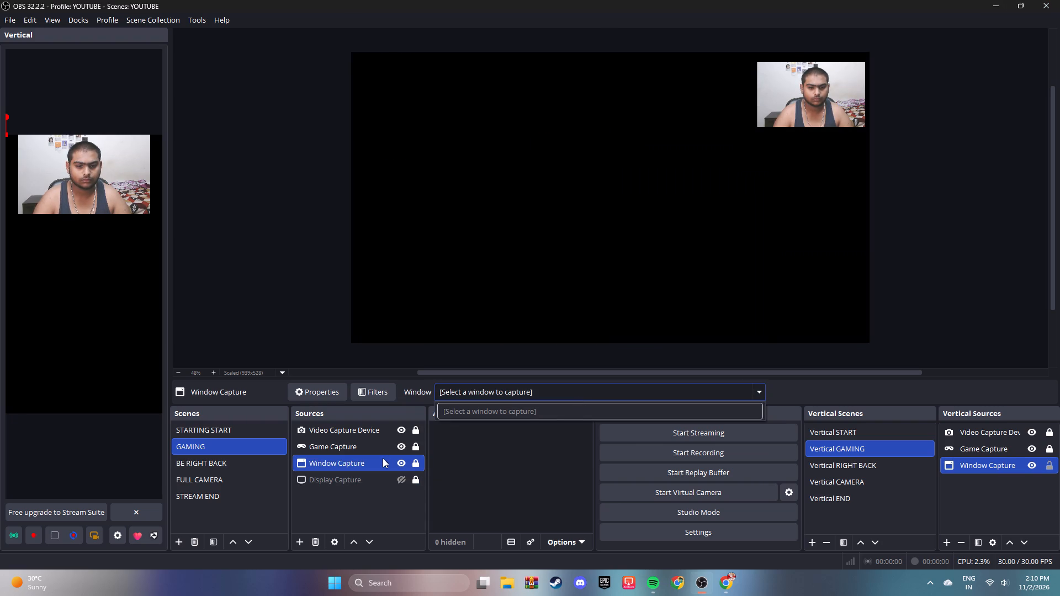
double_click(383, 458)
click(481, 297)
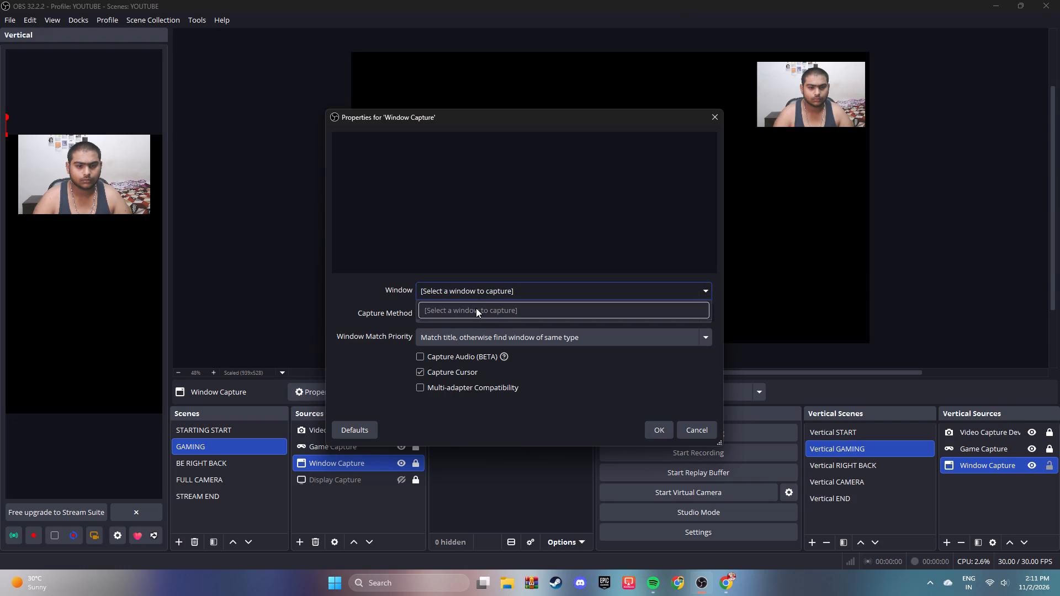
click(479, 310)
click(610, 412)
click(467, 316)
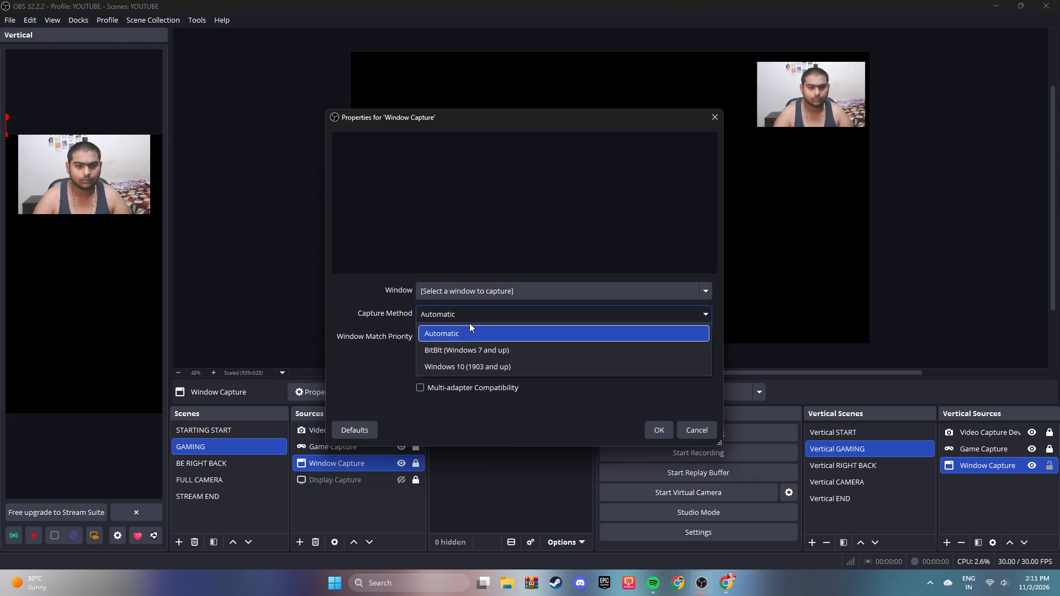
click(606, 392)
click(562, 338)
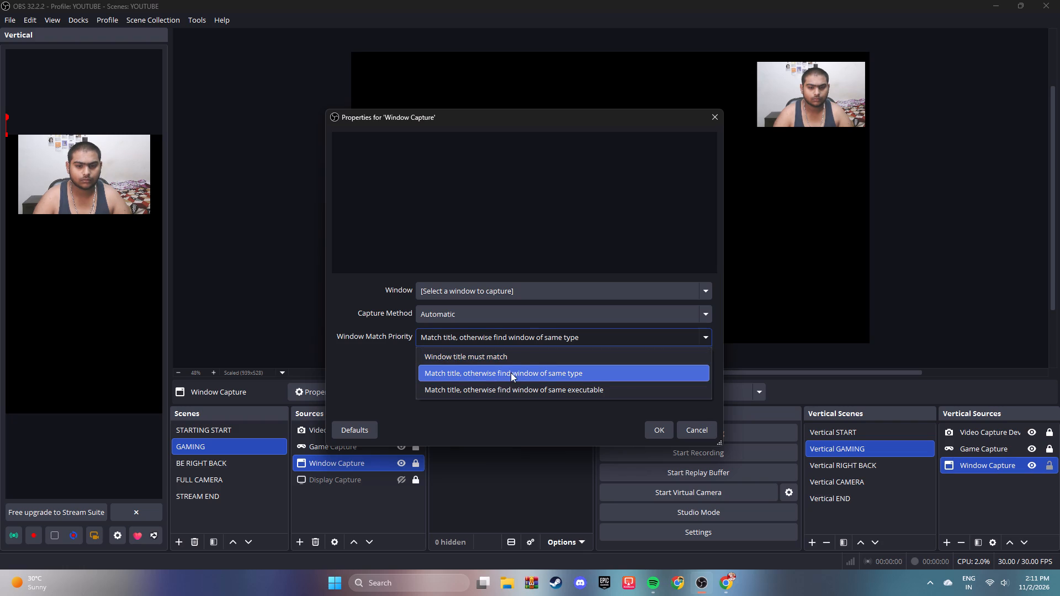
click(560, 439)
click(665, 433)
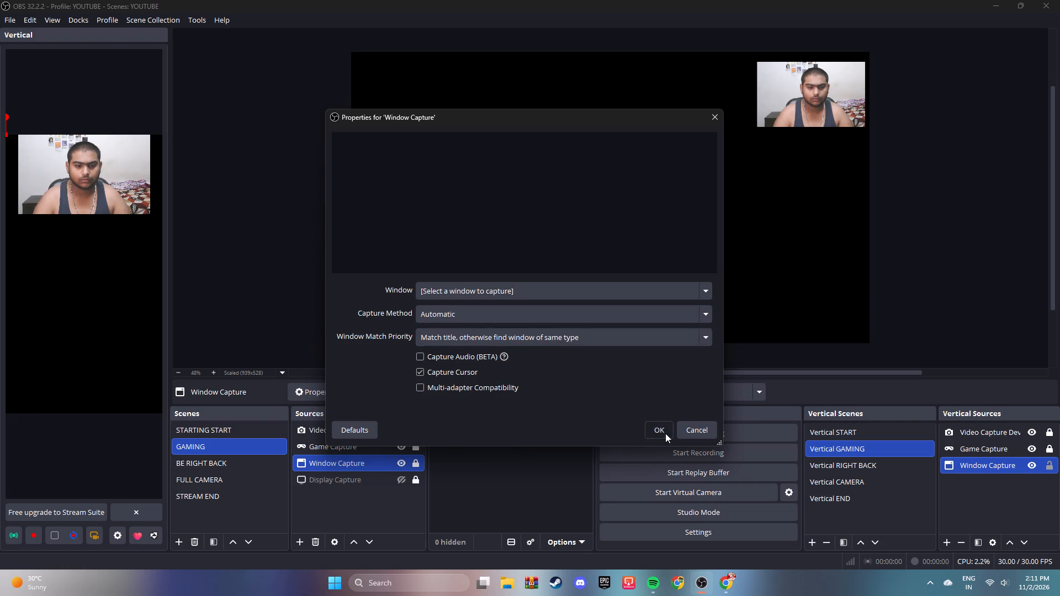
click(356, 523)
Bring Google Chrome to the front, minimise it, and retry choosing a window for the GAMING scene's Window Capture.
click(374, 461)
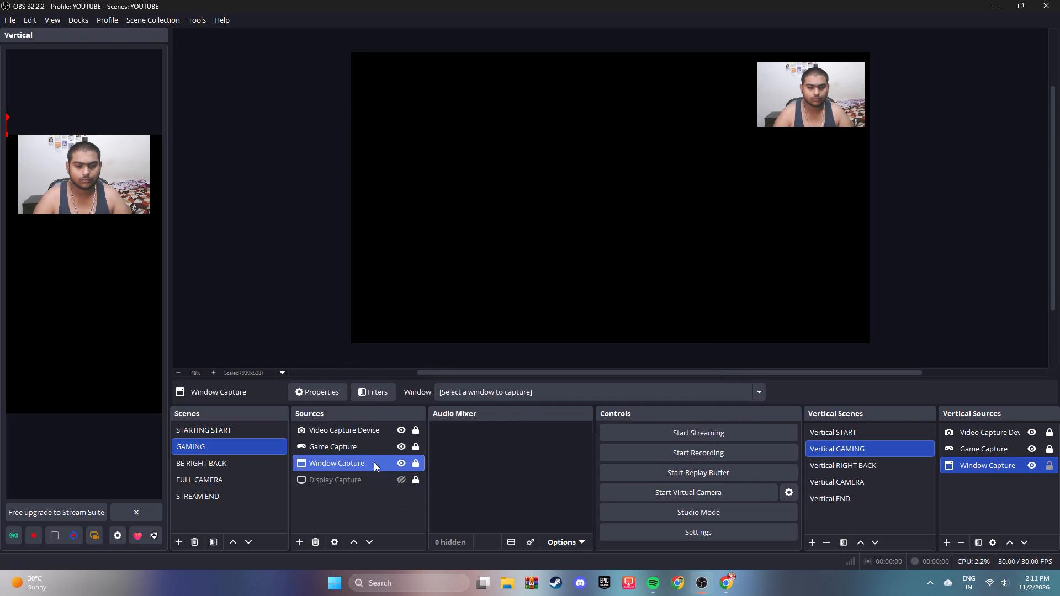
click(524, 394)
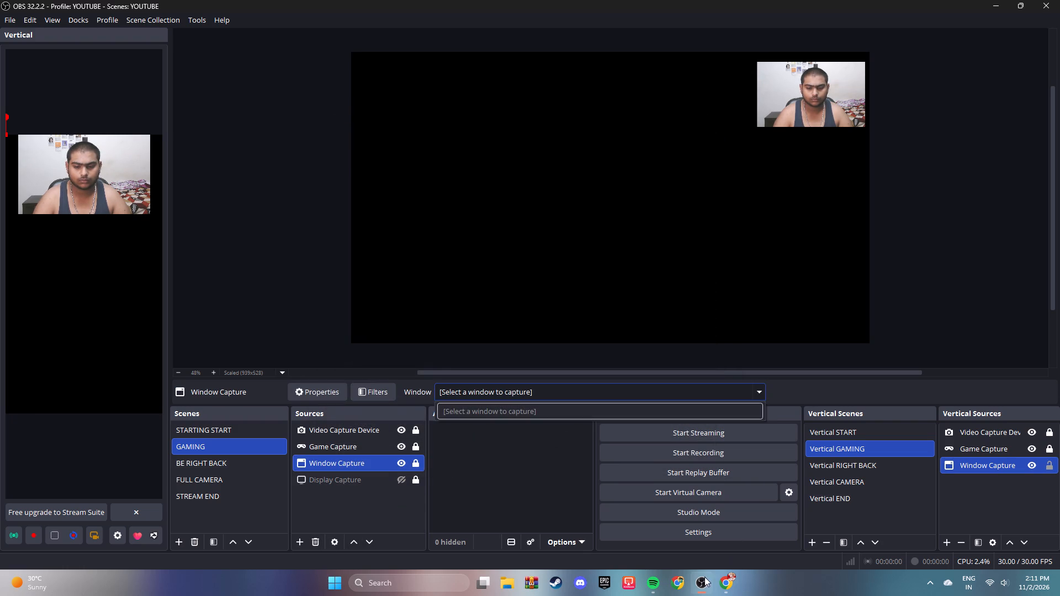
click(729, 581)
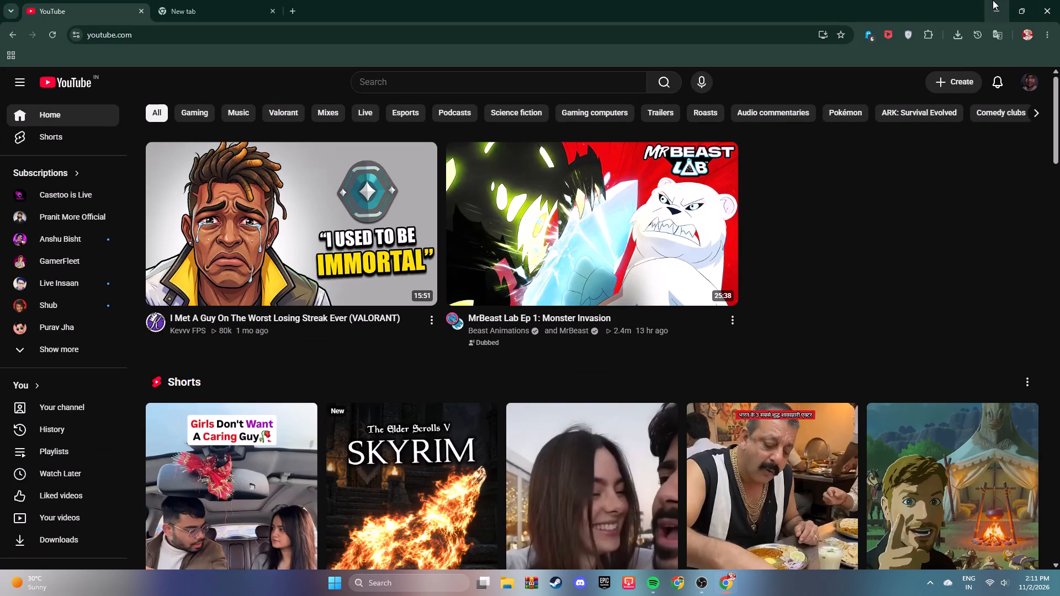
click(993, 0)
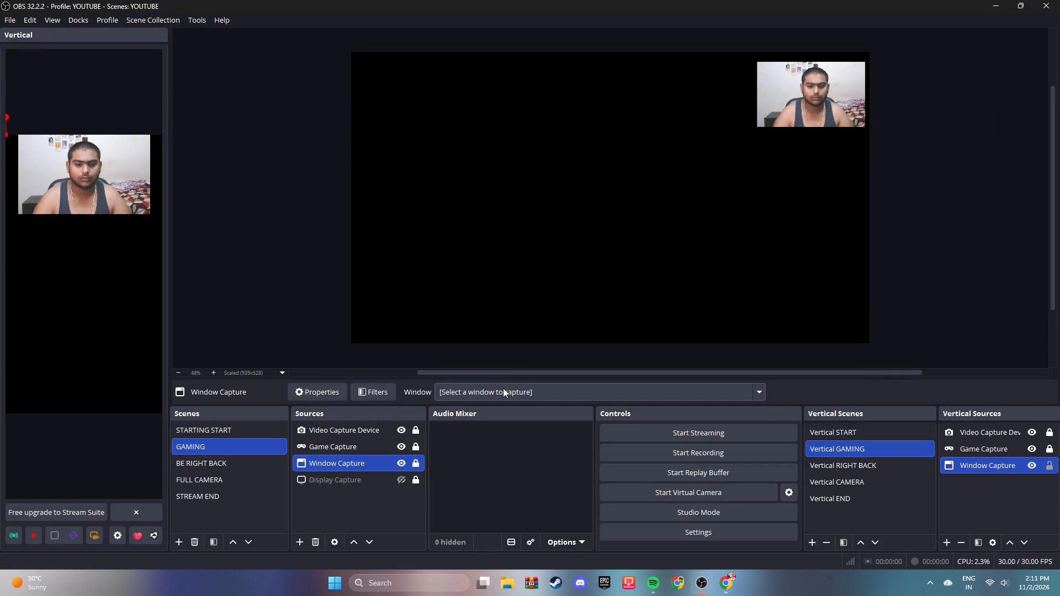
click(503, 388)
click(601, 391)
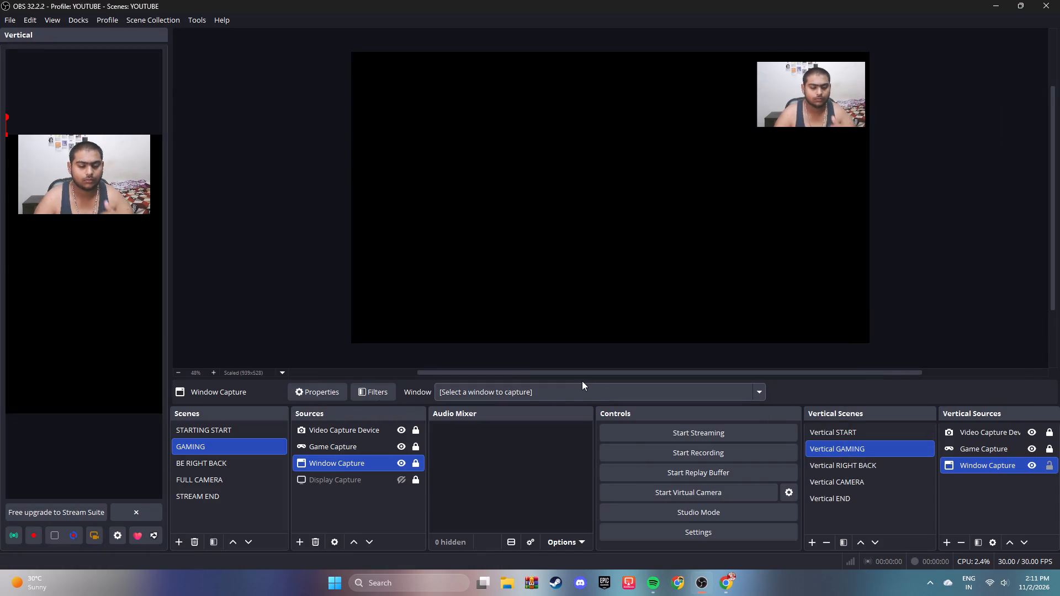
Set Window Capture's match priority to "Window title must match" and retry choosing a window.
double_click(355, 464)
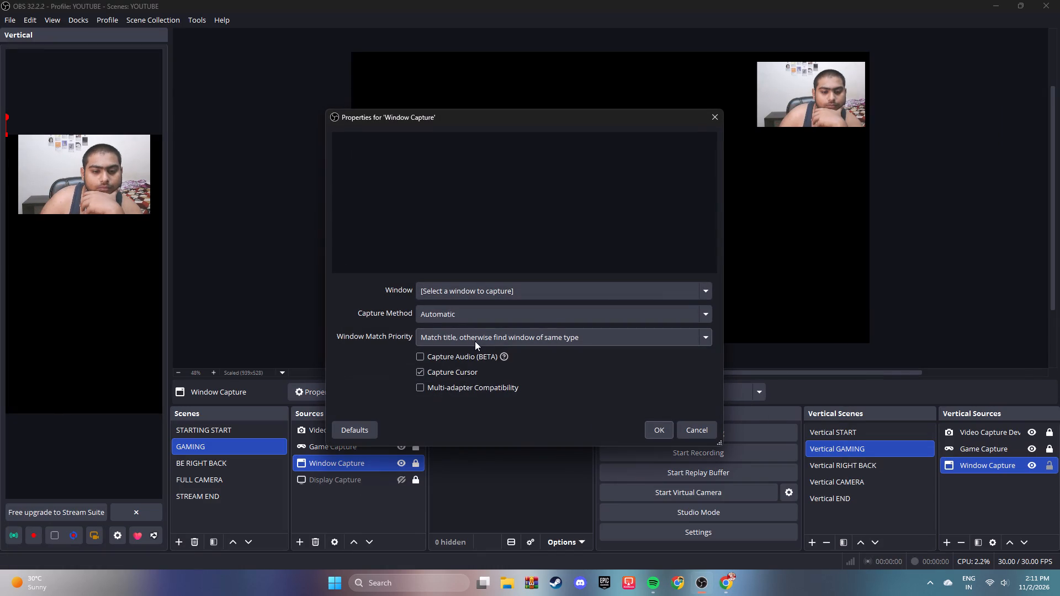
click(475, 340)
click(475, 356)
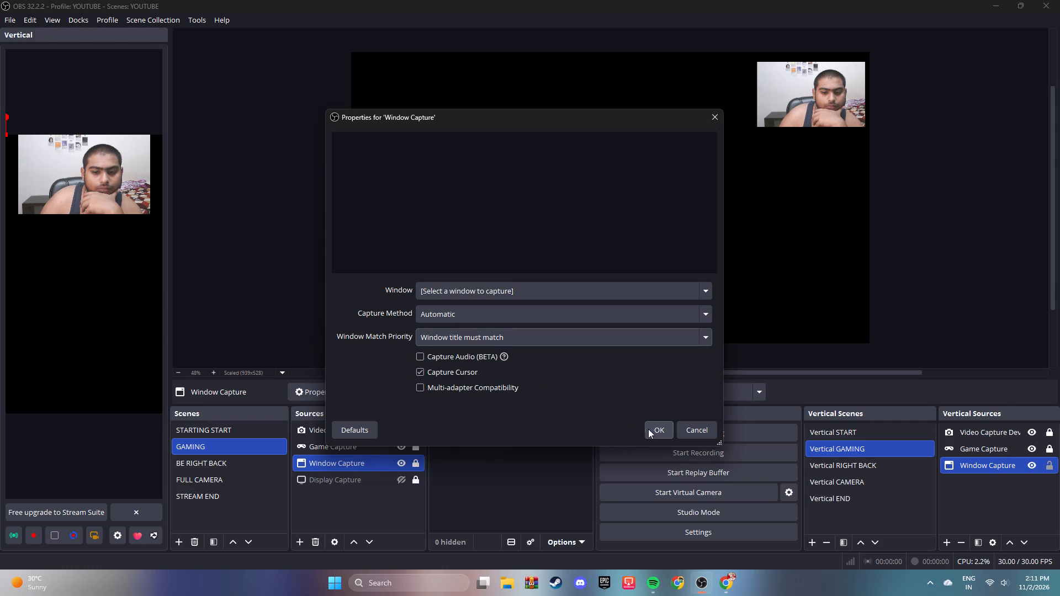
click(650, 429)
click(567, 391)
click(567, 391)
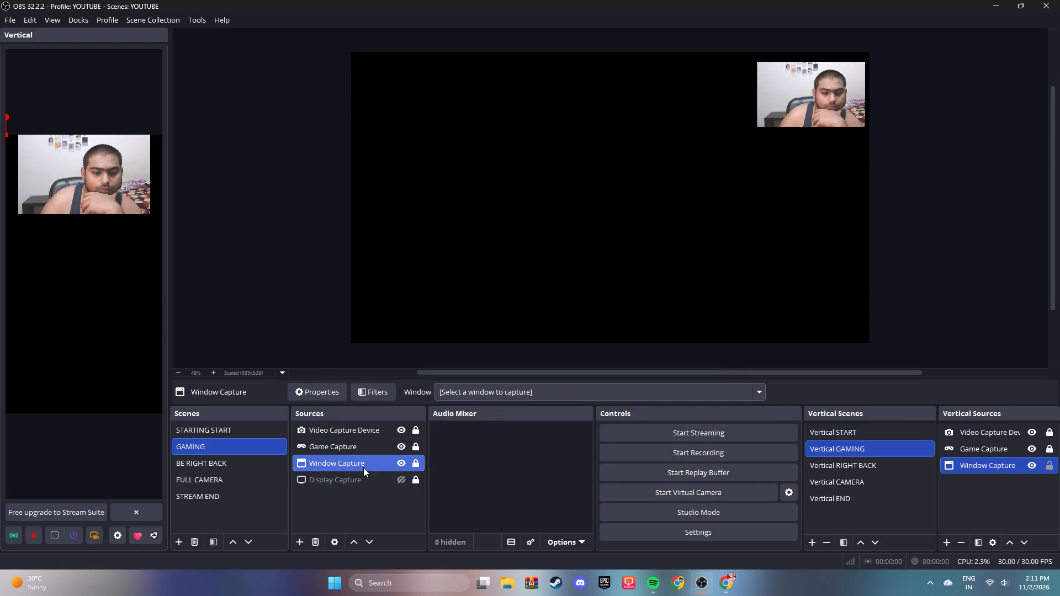
Set Window Capture's match priority to "Match title, otherwise find window of same executable" and retry choosing a window.
click(363, 464)
click(359, 456)
double_click(360, 459)
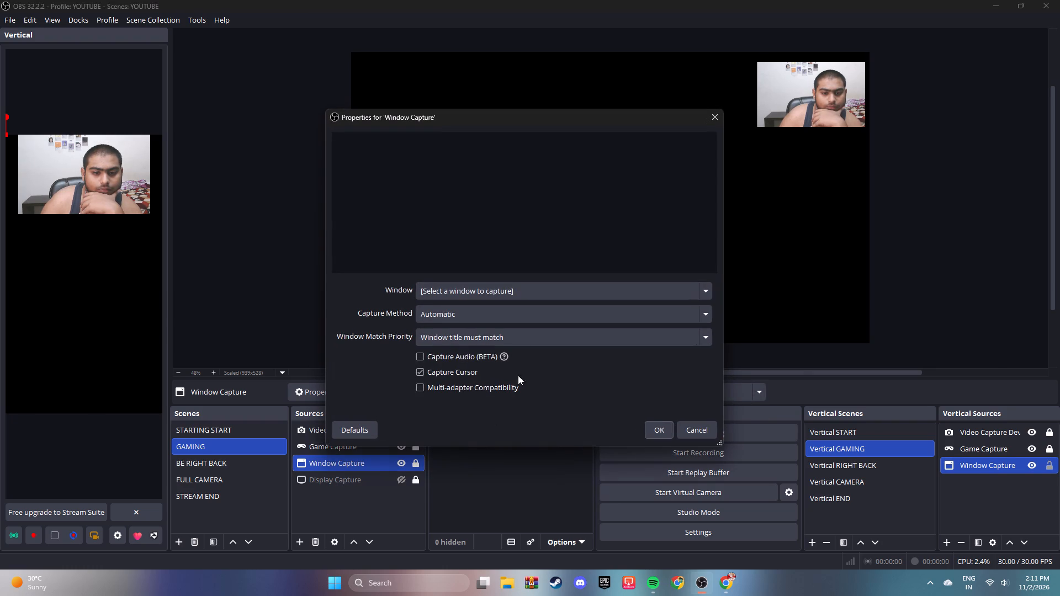
click(522, 336)
click(507, 389)
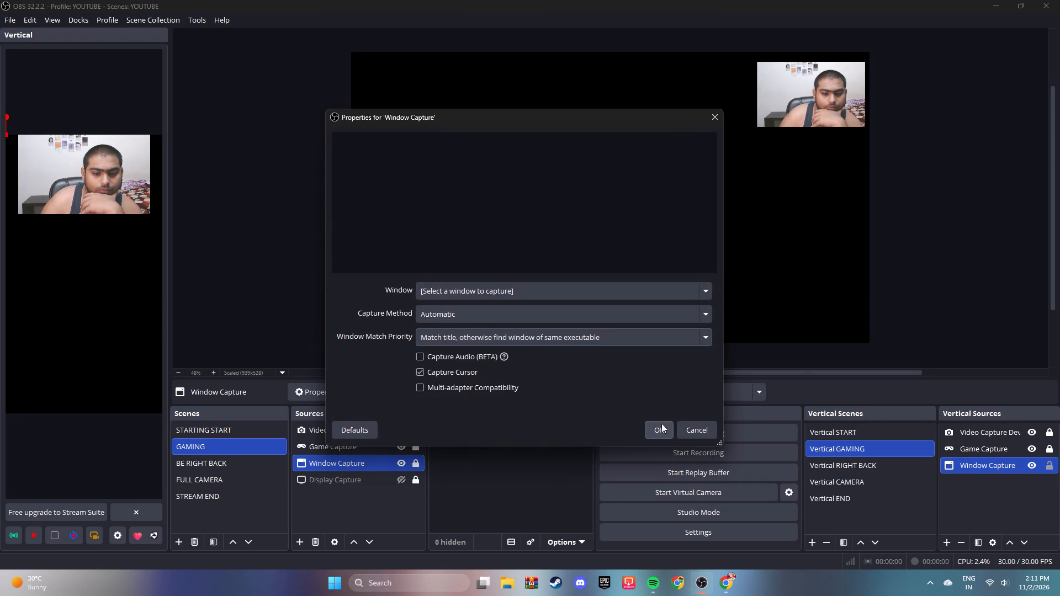
click(660, 425)
click(342, 524)
click(359, 465)
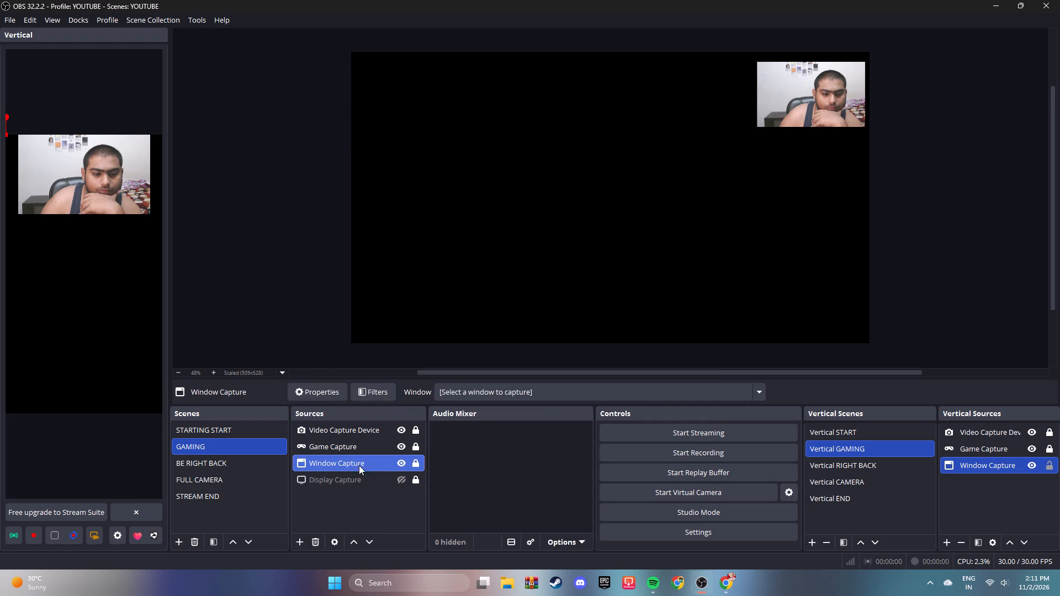
click(553, 393)
double_click(552, 408)
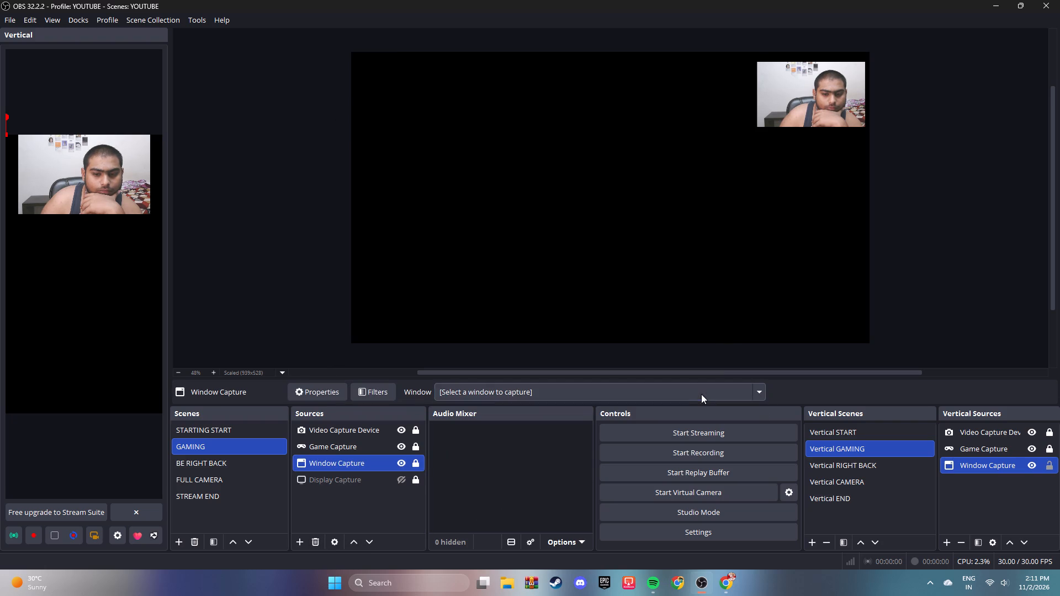
click(701, 394)
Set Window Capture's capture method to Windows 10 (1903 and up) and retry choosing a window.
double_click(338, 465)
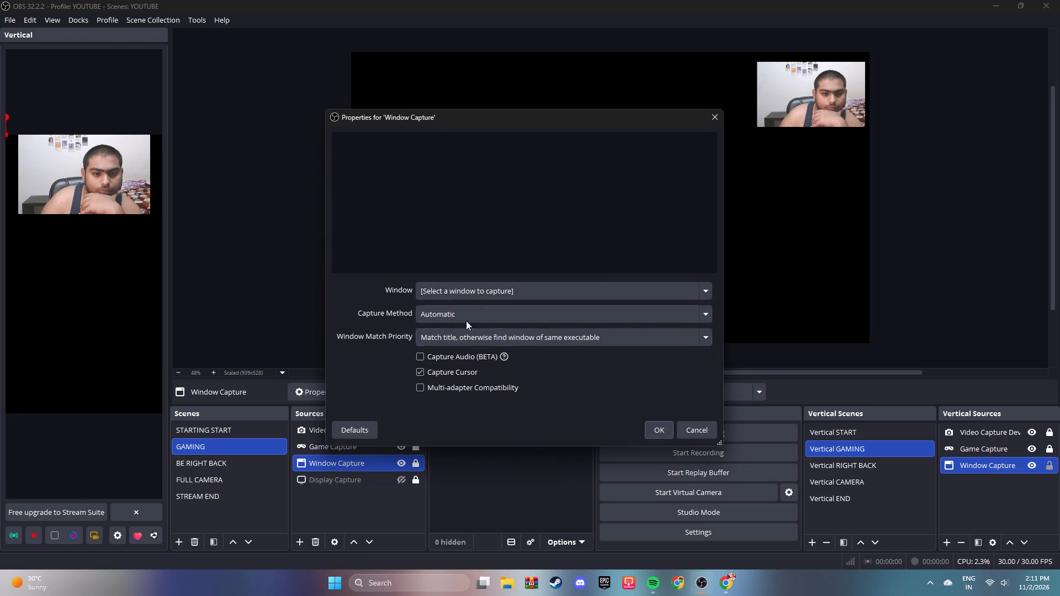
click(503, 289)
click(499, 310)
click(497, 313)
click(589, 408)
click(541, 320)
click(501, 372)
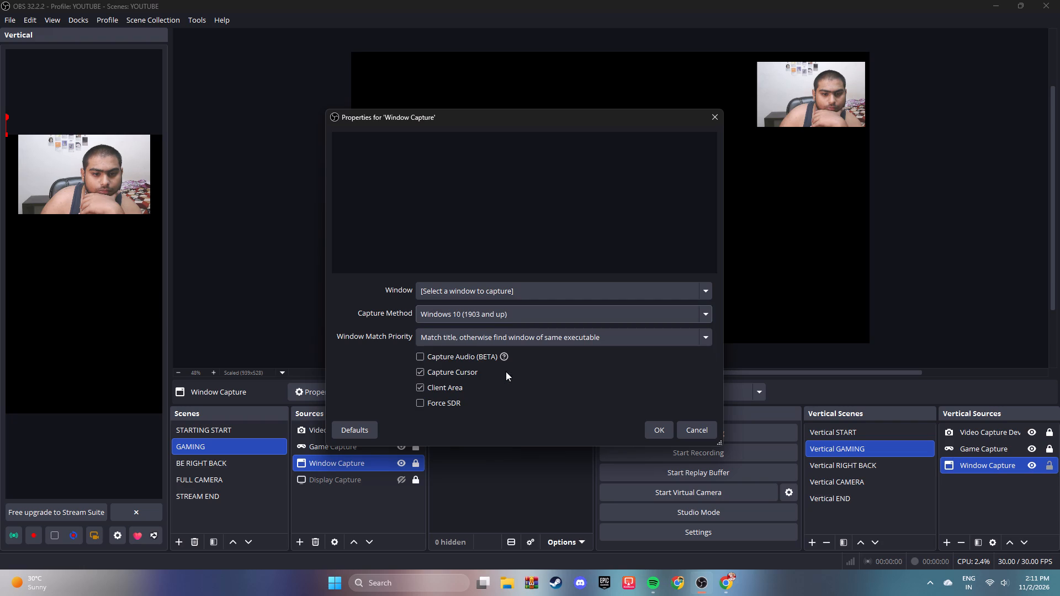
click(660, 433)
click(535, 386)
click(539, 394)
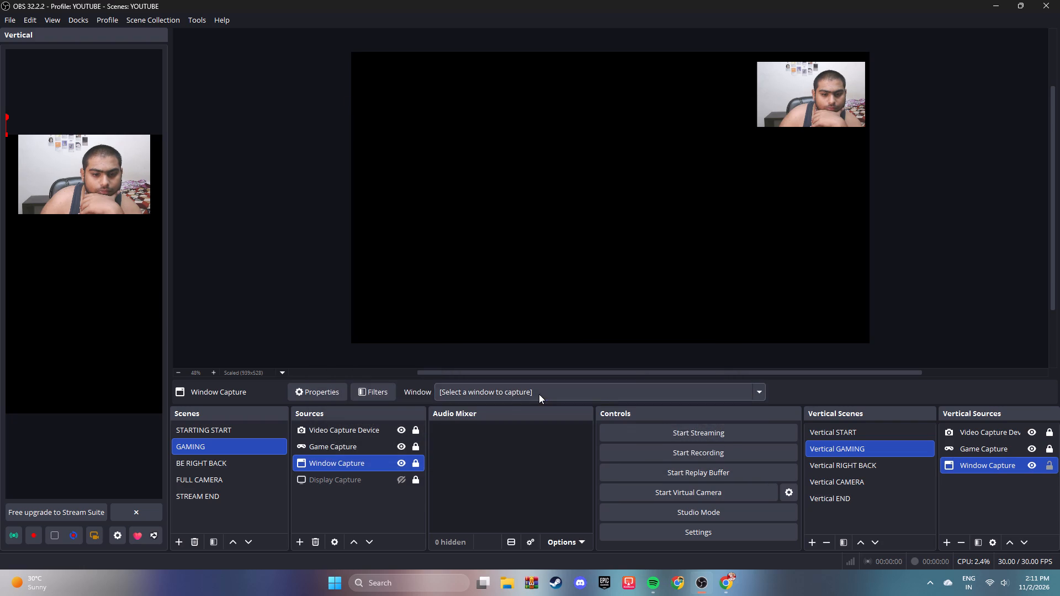
Set Window Capture's capture method to BitBlt (Windows 7 and up) and retry choosing a window.
double_click(338, 461)
click(512, 313)
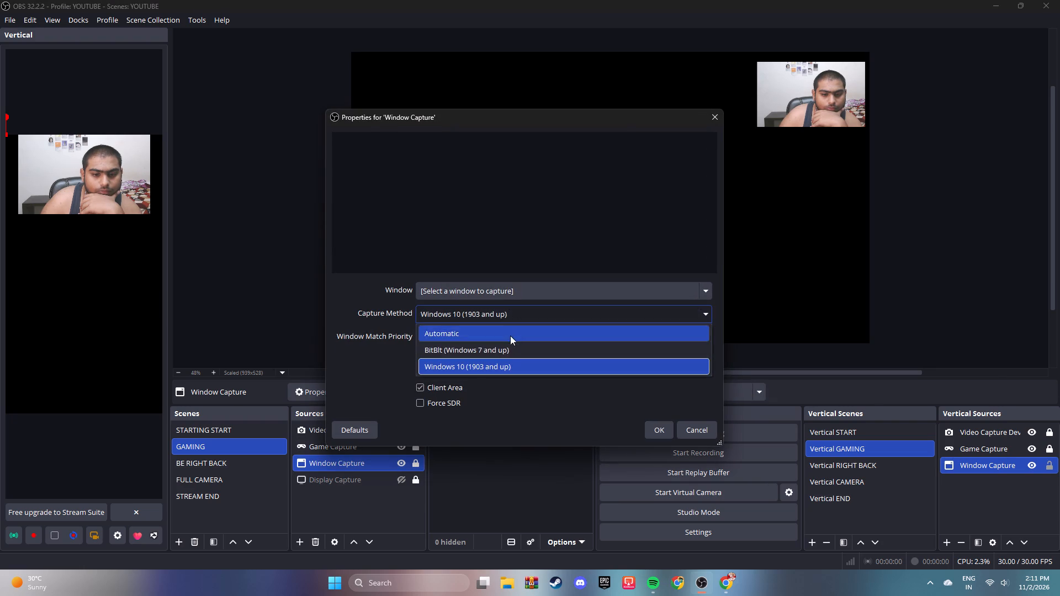
click(509, 349)
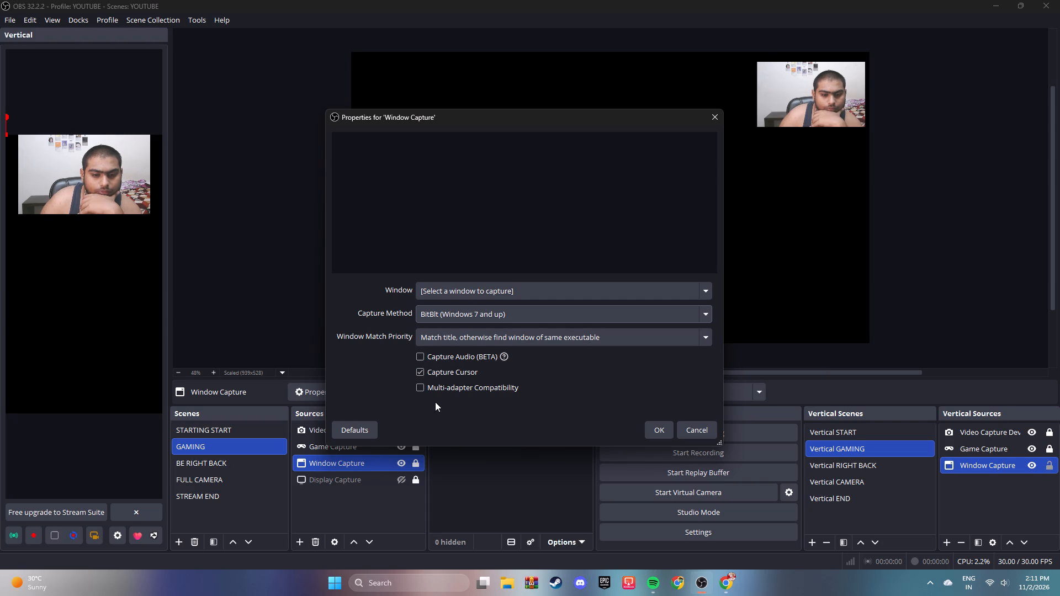
click(659, 430)
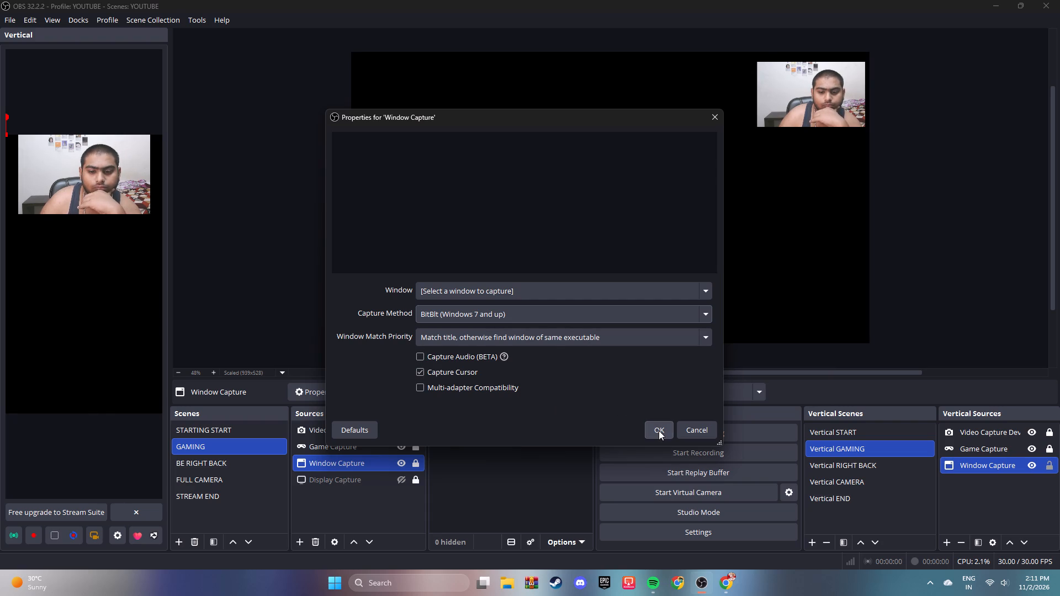
click(539, 390)
click(539, 393)
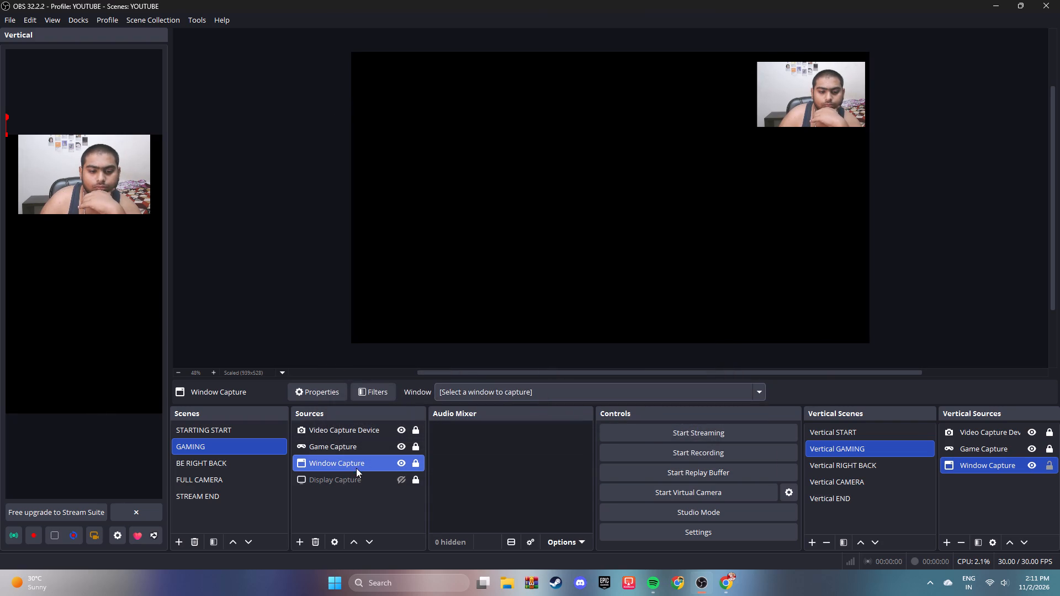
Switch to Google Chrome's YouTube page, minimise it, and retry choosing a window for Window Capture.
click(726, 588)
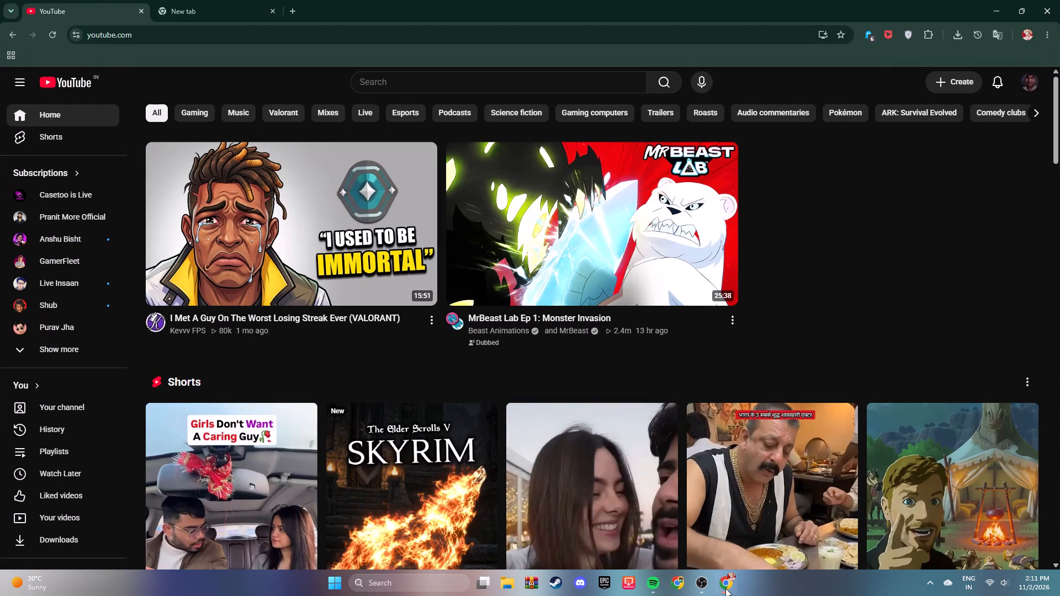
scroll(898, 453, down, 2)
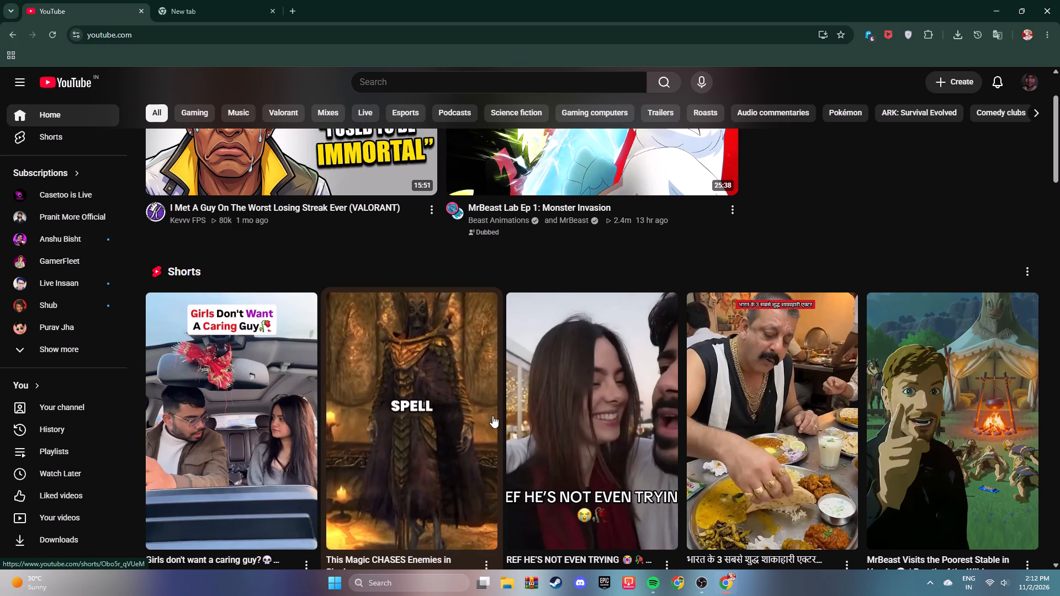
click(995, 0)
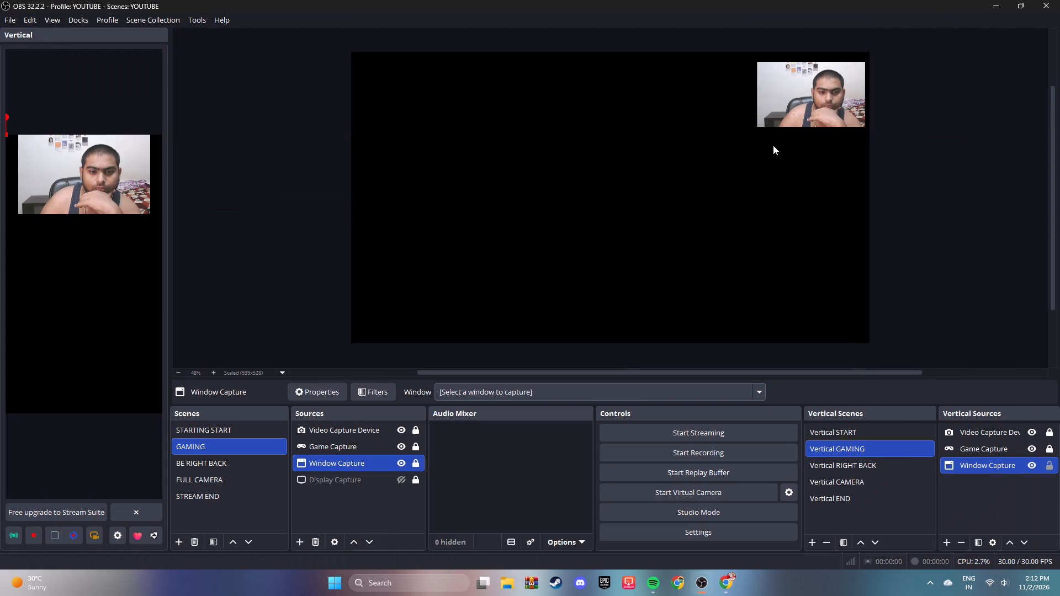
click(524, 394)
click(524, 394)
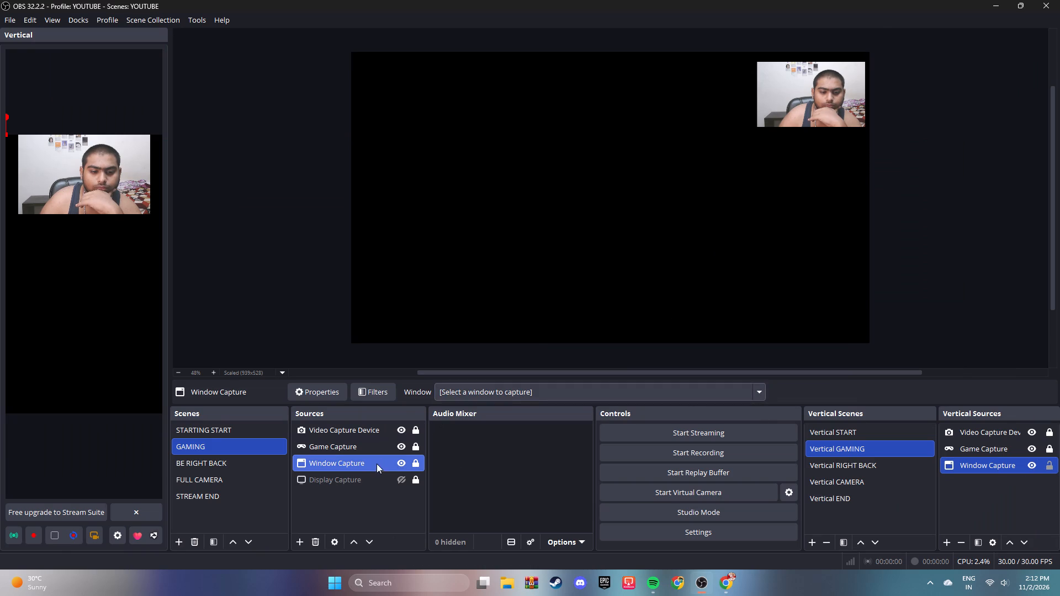
Hide the Window Capture source in the GAMING scene.
click(401, 465)
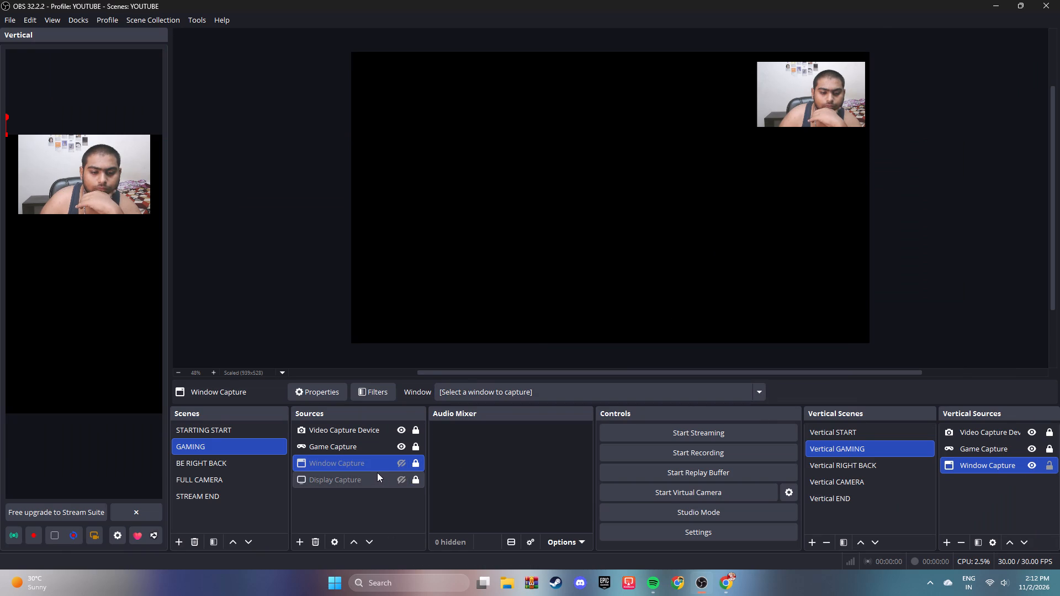
Set Window Capture's capture method to Automatic and match priority to "Window title must match", and retry choosing a window.
double_click(358, 462)
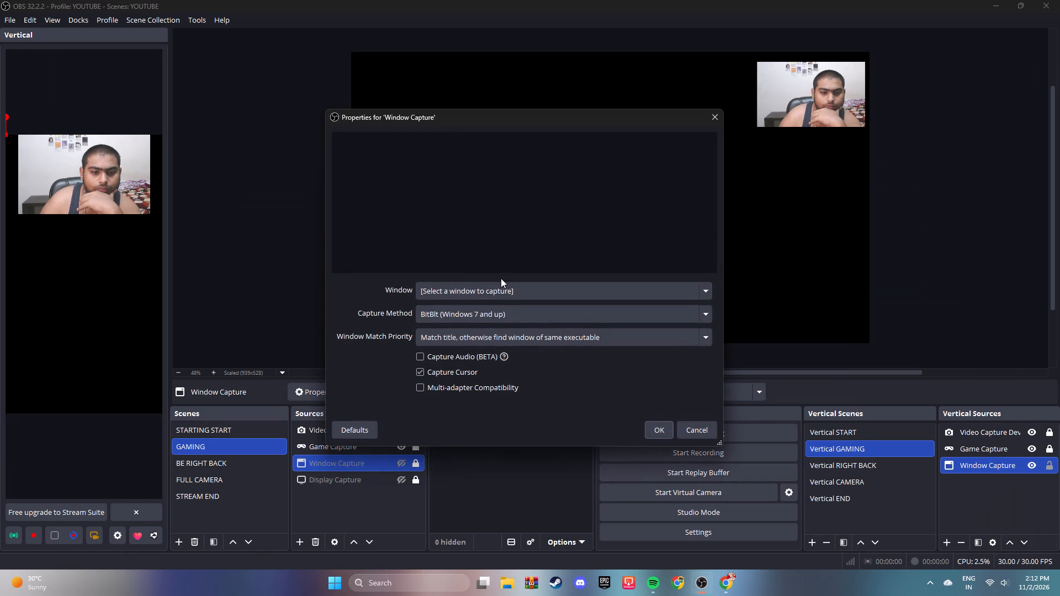
click(496, 321)
click(491, 334)
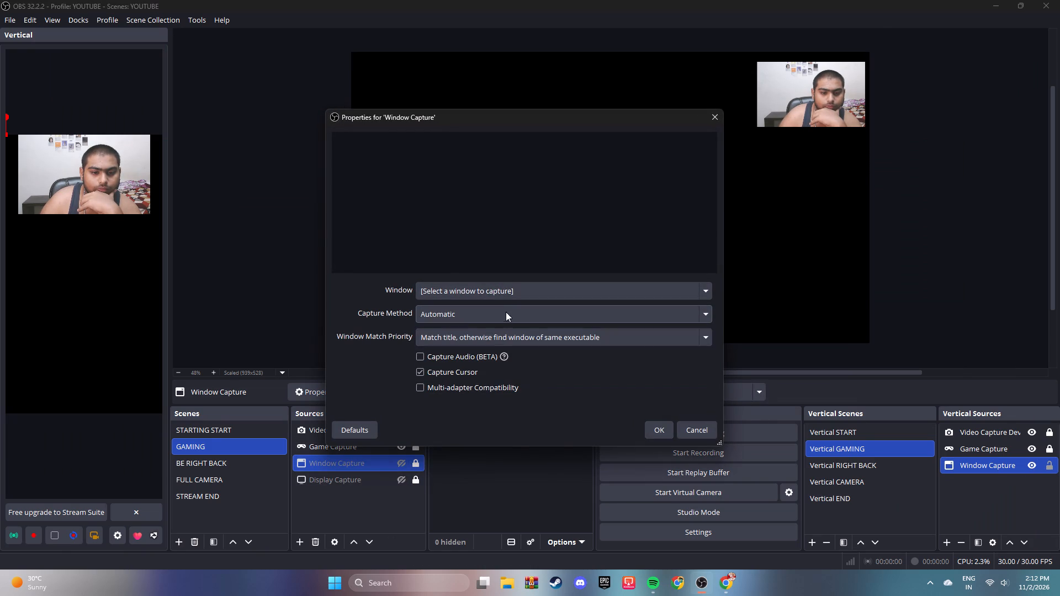
click(500, 346)
click(496, 356)
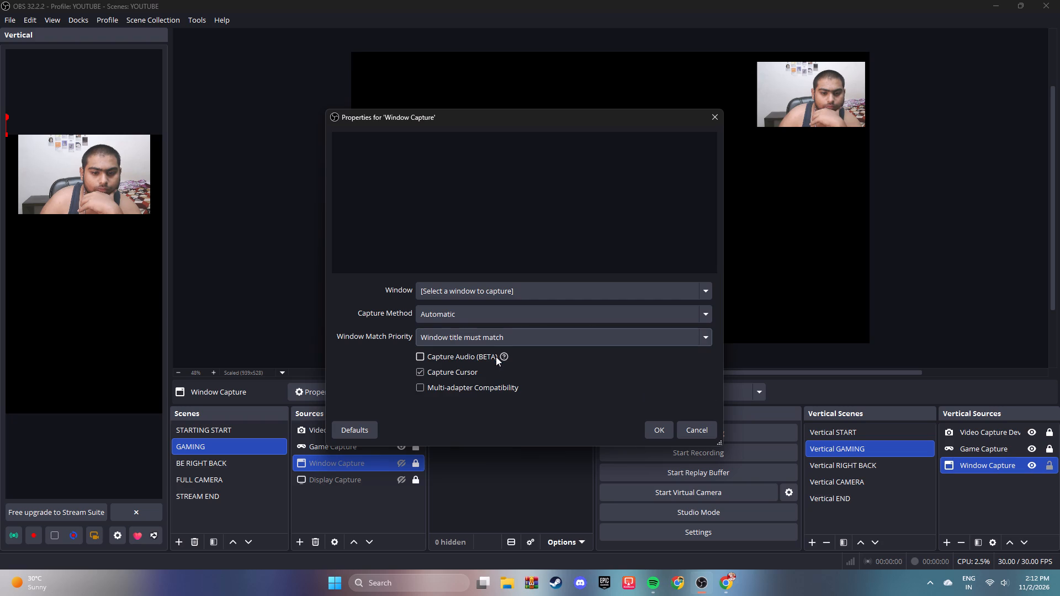
click(510, 282)
click(520, 285)
click(704, 288)
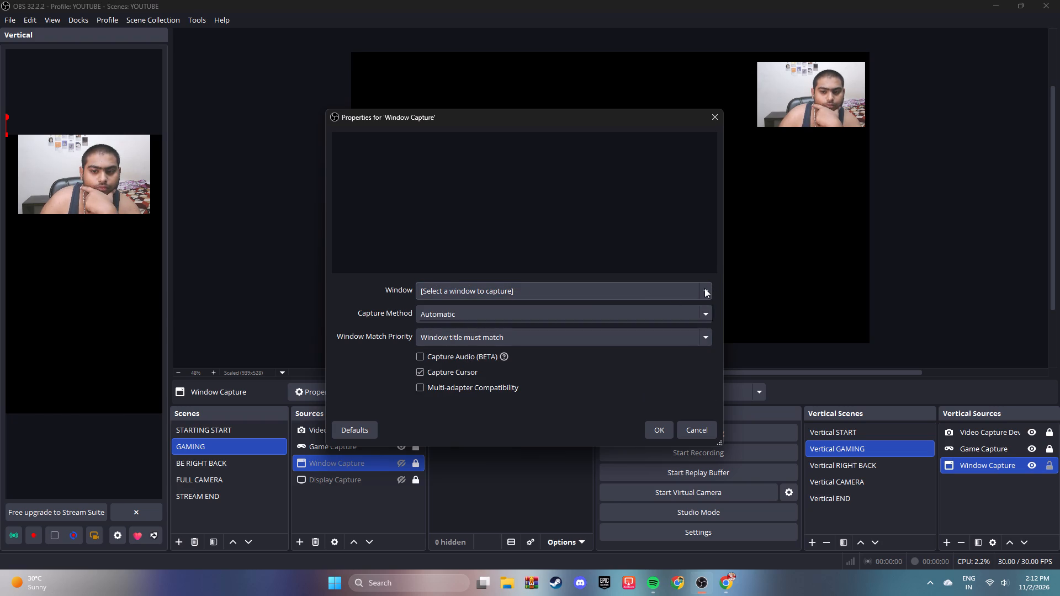
click(704, 288)
click(646, 423)
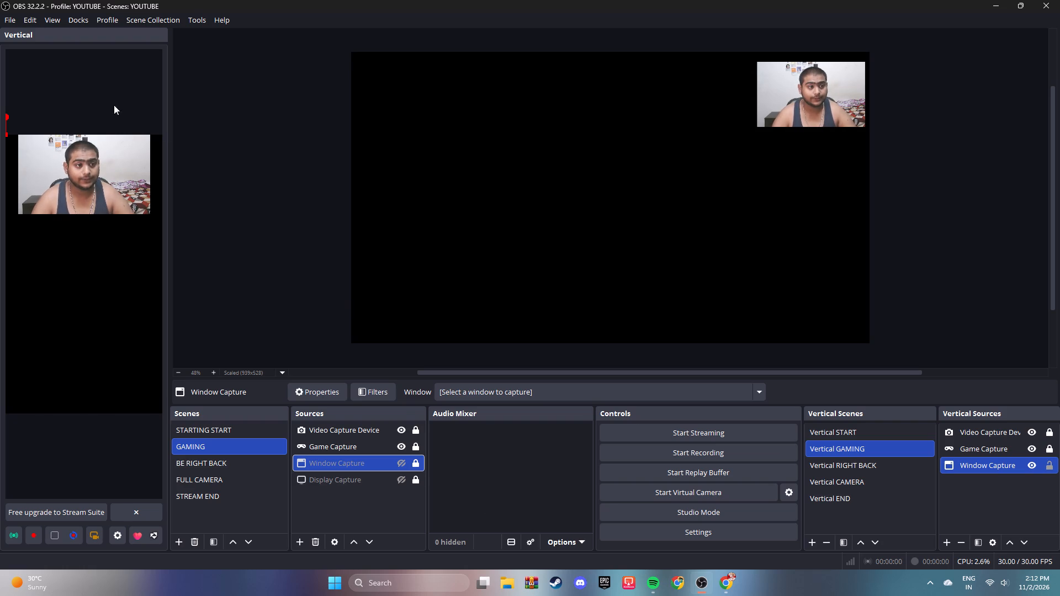
Lock the Window Capture source in the Vertical GAMING scene.
click(55, 94)
click(1046, 465)
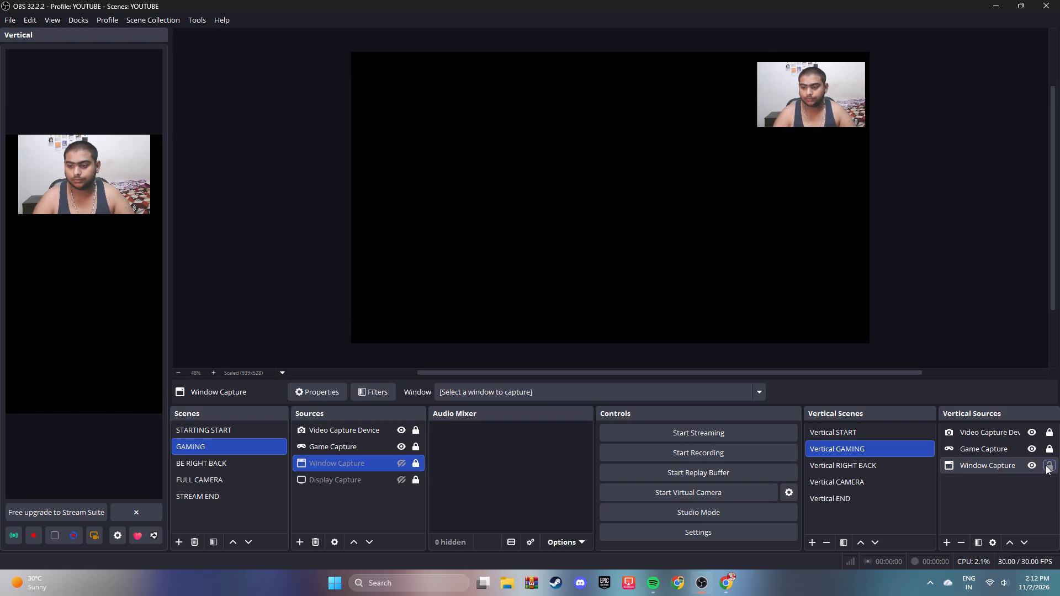
click(1005, 497)
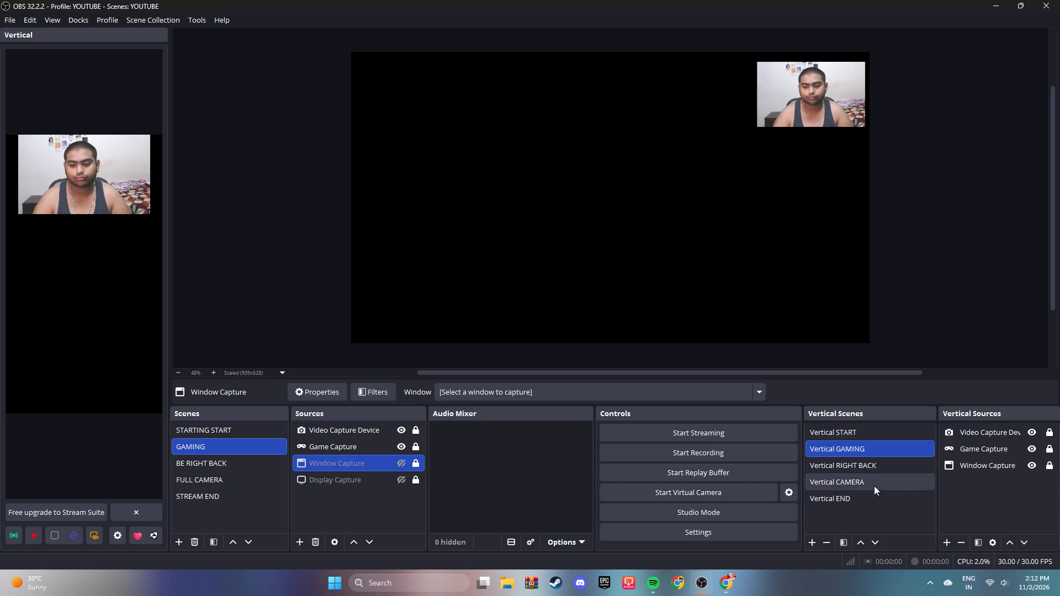
Add a new image source to Vertical RIGHT BACK using the file "Red and Black Illustrated Samurai Twitch Screen BACK".
click(205, 459)
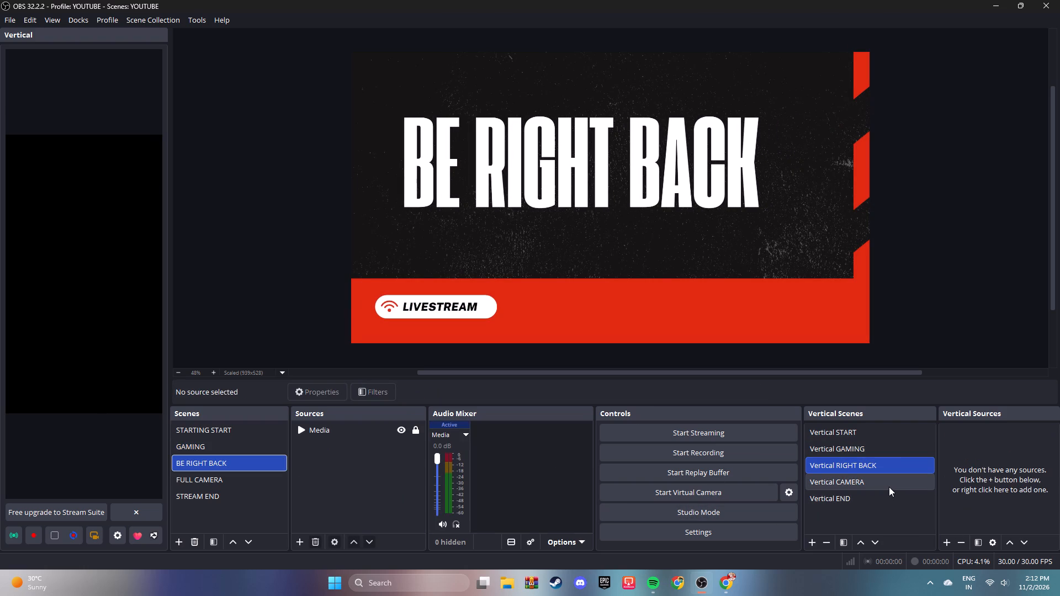
click(946, 543)
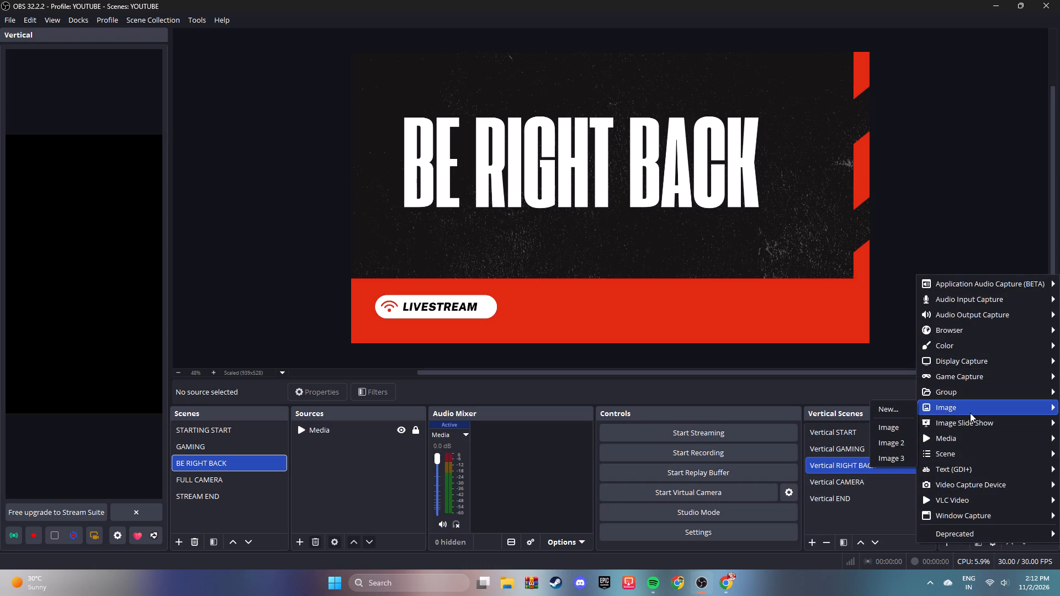
click(906, 408)
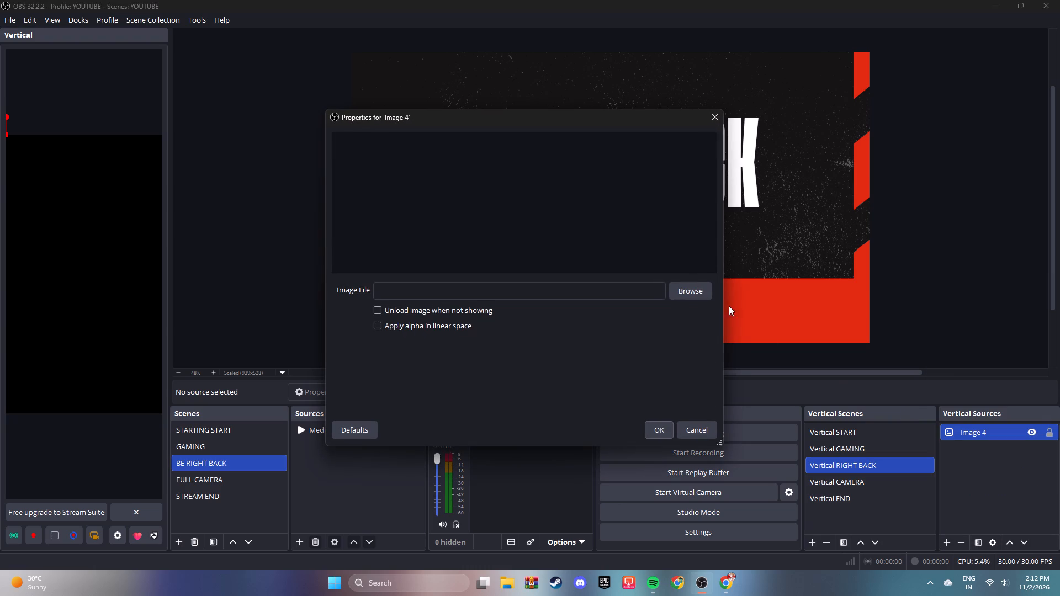
click(685, 290)
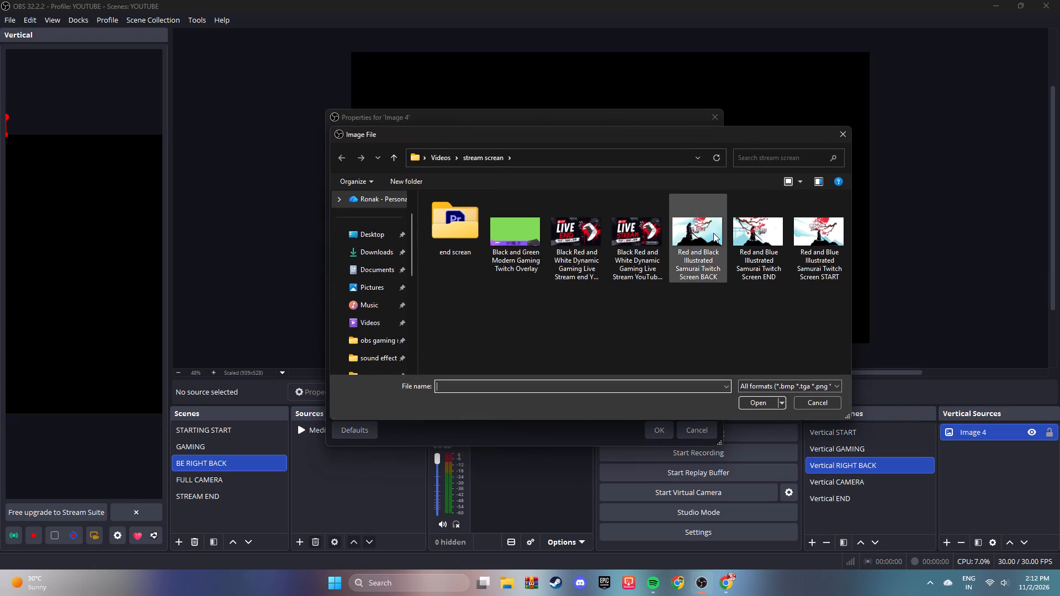
click(705, 219)
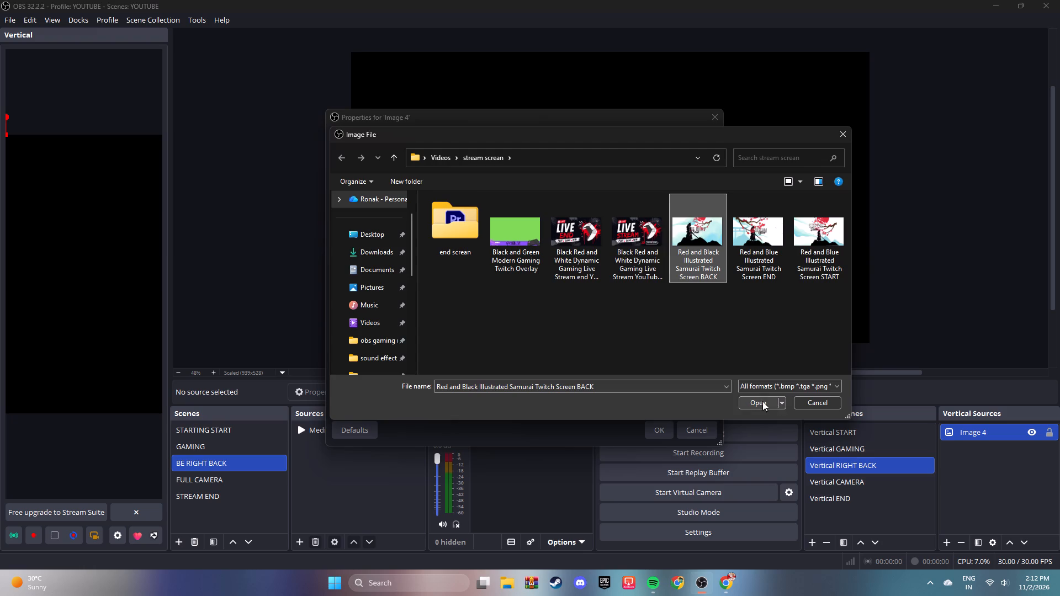
click(761, 401)
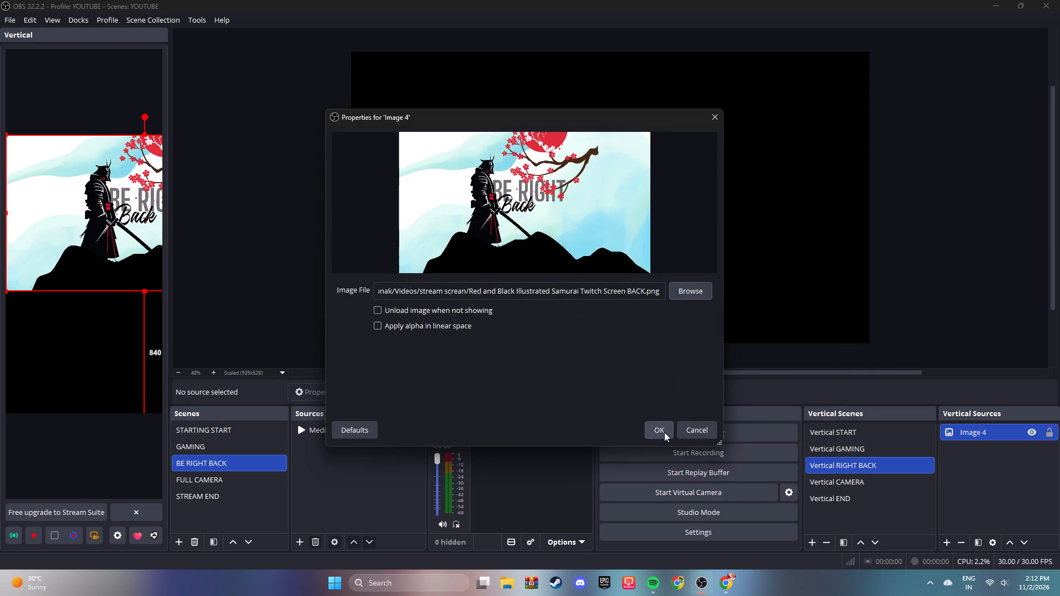
click(664, 432)
Enlarge the Be Right Back image to the full height of the vertical canvas and shift it sideways to frame the lettering.
drag(137, 254, 86, 256)
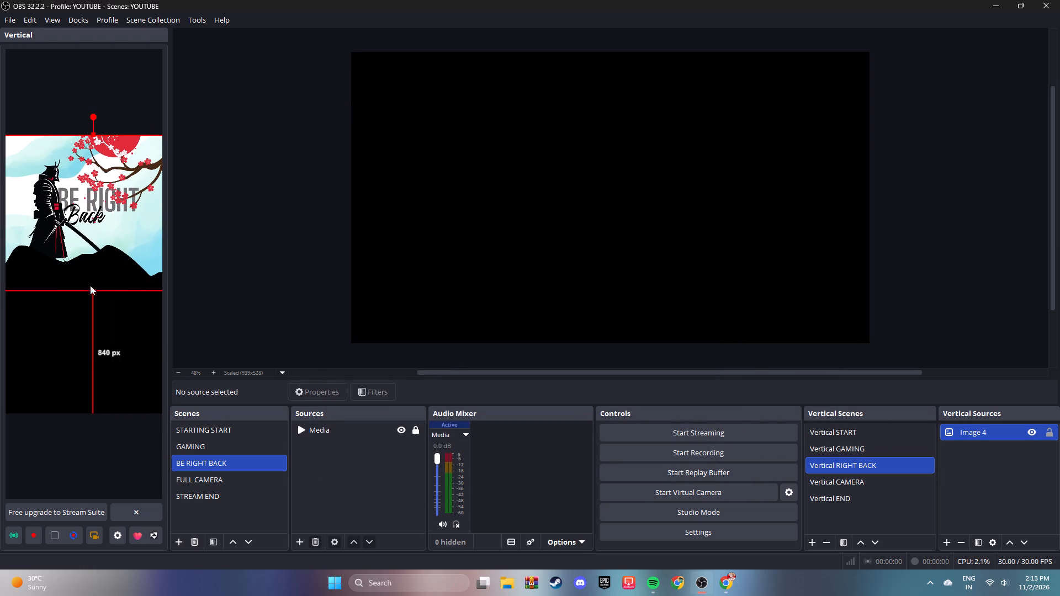
drag(93, 290, 84, 412)
drag(119, 390, 38, 386)
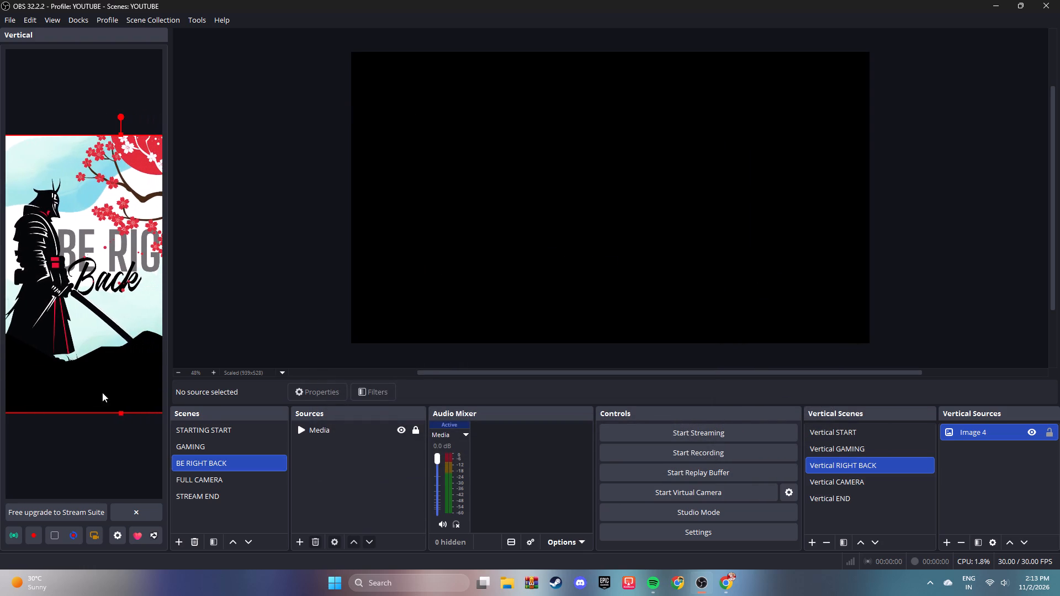
drag(102, 392, 72, 390)
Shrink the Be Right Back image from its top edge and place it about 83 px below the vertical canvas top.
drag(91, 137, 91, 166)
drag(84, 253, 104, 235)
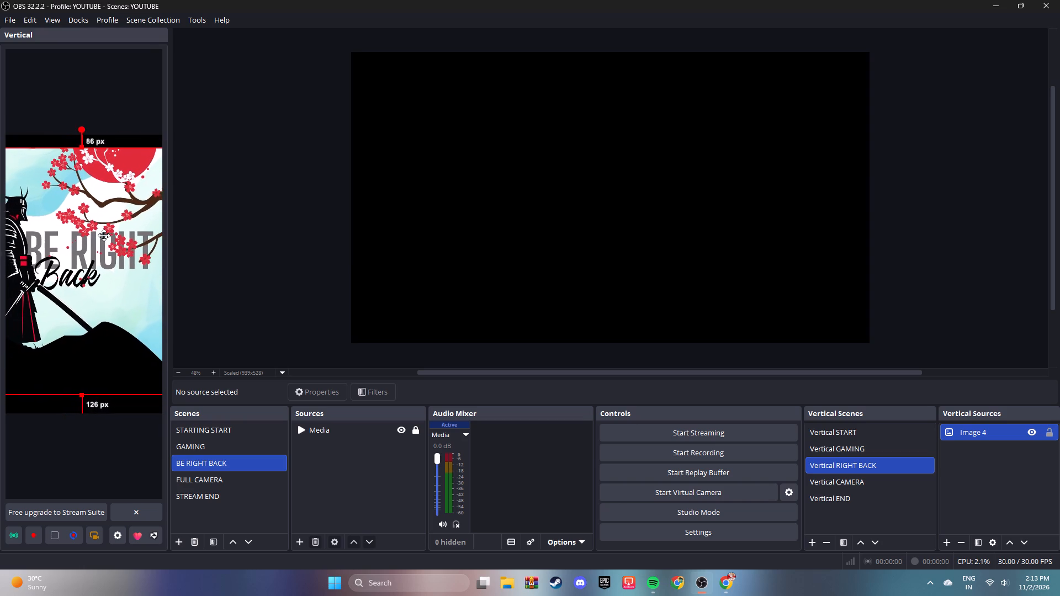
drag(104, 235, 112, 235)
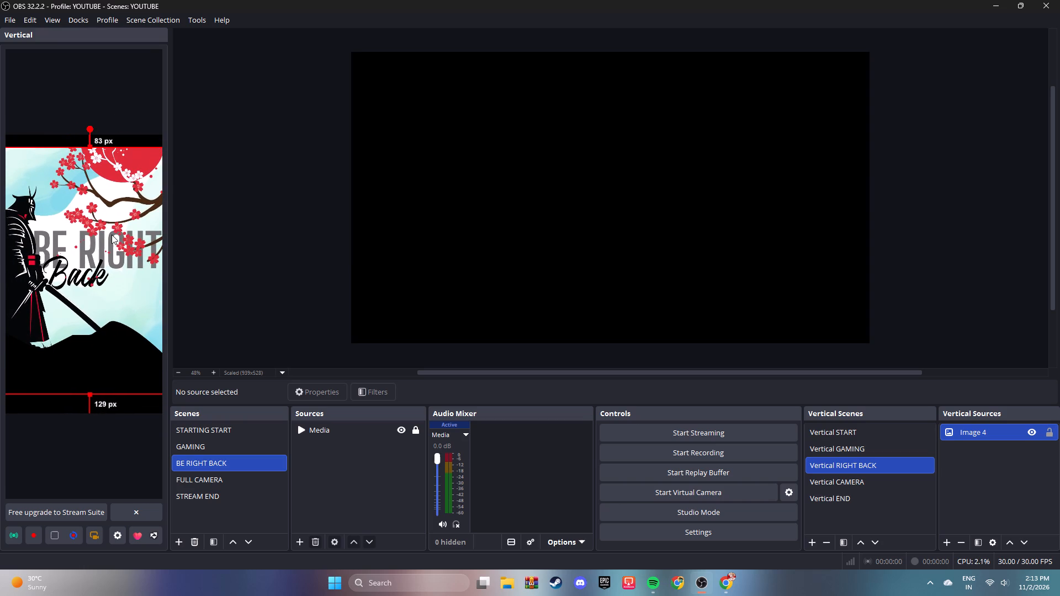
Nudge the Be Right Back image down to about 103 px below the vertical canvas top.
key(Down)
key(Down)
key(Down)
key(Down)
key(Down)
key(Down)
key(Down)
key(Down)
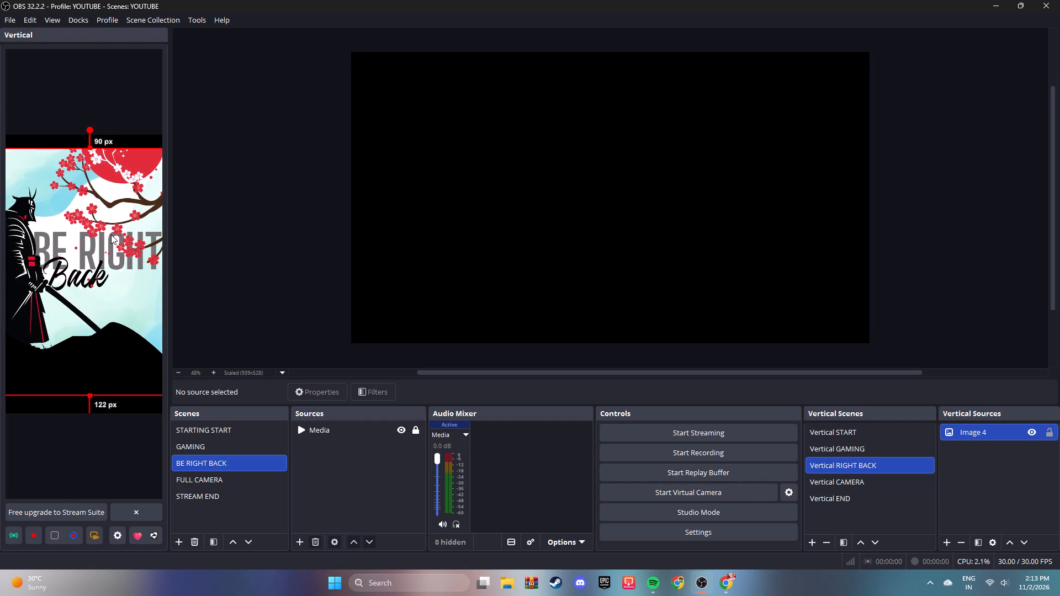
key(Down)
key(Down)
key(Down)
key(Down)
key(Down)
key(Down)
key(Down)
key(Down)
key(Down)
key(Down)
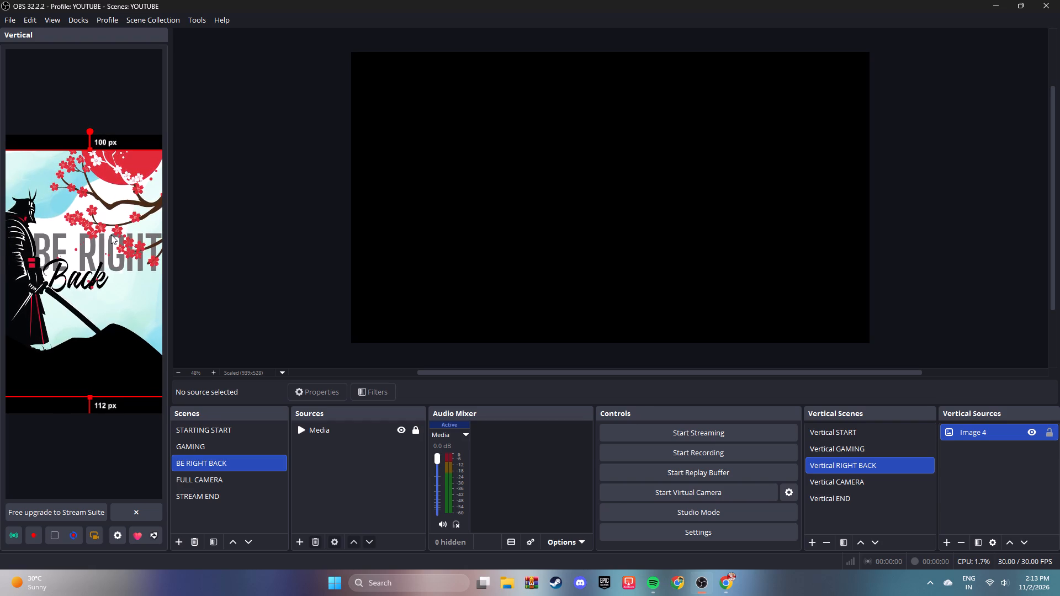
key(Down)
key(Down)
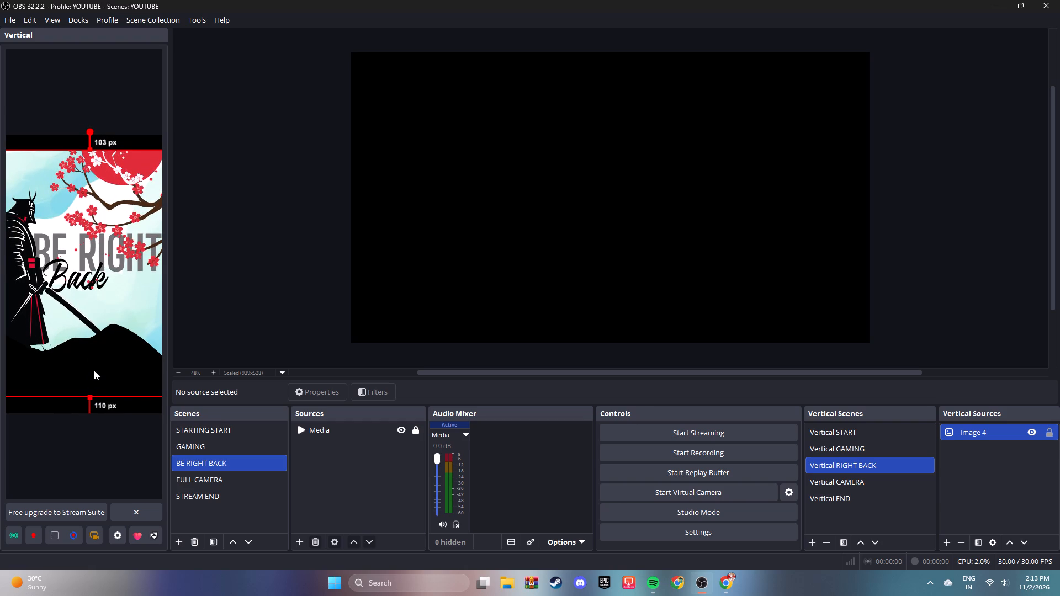
Stretch the Be Right Back image to the full vertical canvas height and shift it sideways to bring the lettering into frame.
drag(94, 370, 83, 370)
drag(79, 400, 79, 402)
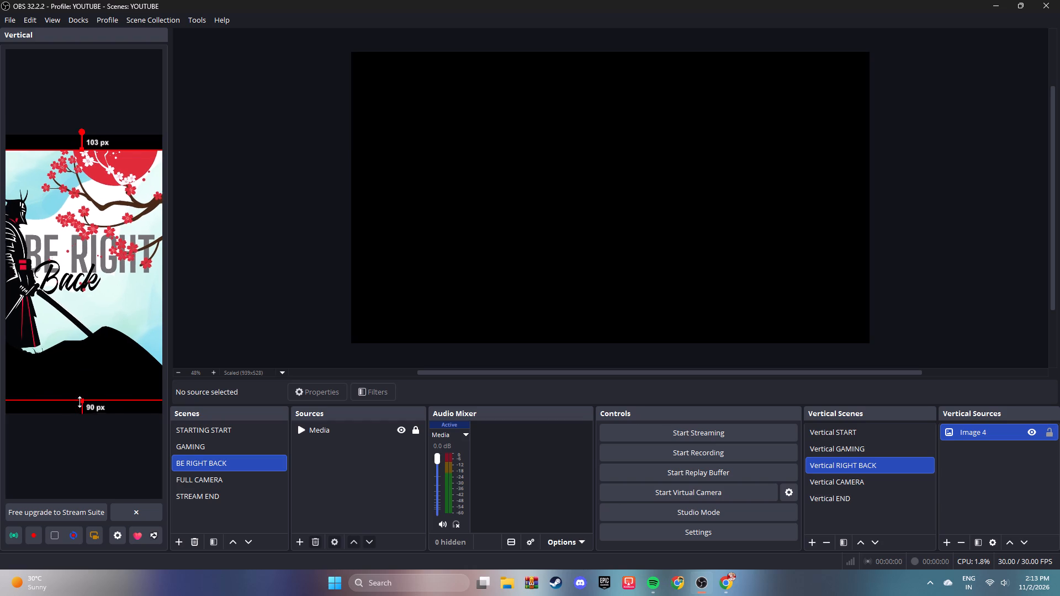
drag(79, 402, 81, 409)
drag(103, 397, 97, 398)
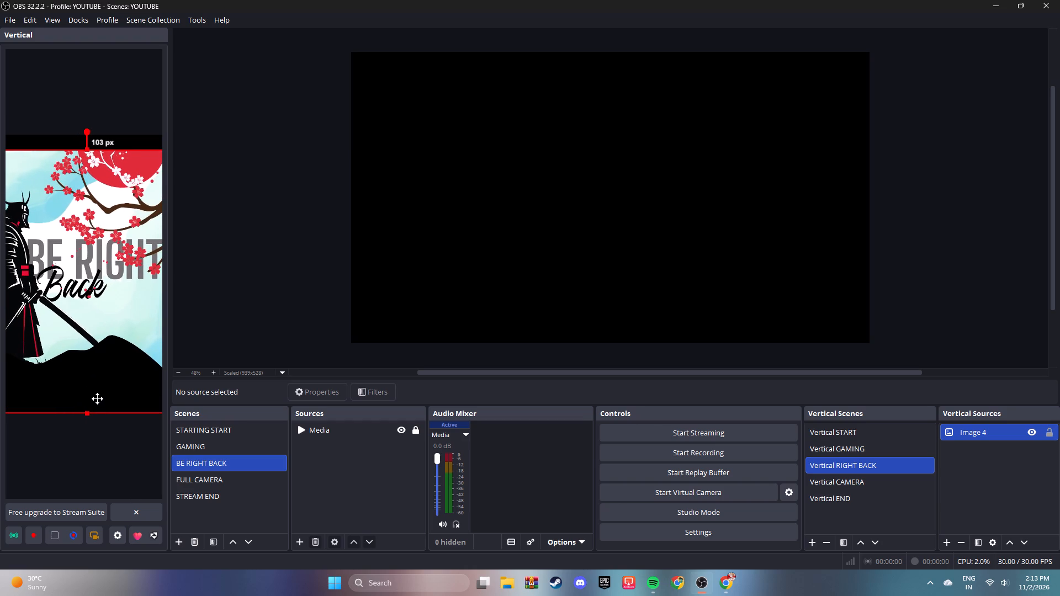
drag(97, 398, 96, 398)
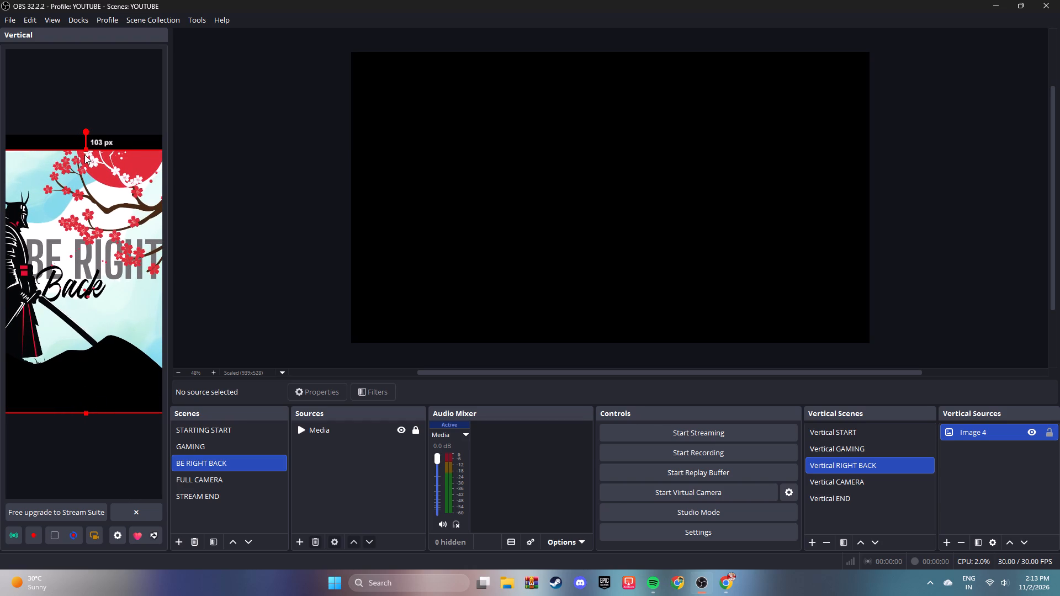
drag(85, 149, 86, 132)
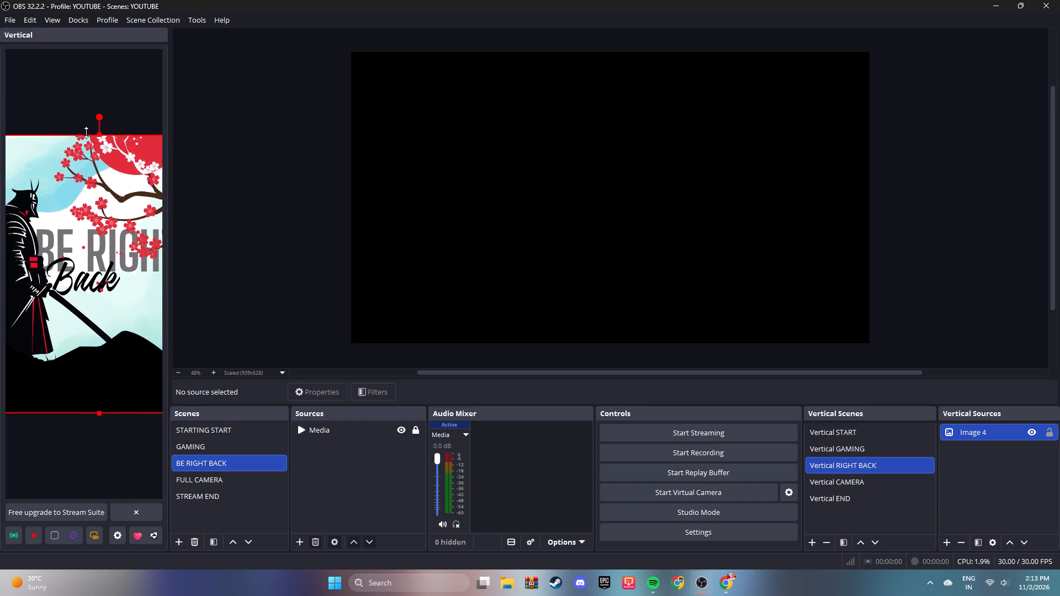
drag(86, 132, 86, 134)
drag(101, 243, 81, 242)
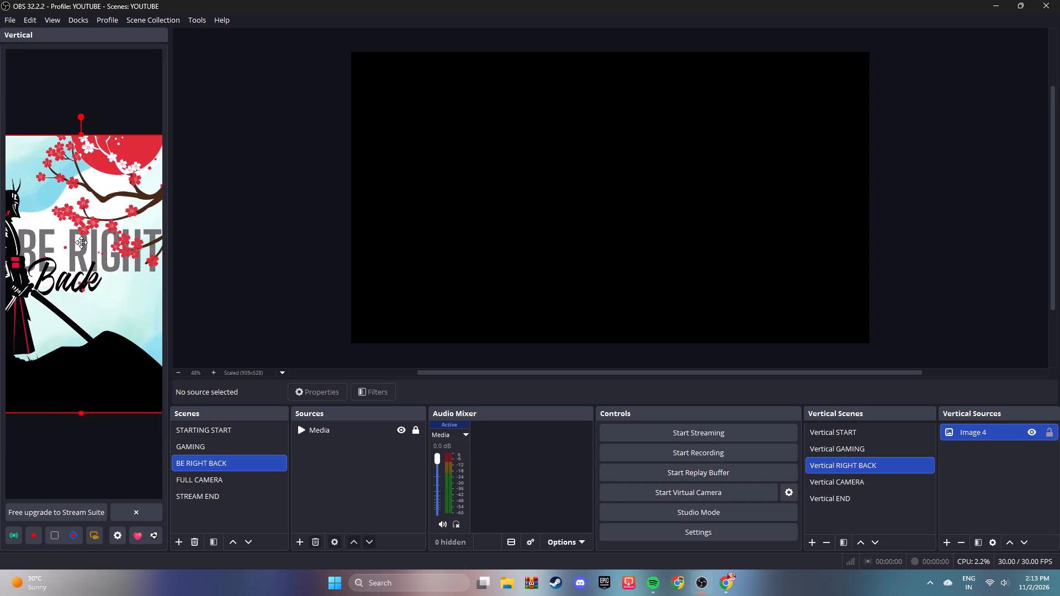
drag(81, 242, 84, 242)
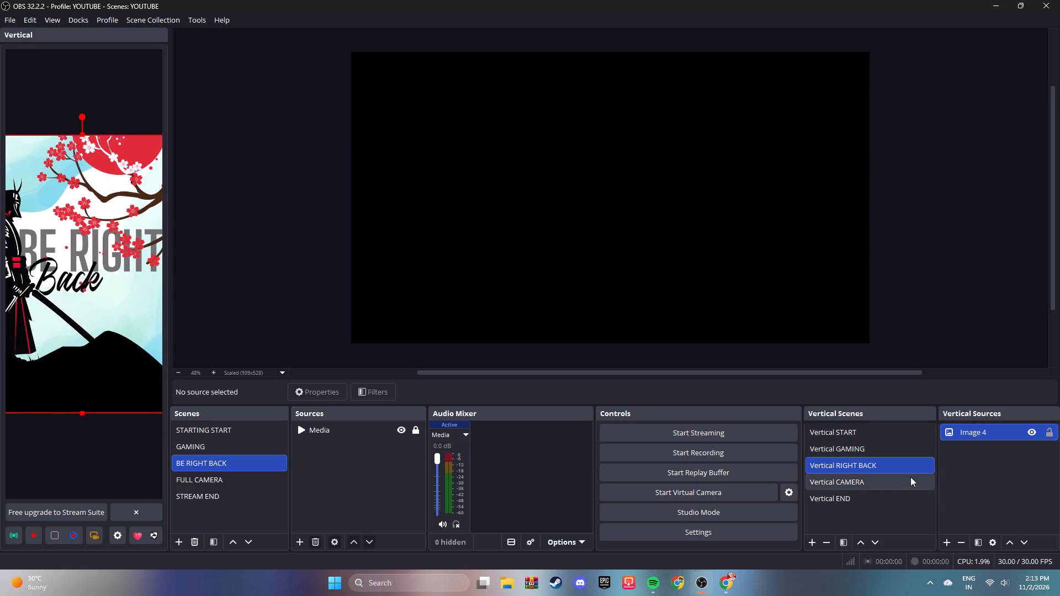
Lock the Be Right Back image source in the Vertical RIGHT BACK scene.
click(1049, 434)
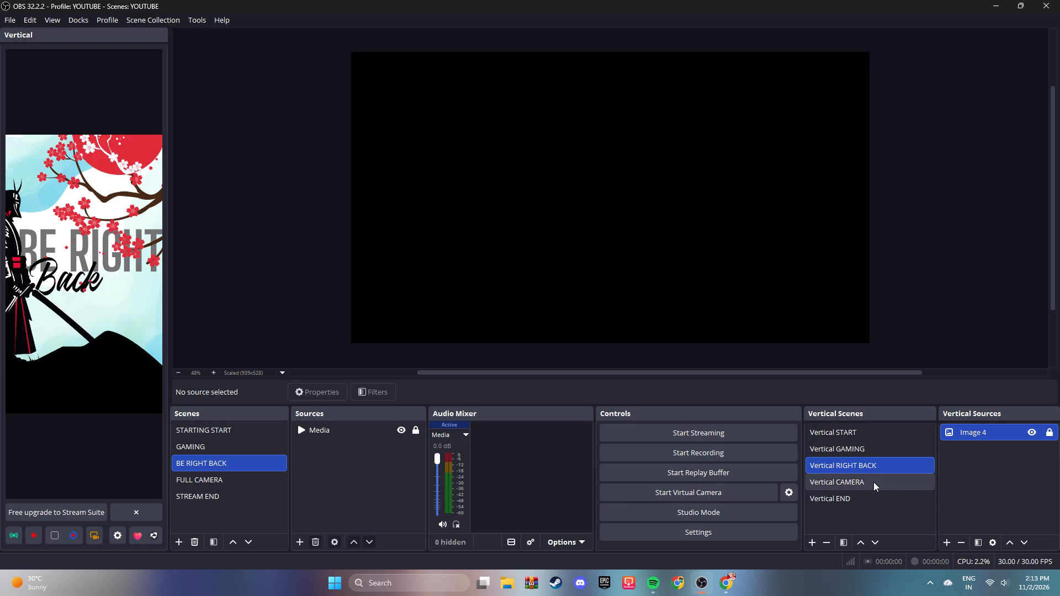
Switch to the FULL CAMERA scene and add the existing Video Capture Device to Vertical CAMERA.
click(238, 481)
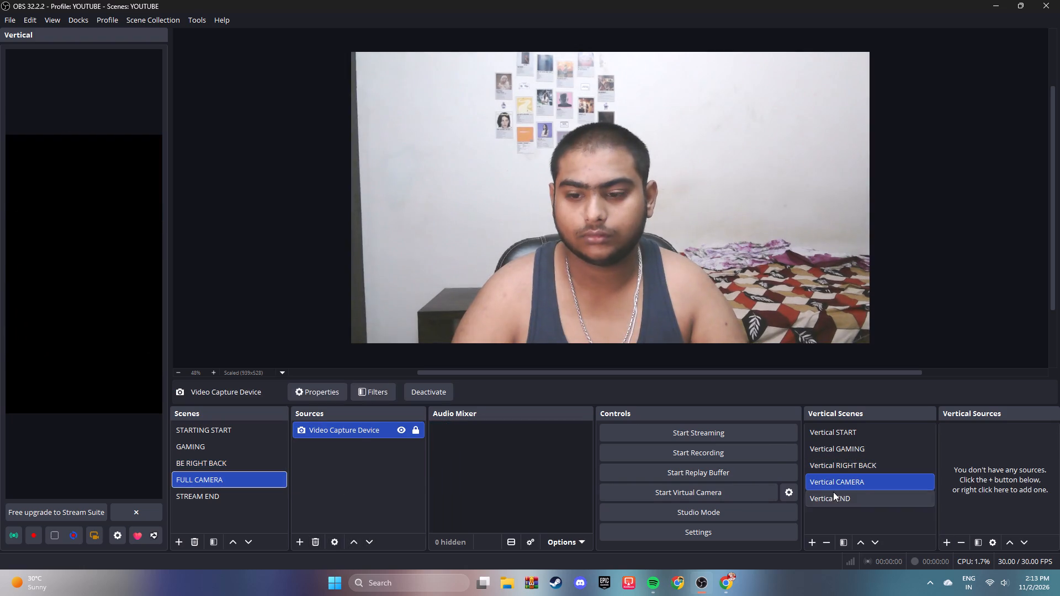
click(946, 542)
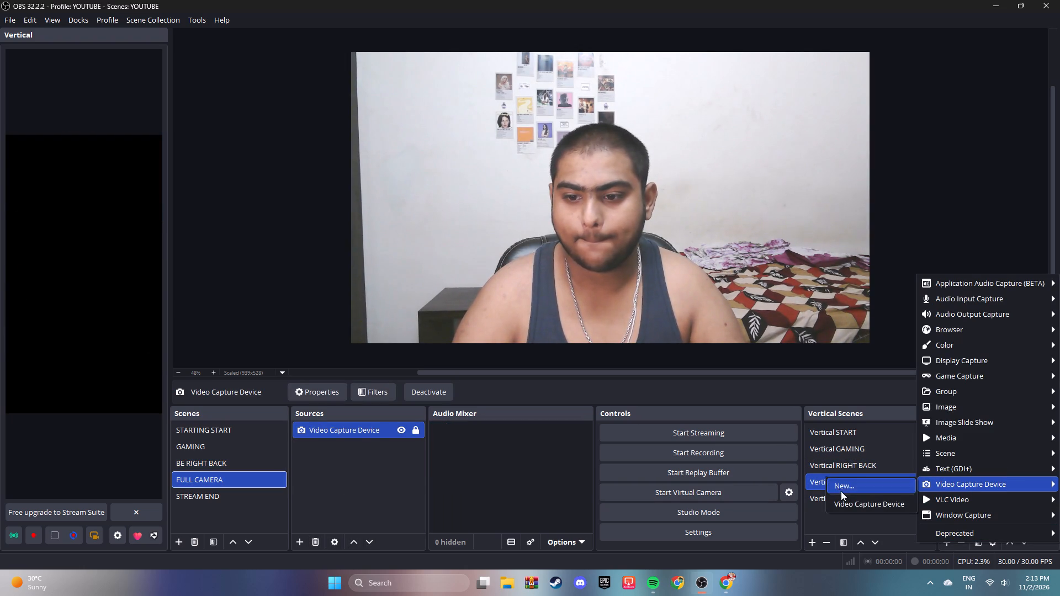
click(858, 502)
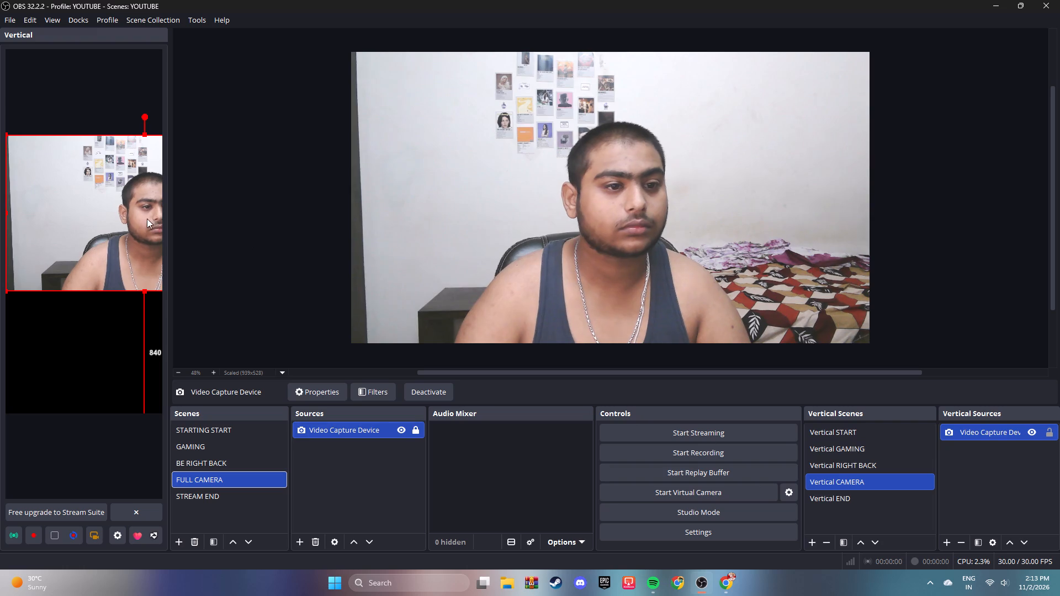
Shrink the camera feed in Vertical CAMERA and place it flush with the canvas top, about 85 px from its right edge.
drag(131, 230, 83, 214)
drag(94, 118, 90, 162)
drag(96, 119, 92, 180)
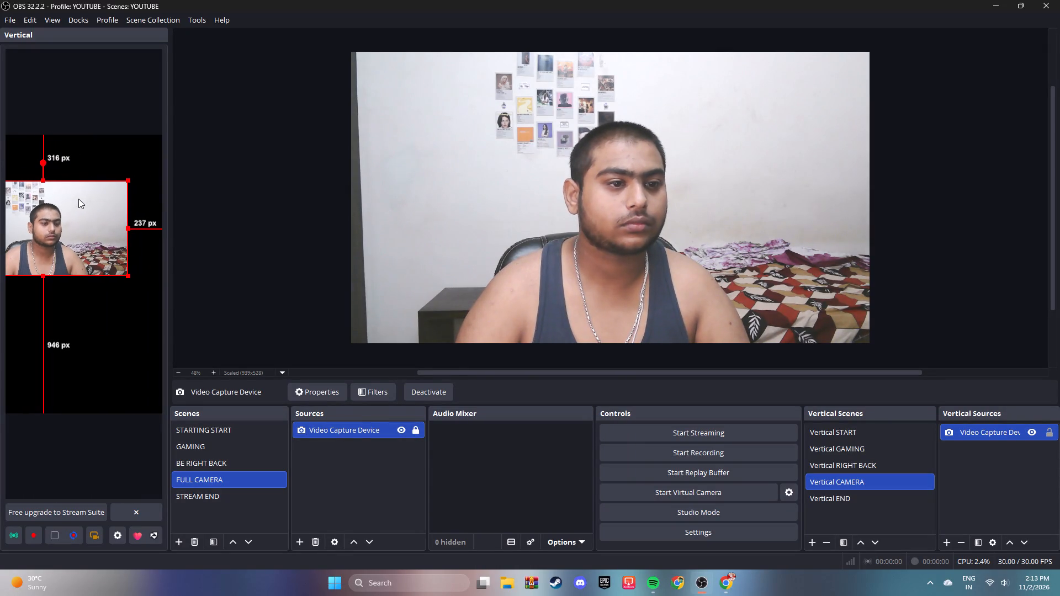
drag(44, 179, 42, 195)
drag(40, 220, 98, 177)
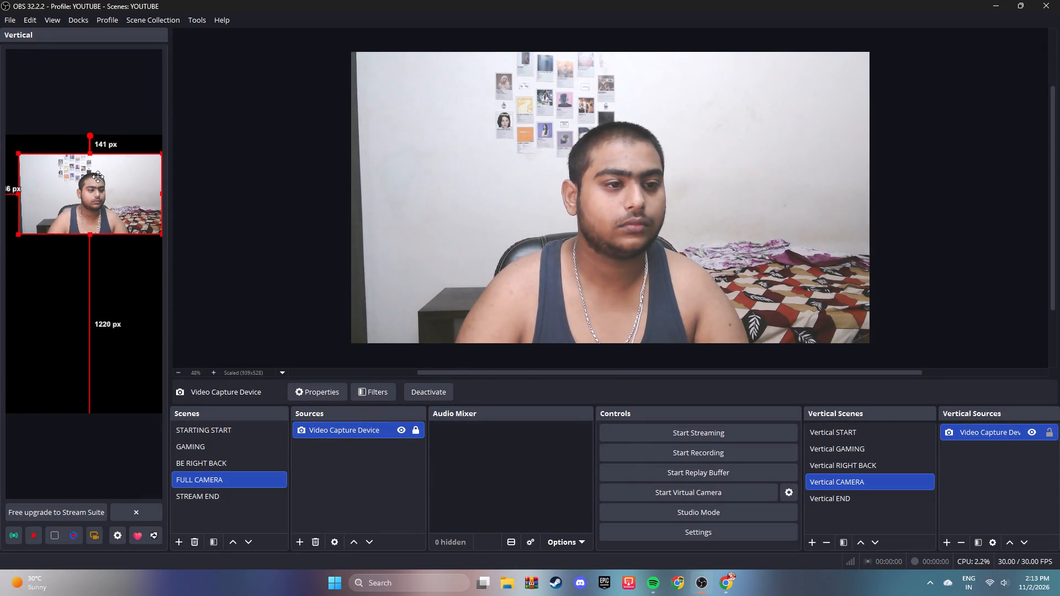
drag(98, 177, 90, 164)
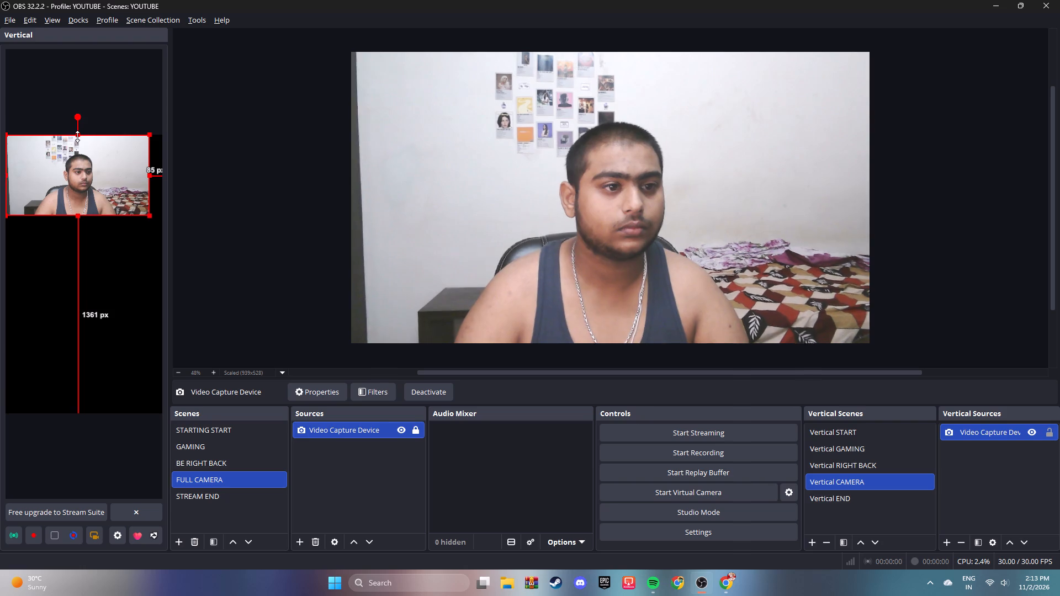
Crop the top and both sides of the camera feed in Vertical CAMERA, tightening the frame around the person.
alt+drag(77, 136, 77, 146)
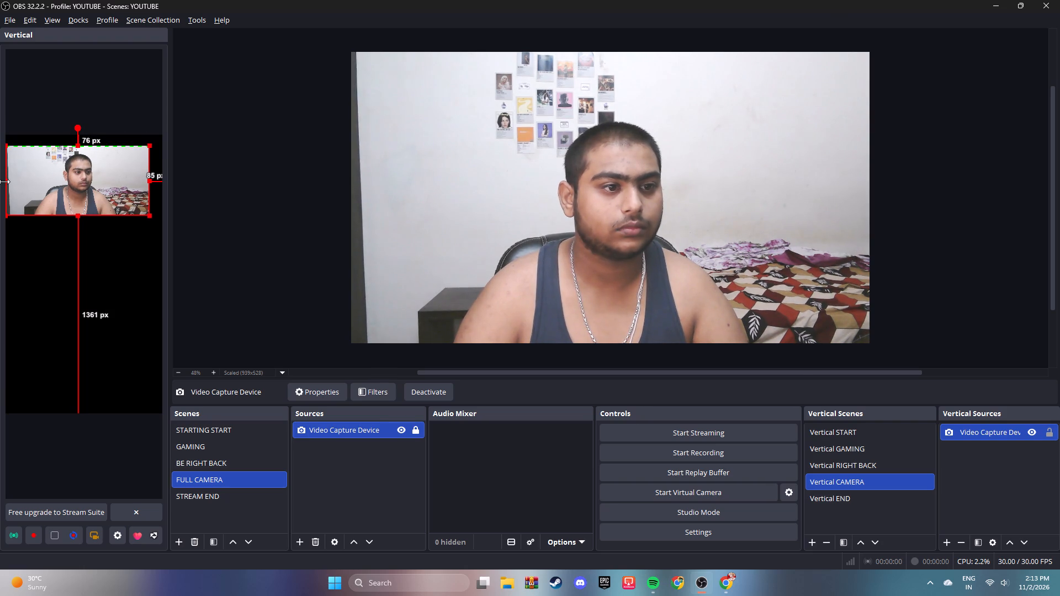
alt+drag(4, 182, 14, 182)
alt+drag(149, 181, 141, 181)
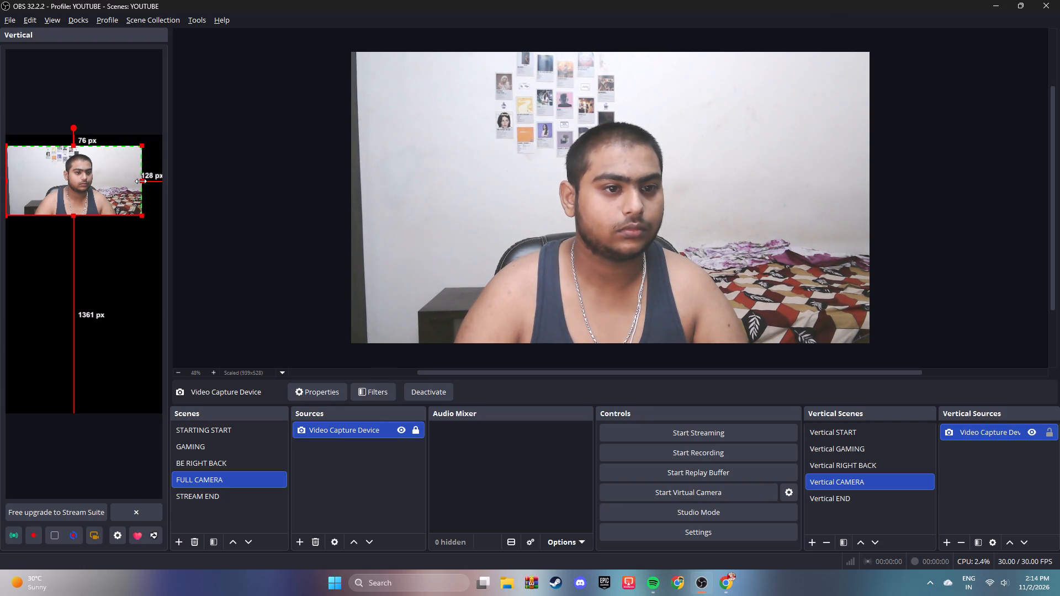
alt+drag(141, 181, 134, 181)
drag(99, 182, 113, 182)
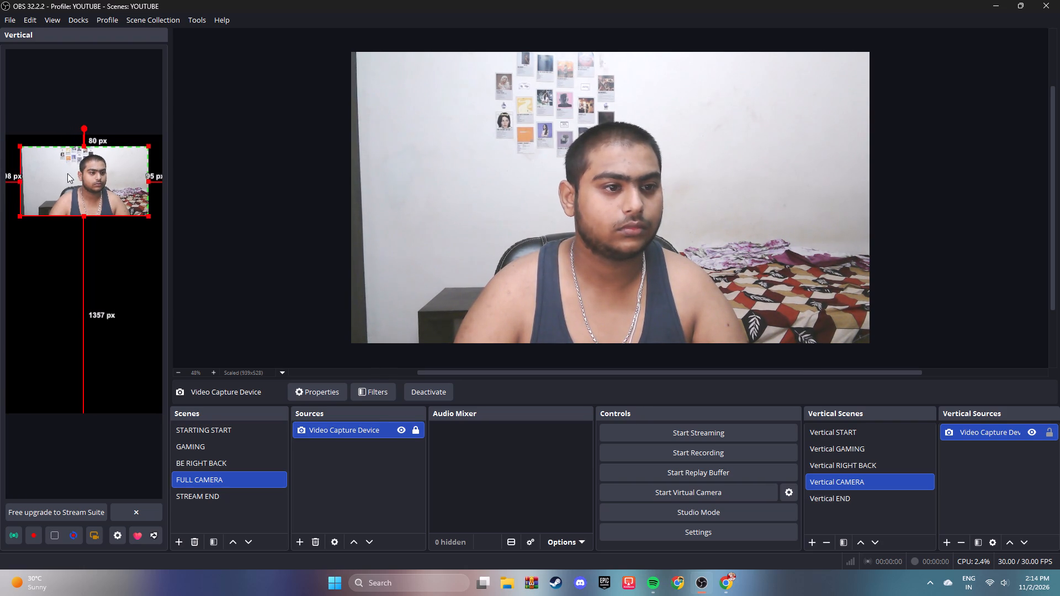
alt+drag(19, 180, 34, 180)
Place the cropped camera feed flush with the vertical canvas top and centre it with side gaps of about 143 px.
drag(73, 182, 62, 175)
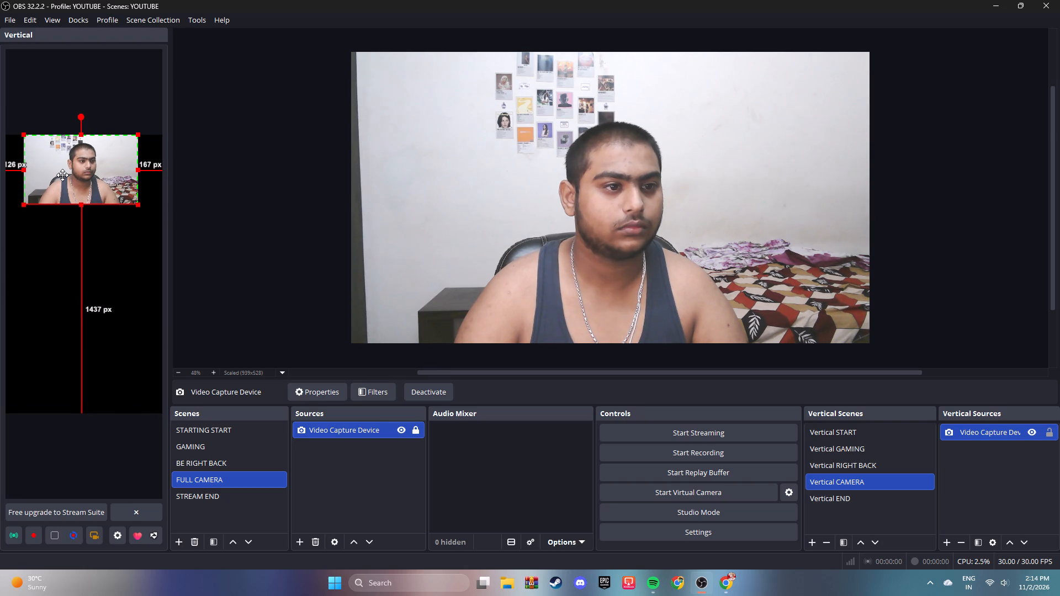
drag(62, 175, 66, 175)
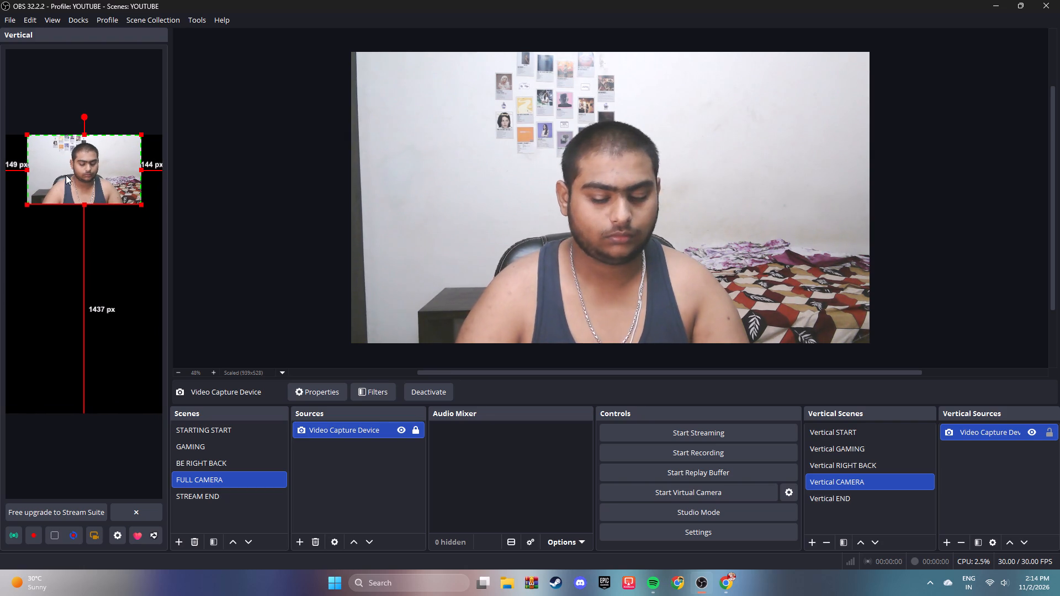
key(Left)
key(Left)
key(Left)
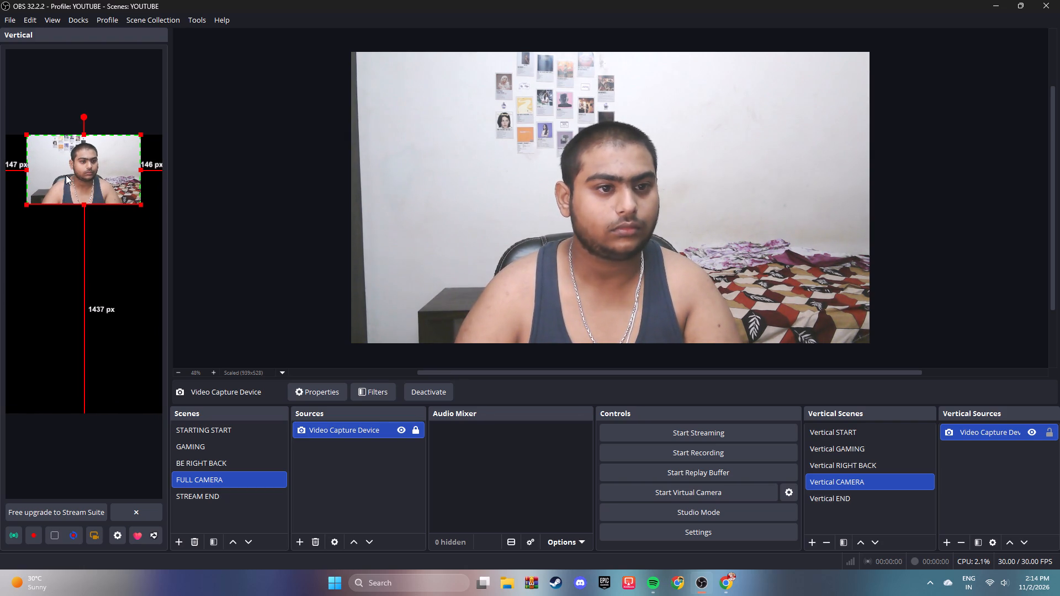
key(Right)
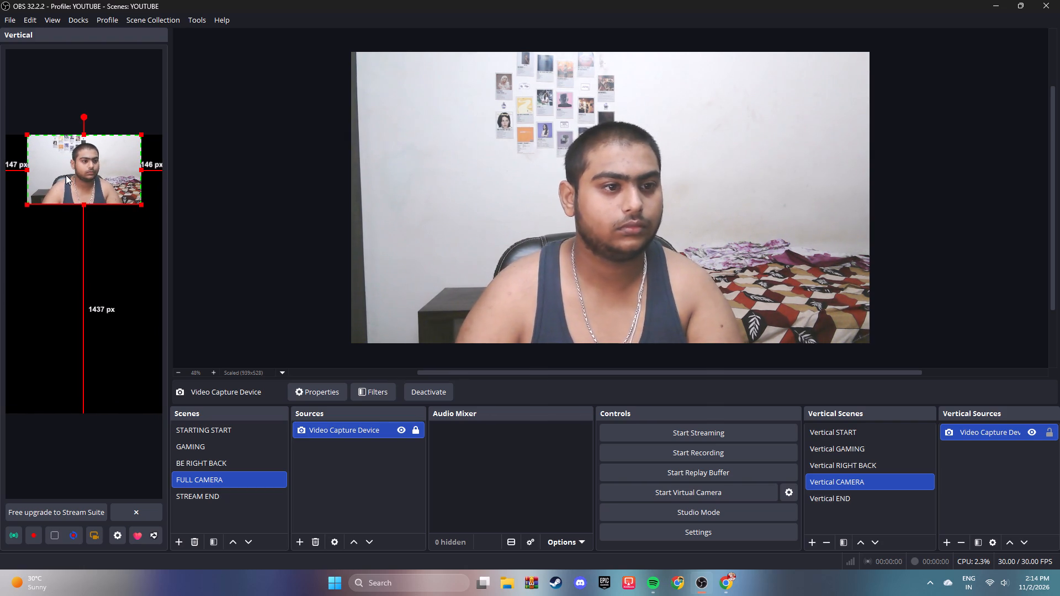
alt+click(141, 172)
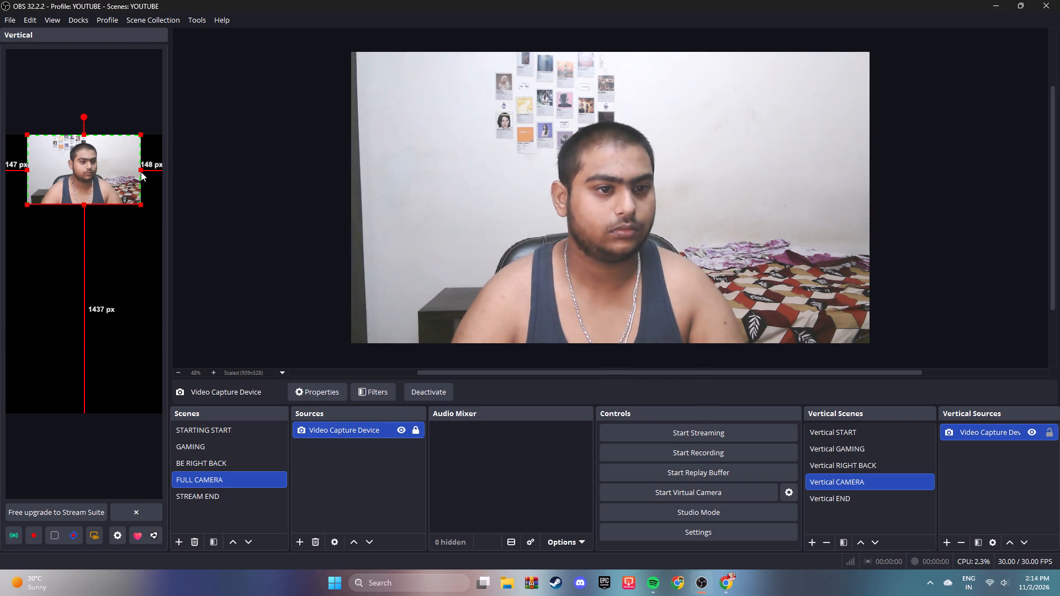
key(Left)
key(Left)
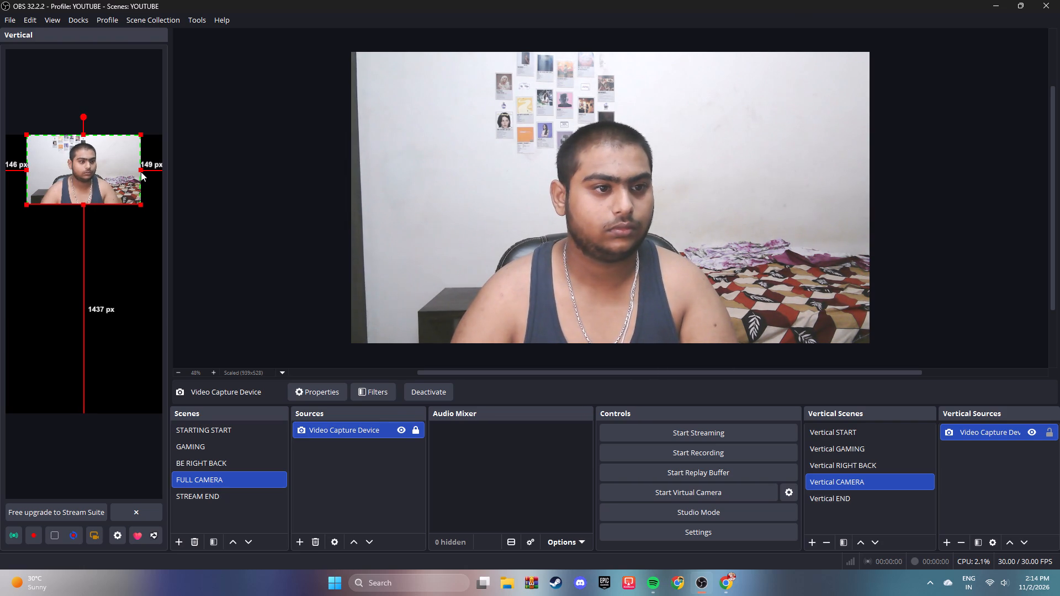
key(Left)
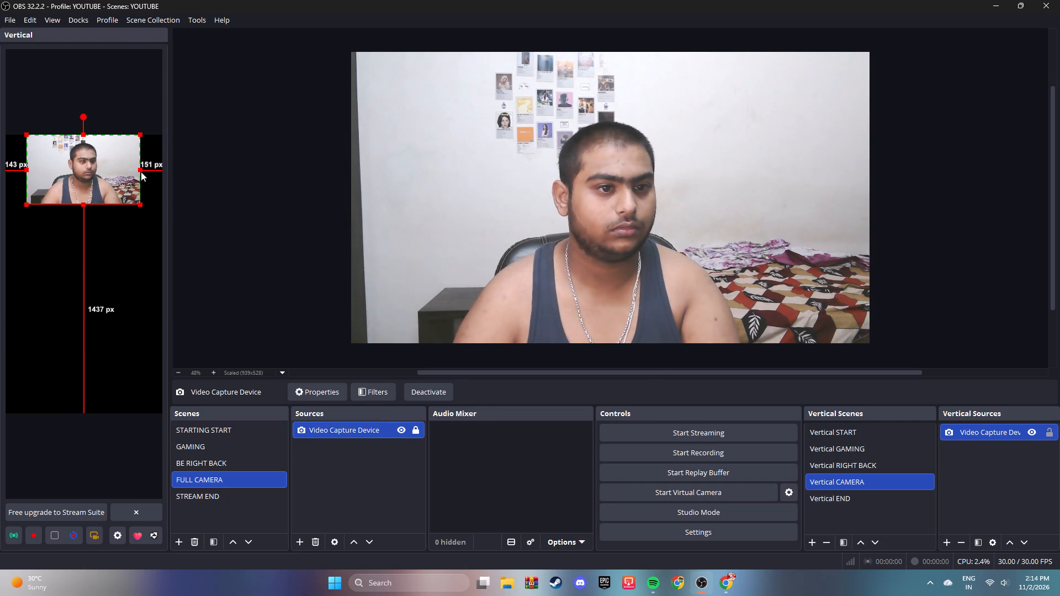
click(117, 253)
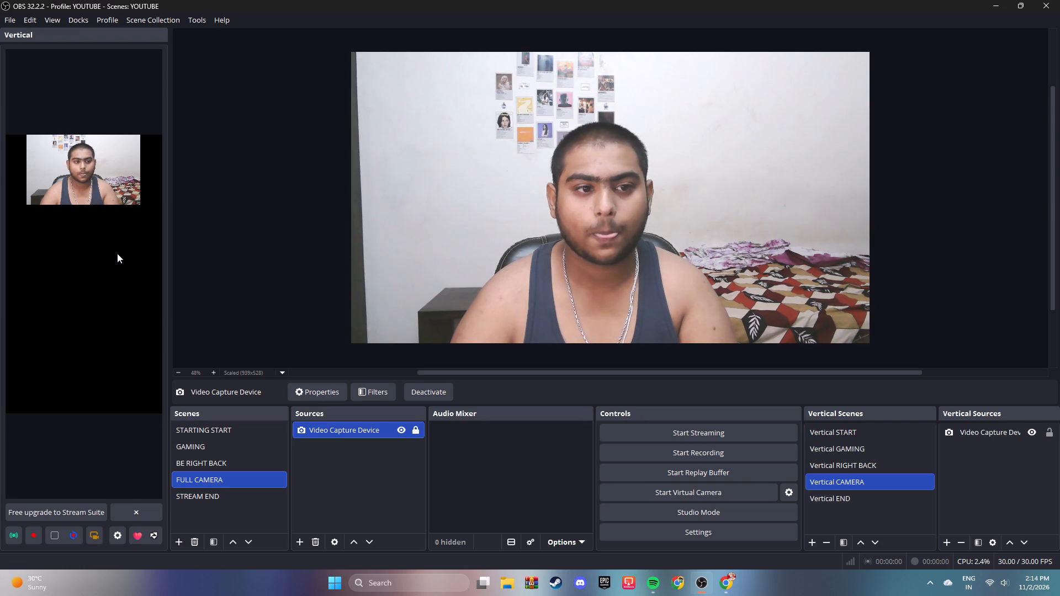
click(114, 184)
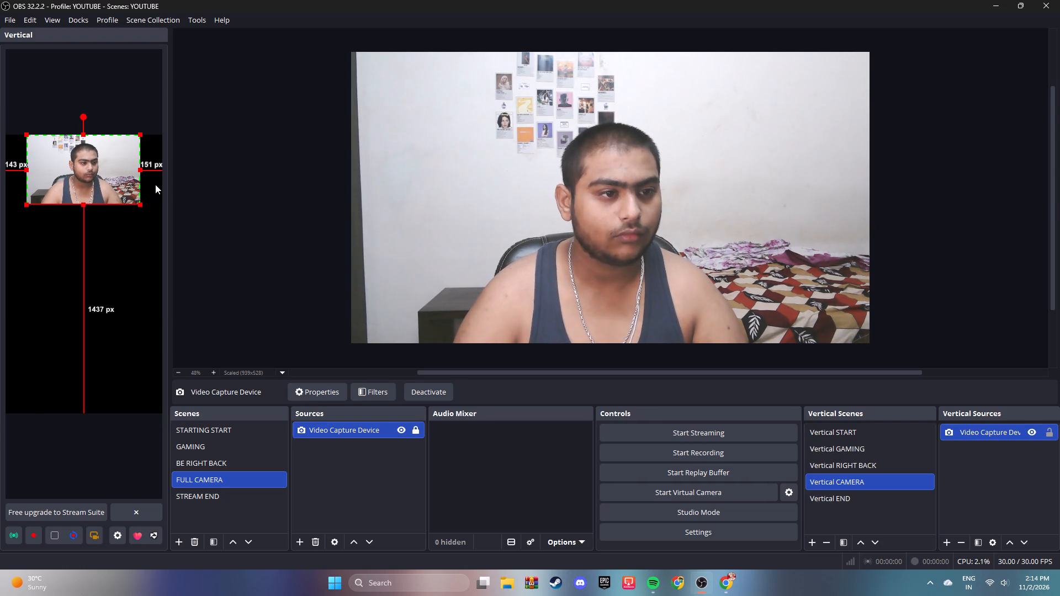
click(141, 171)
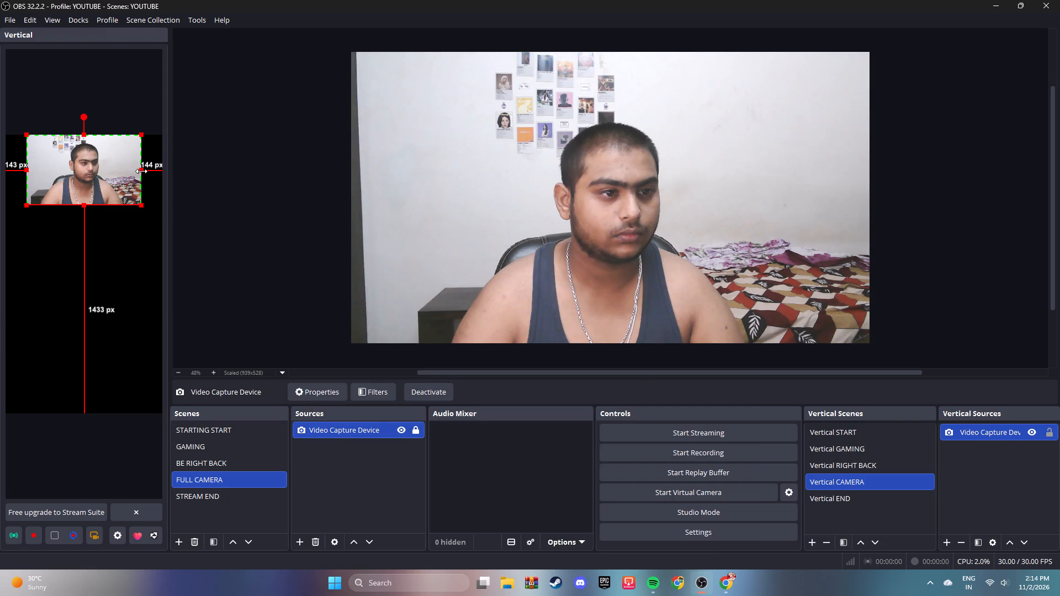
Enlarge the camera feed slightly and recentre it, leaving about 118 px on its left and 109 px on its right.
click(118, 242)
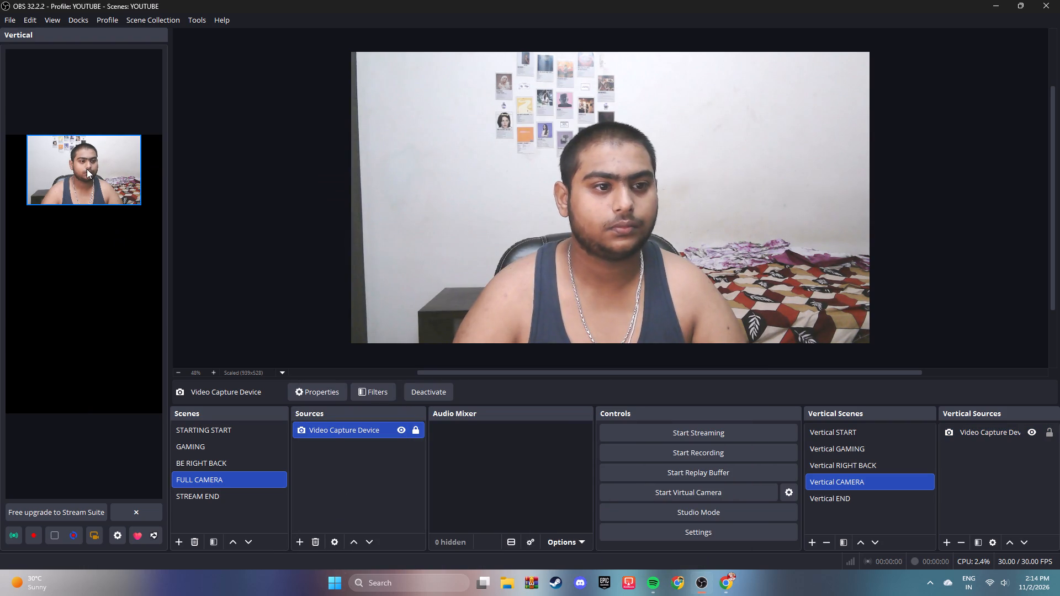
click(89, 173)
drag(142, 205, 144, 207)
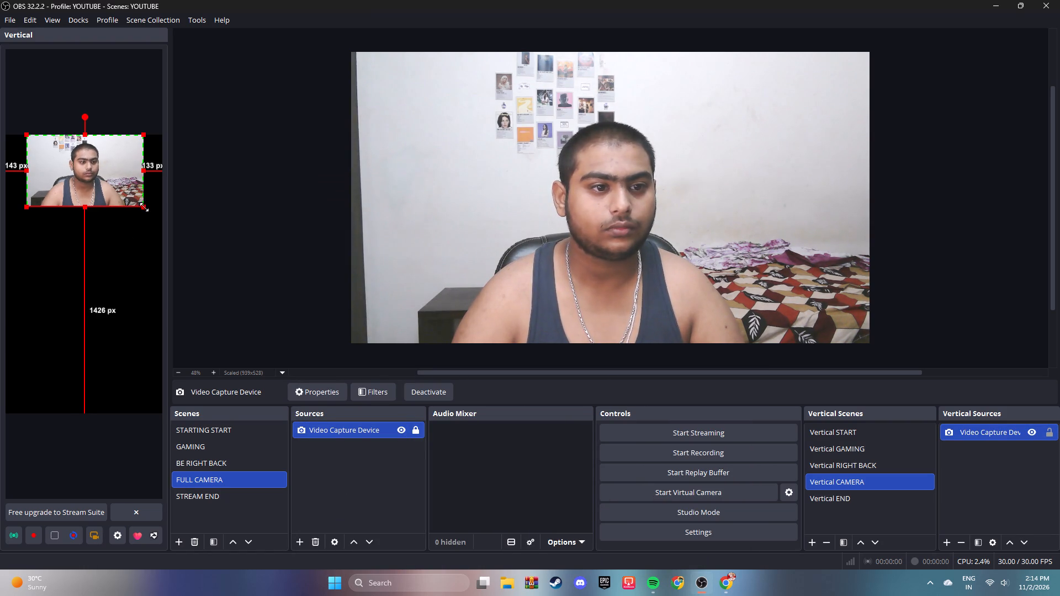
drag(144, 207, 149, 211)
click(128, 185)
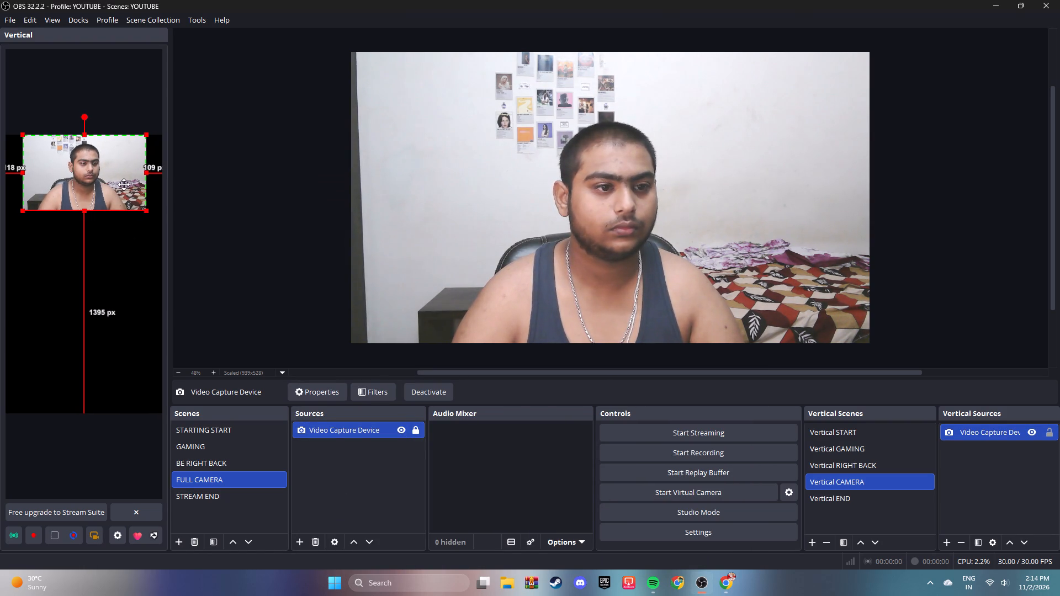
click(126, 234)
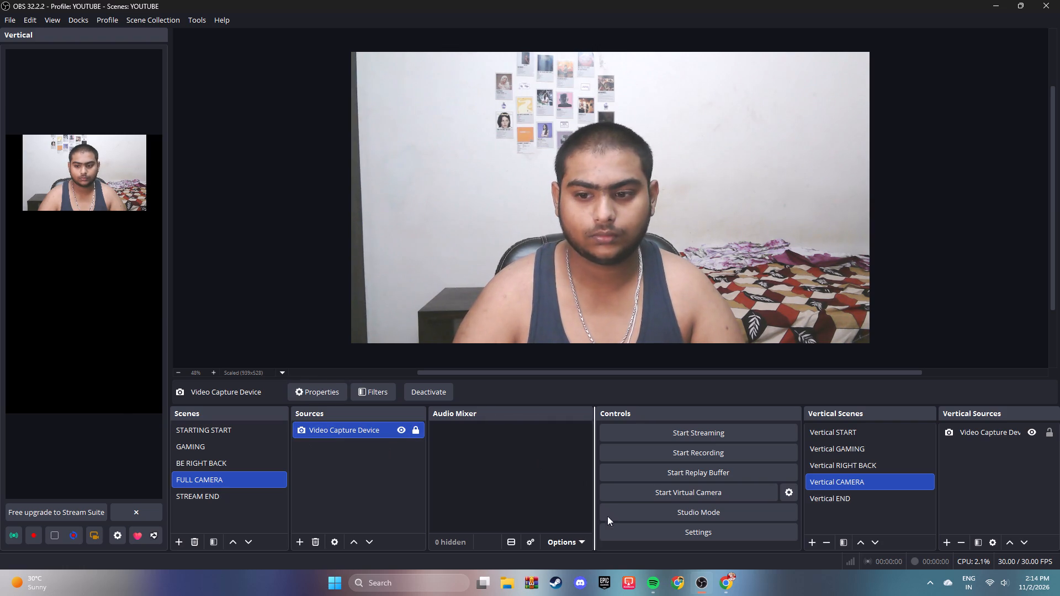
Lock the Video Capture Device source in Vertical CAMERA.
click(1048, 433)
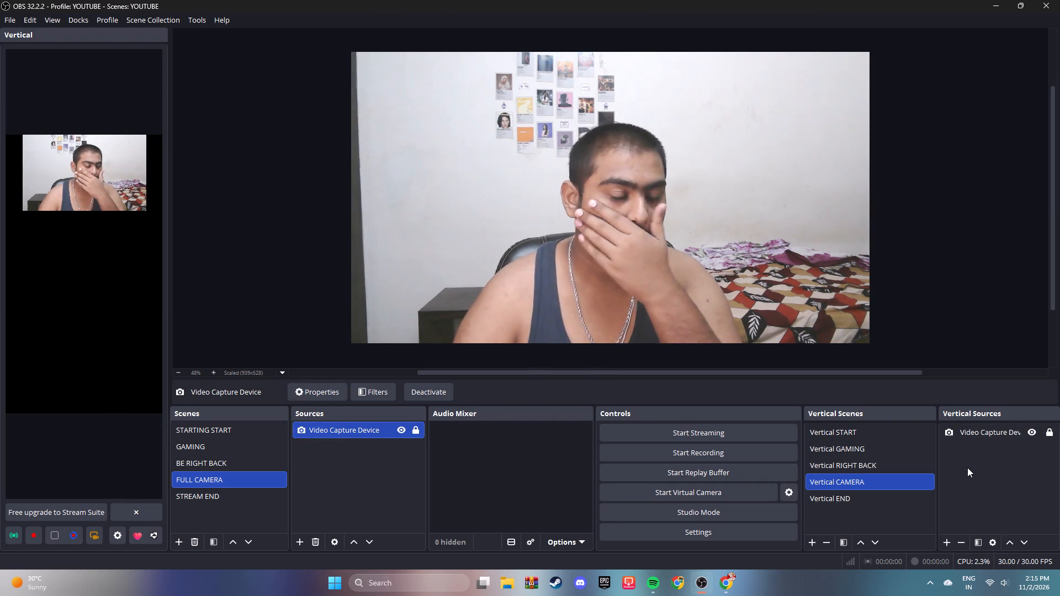
Switch to Vertical END and STREAM END, and add a new image source to Vertical END using Red and Blue Illustrated Samurai Twitch Screen END.
click(844, 499)
click(235, 496)
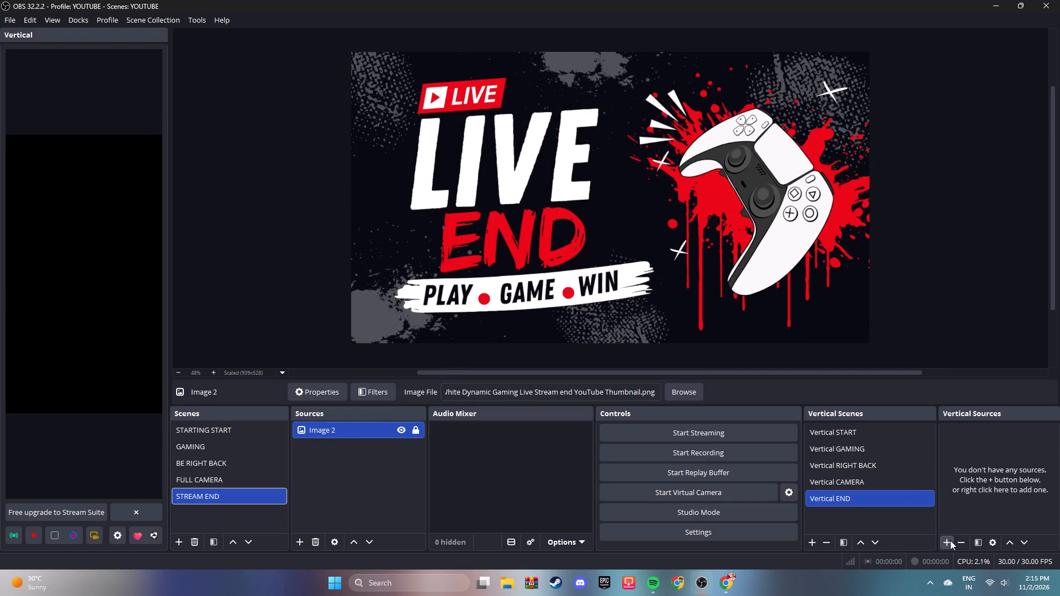
click(944, 544)
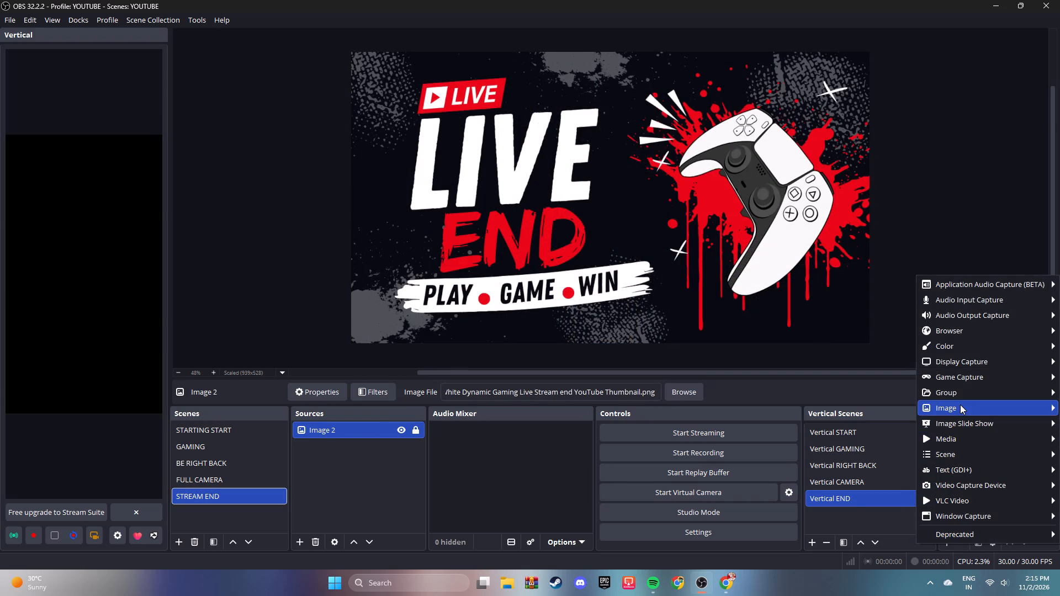
click(960, 406)
click(903, 405)
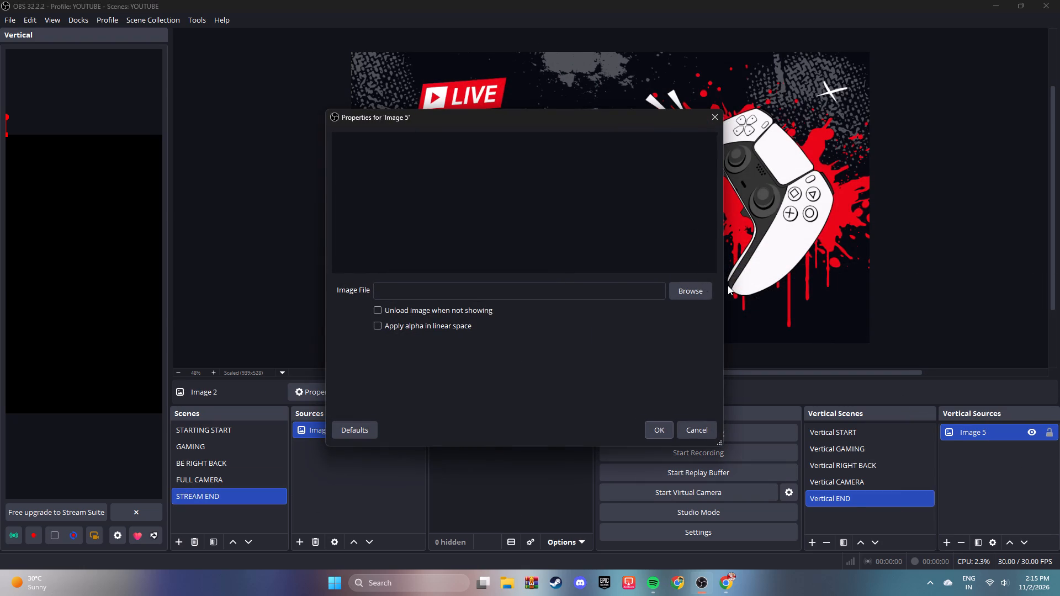
click(695, 294)
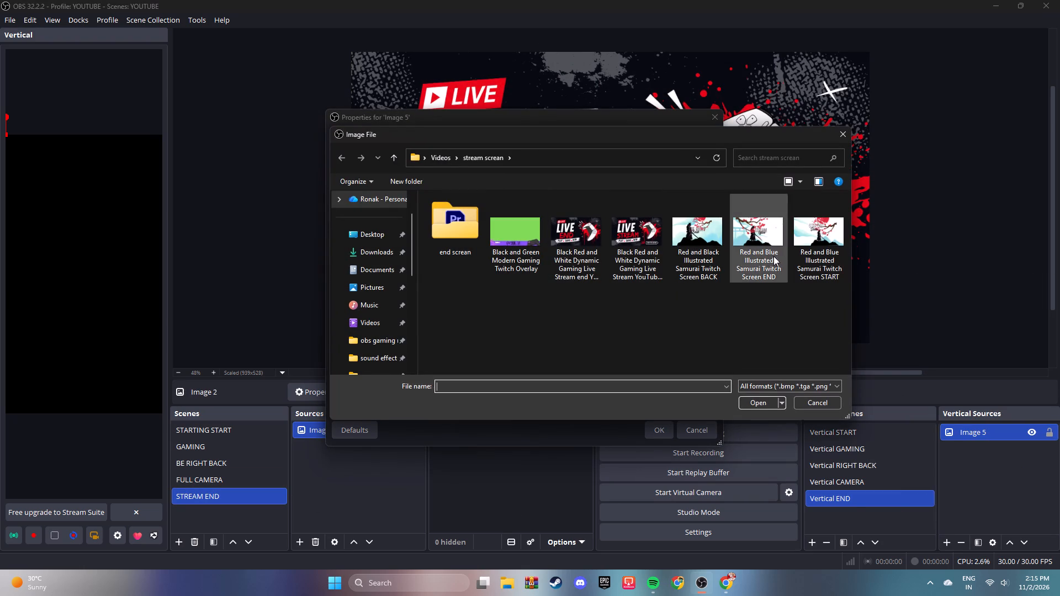
click(759, 238)
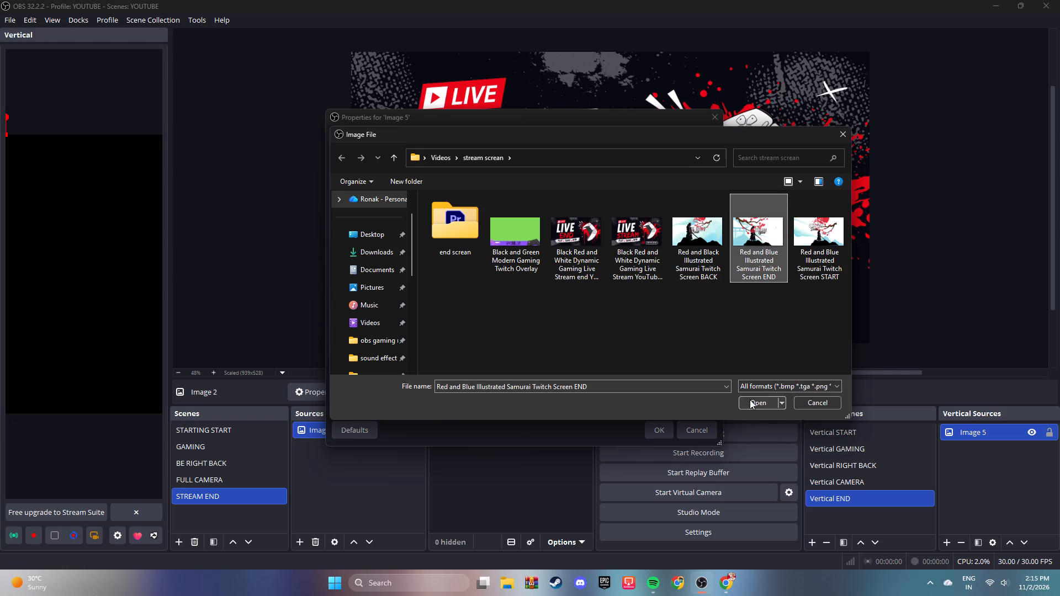
click(752, 399)
click(658, 428)
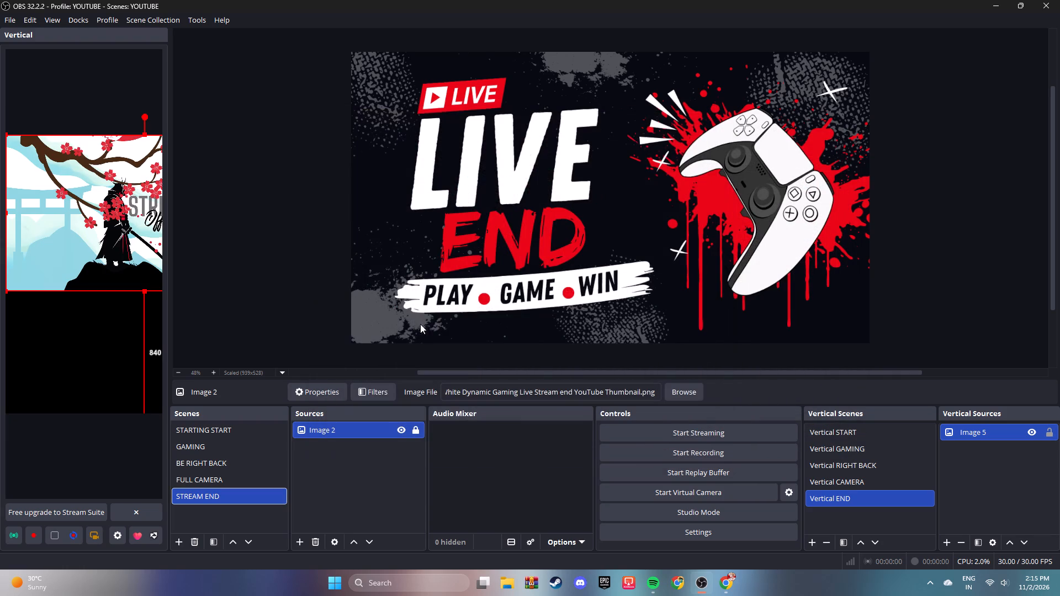
Enlarge the Stream Offline image to the full vertical canvas height and shift it sideways to bring the lettering into frame.
drag(123, 216, 69, 210)
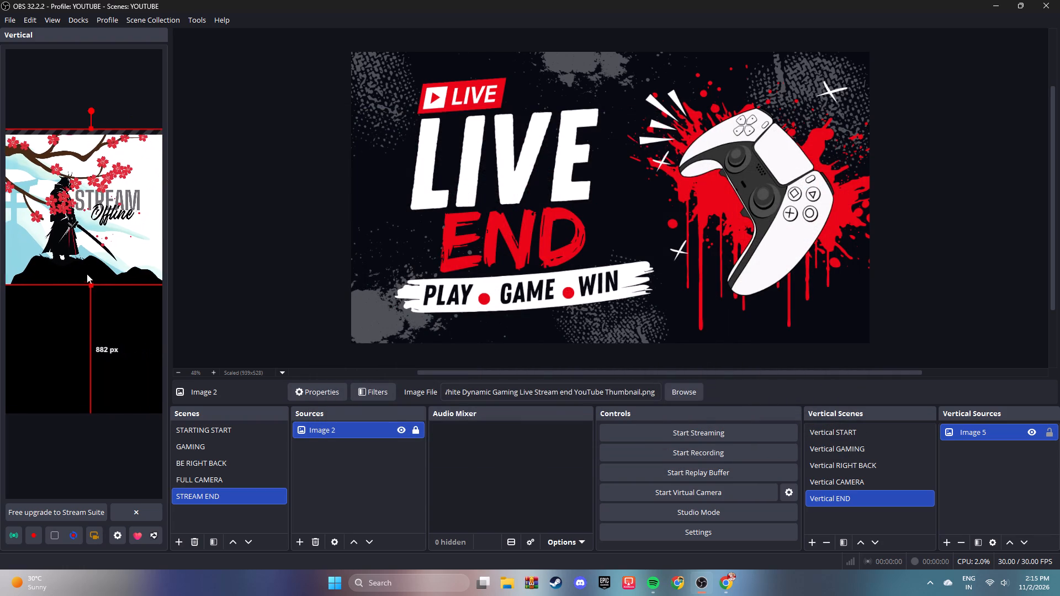
click(89, 277)
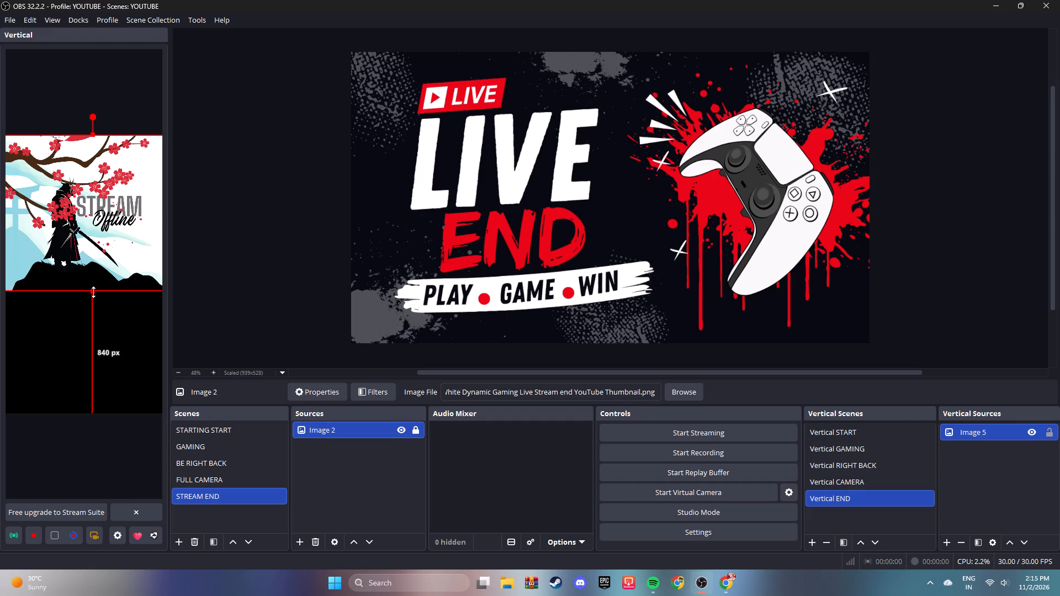
drag(92, 292, 88, 356)
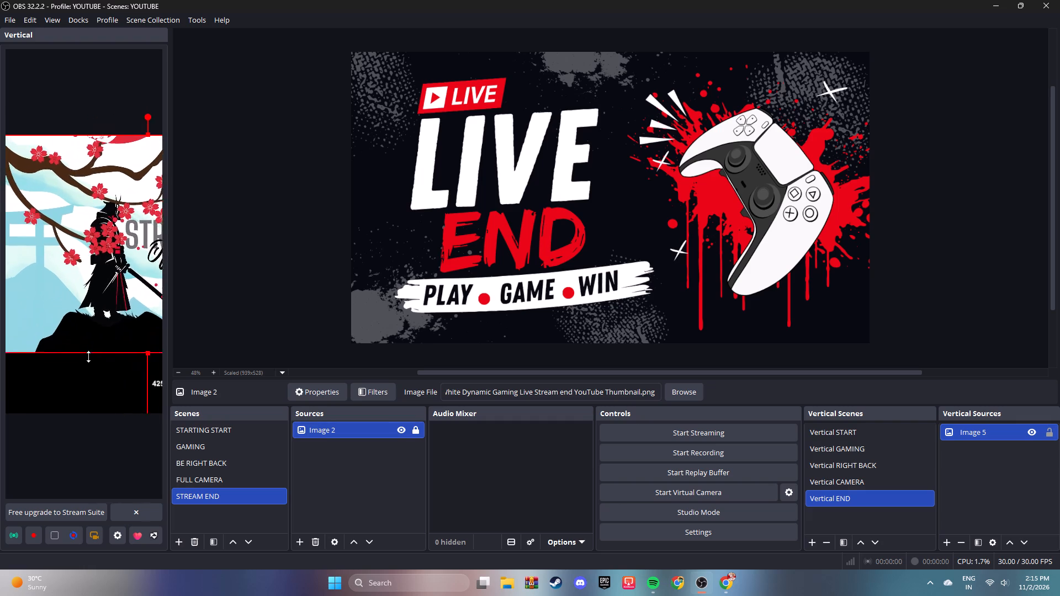
drag(88, 356, 102, 411)
drag(121, 380, 54, 377)
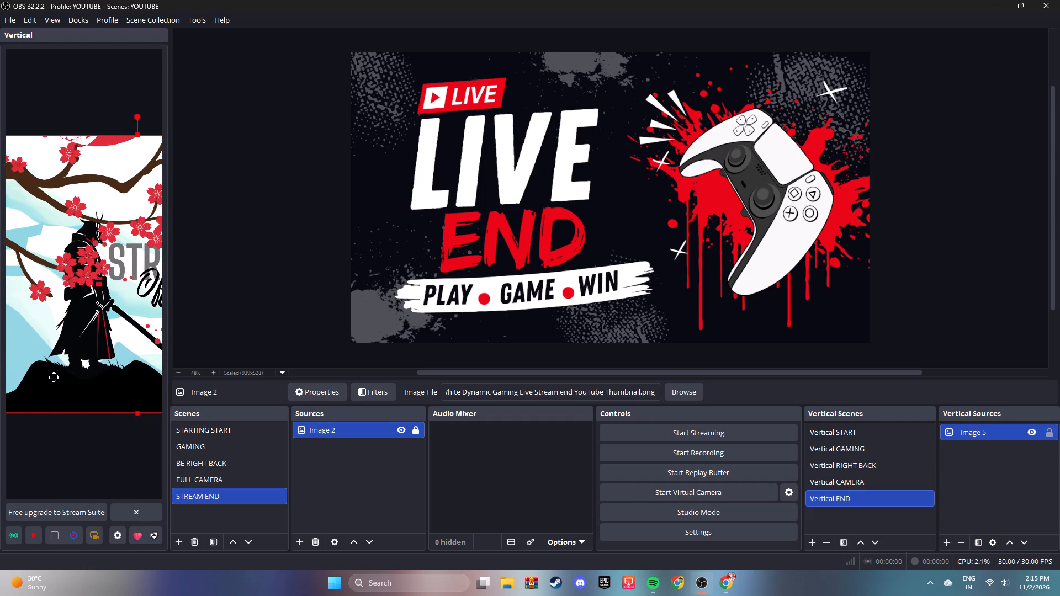
drag(54, 377, 50, 376)
drag(101, 380, 43, 381)
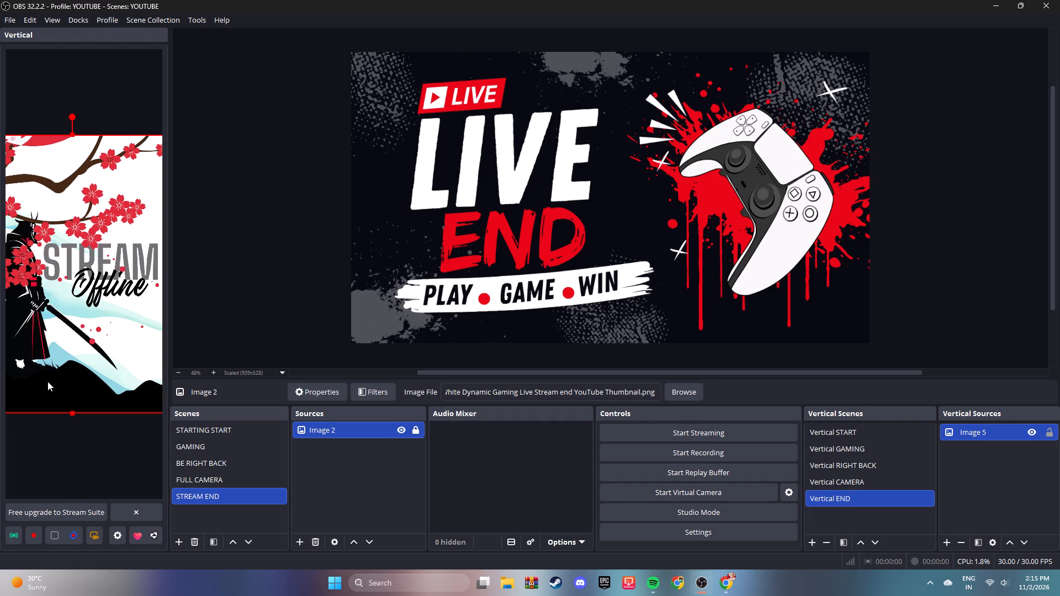
Lock the Stream Offline image source in Vertical END.
click(1047, 434)
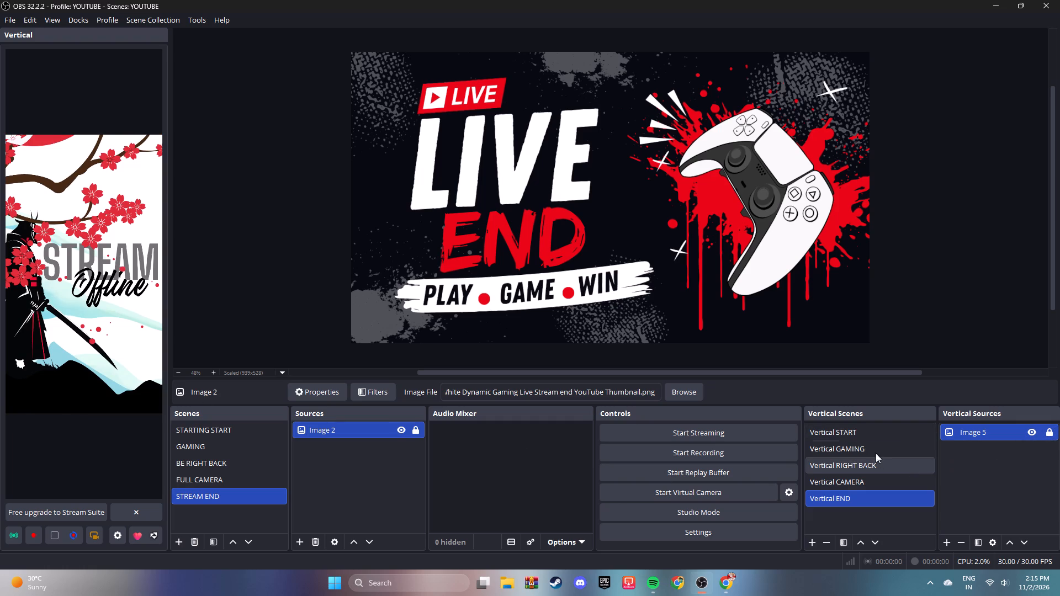
Unlock the camera source in Vertical CAMERA, enlarge it beyond the canvas width, and move it to about 282 px below the canvas top.
click(865, 430)
click(865, 443)
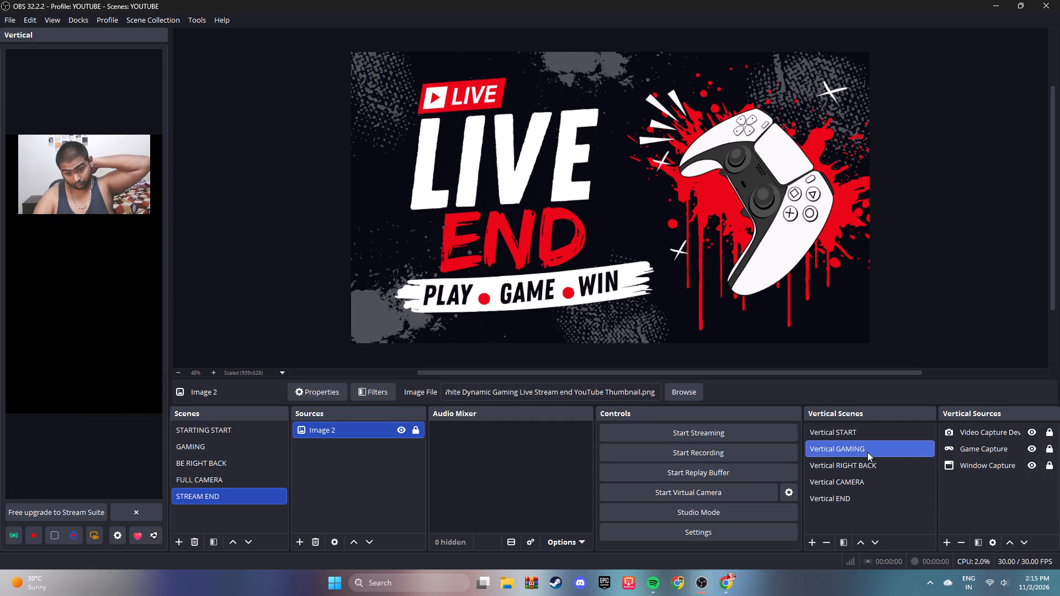
click(867, 478)
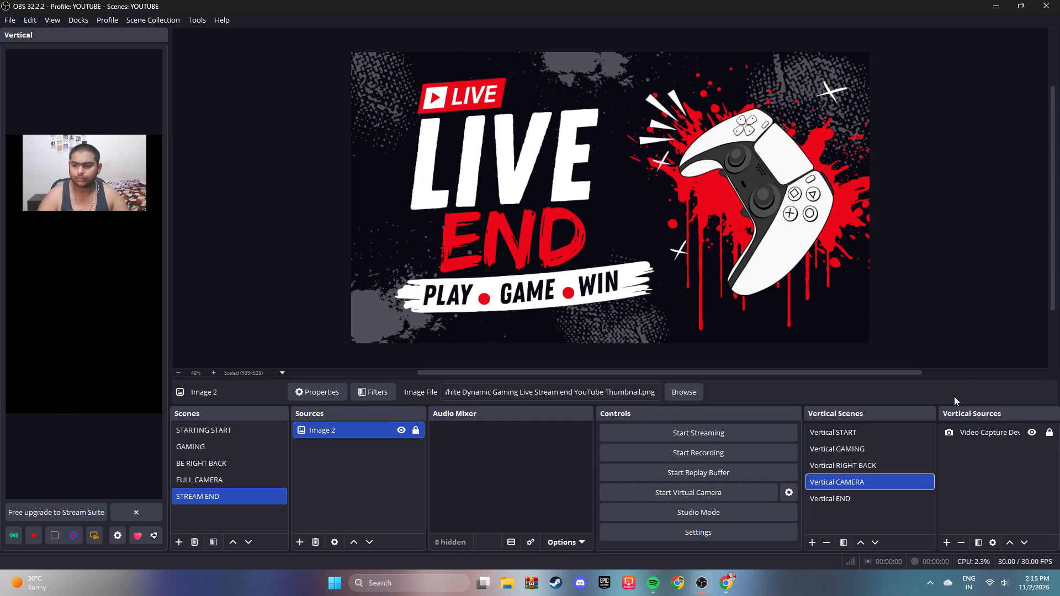
click(1050, 430)
double_click(81, 204)
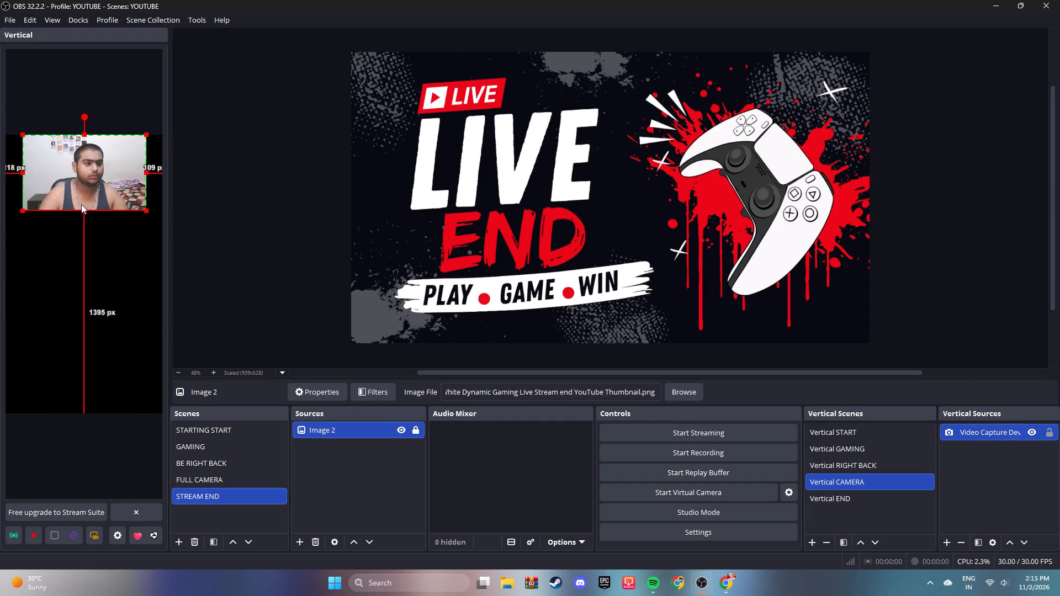
drag(146, 212, 230, 279)
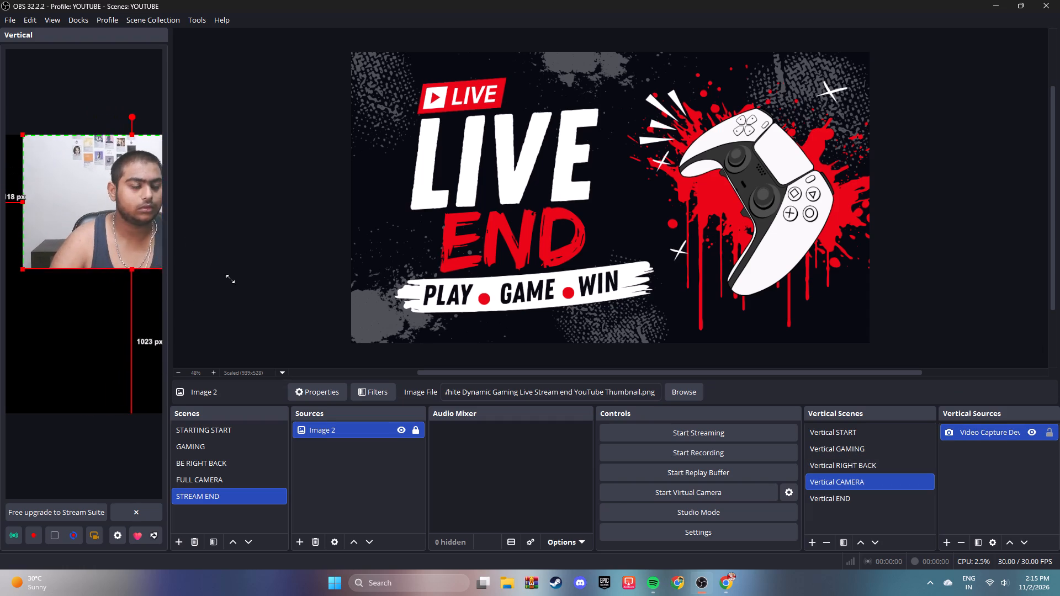
drag(230, 279, 242, 291)
drag(129, 274, 70, 312)
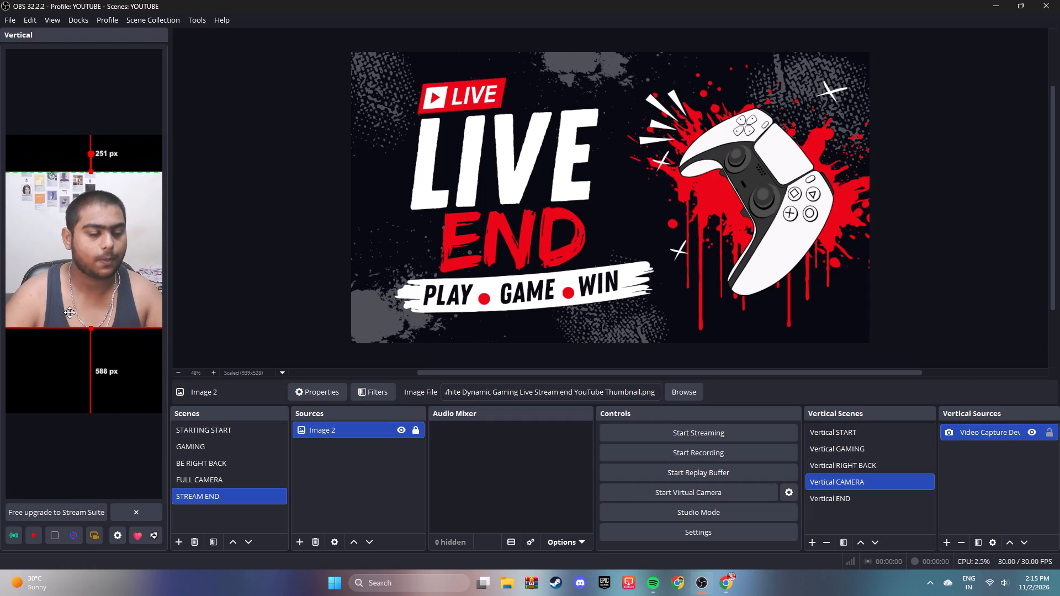
drag(70, 312, 74, 315)
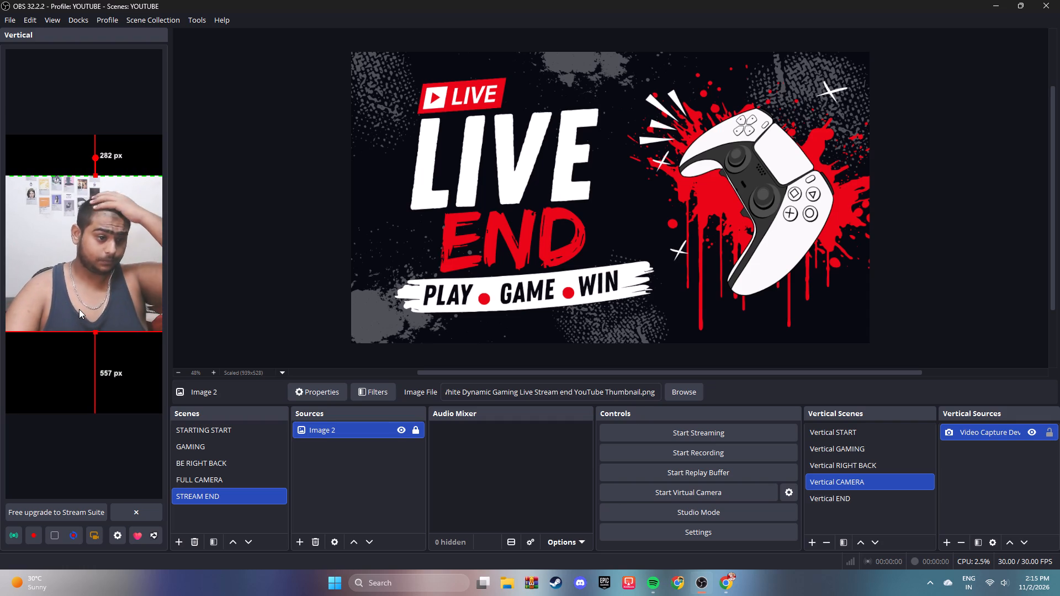
Nudge the camera image in Vertical CAMERA down to about 360 px below the canvas top.
key(Down)
key(Down)
key(Down)
key(Down)
key(Down)
key(Down)
key(Down)
key(Down)
key(Down)
key(Down)
key(Down)
key(Down)
key(Down)
key(Down)
key(Down)
key(Down)
key(Down)
key(Down)
key(Down)
key(Down)
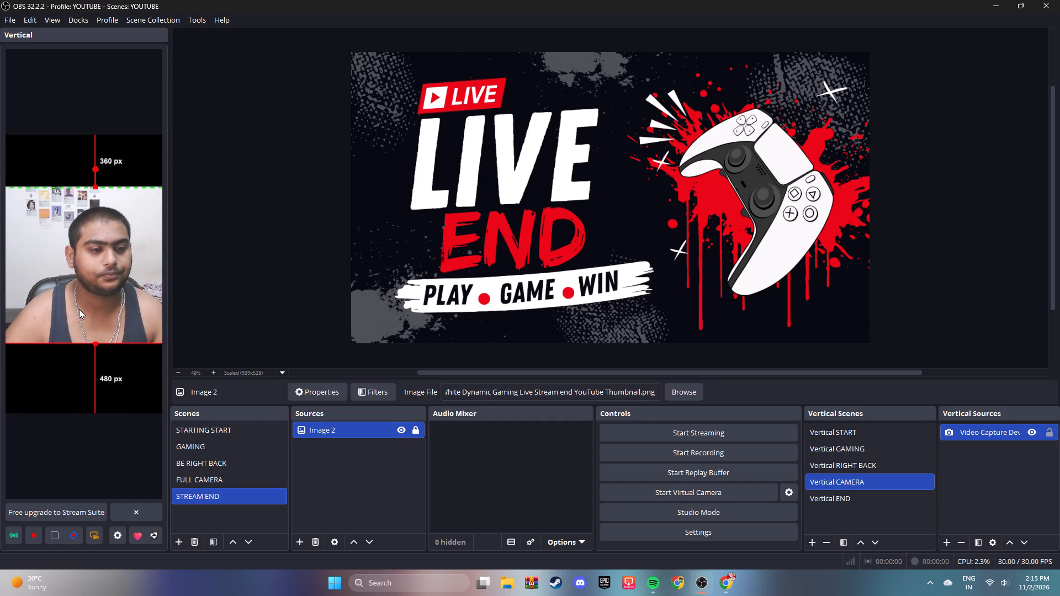
Shrink the Vertical CAMERA image slightly and recentre the person, leaving about 407 px above and 529 px below.
drag(96, 184, 95, 194)
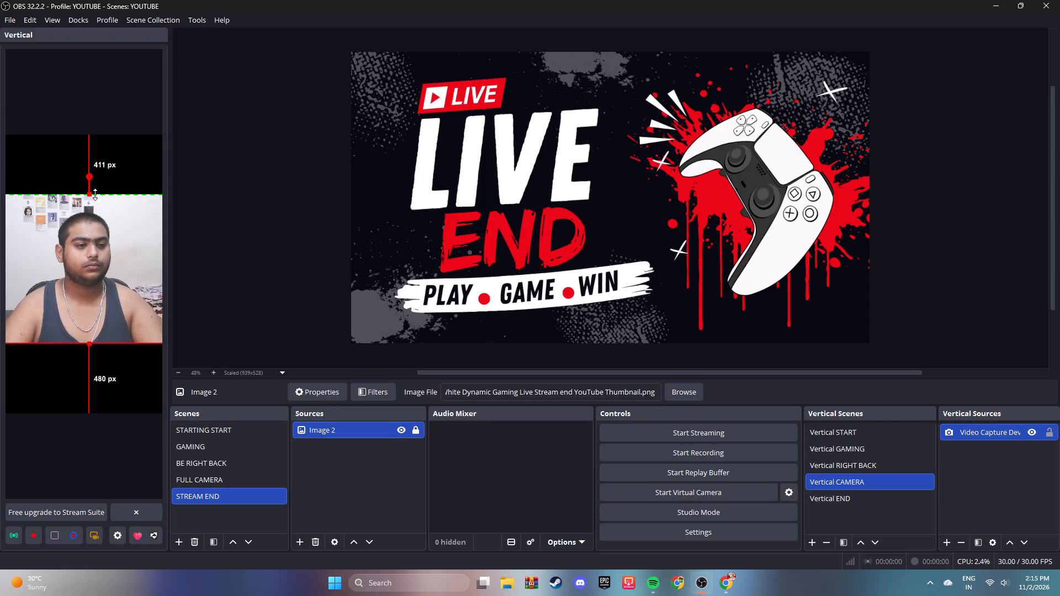
drag(95, 194, 95, 195)
drag(83, 251, 87, 248)
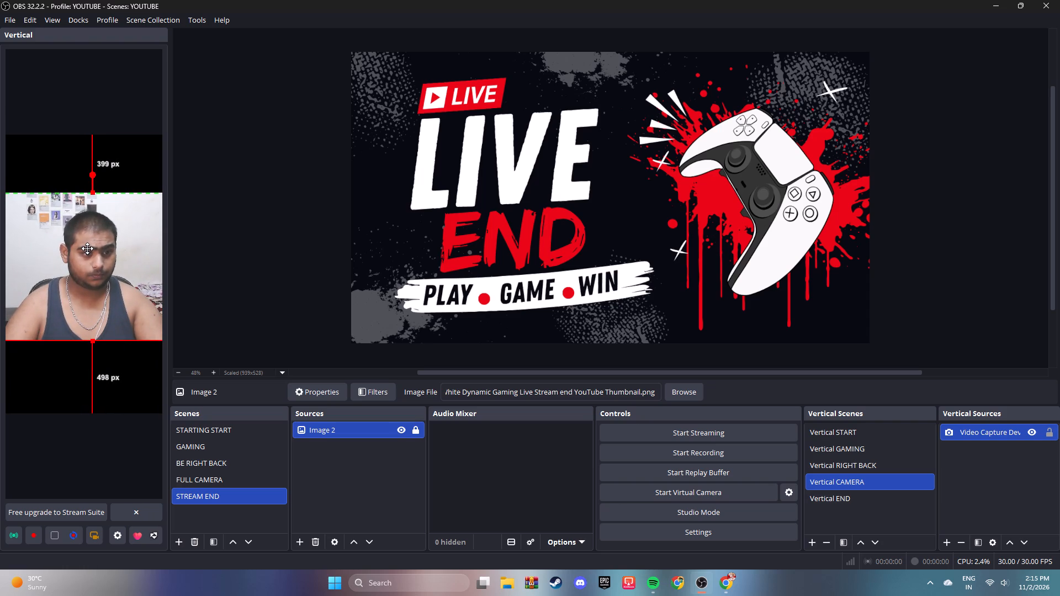
drag(87, 248, 89, 248)
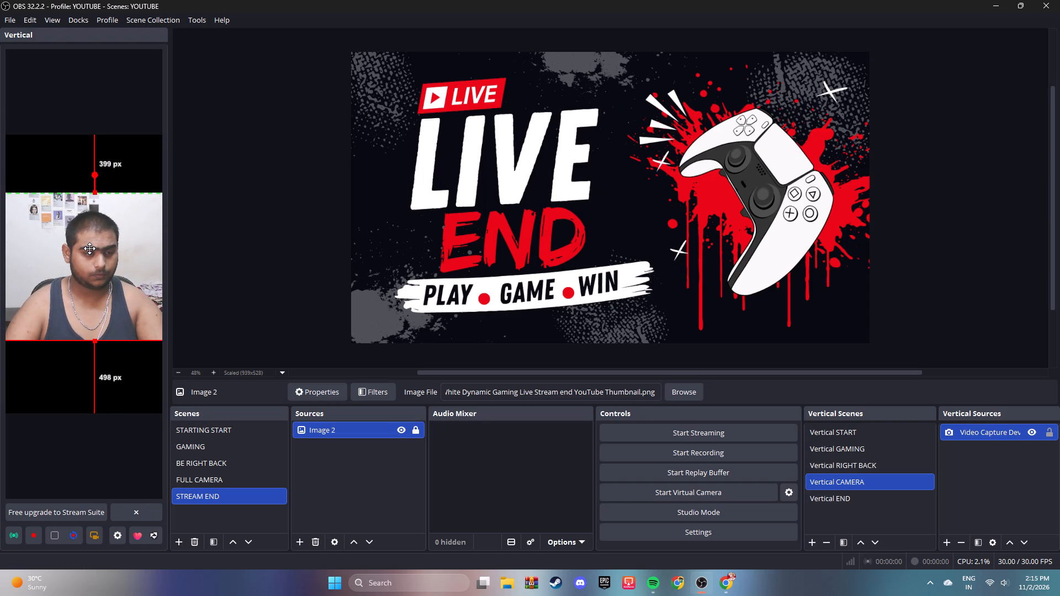
drag(89, 248, 92, 248)
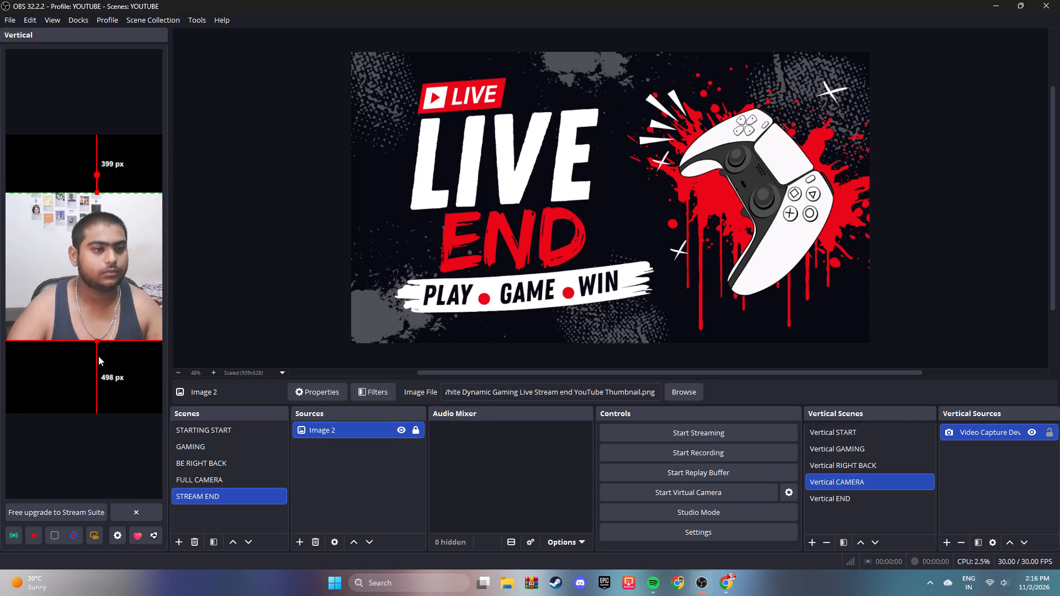
click(118, 326)
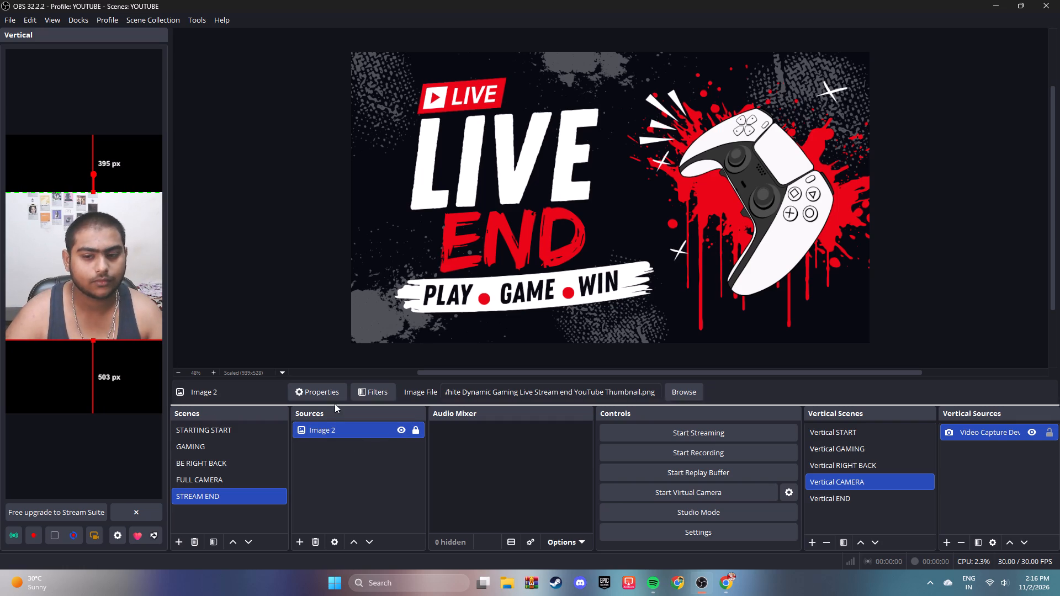
drag(94, 190, 94, 192)
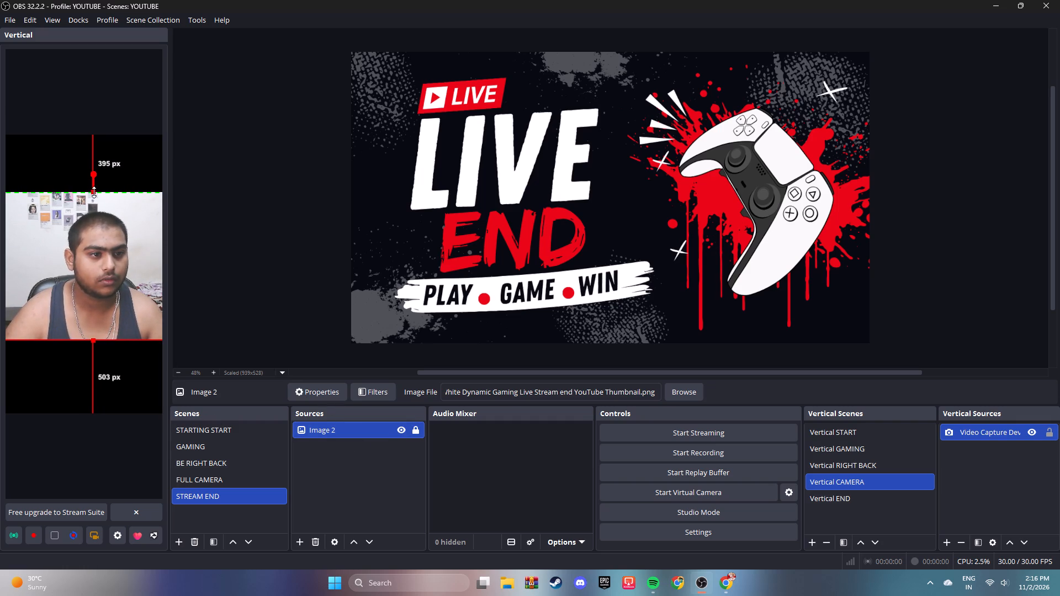
drag(94, 192, 94, 198)
click(84, 249)
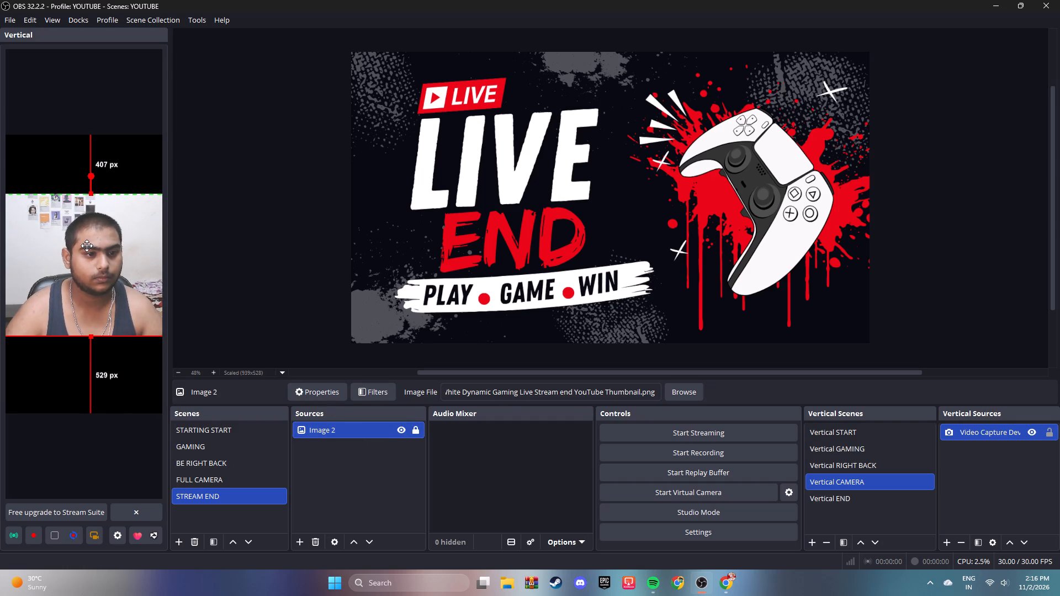
Lock the Video Capture Device source in Vertical CAMERA.
click(1046, 433)
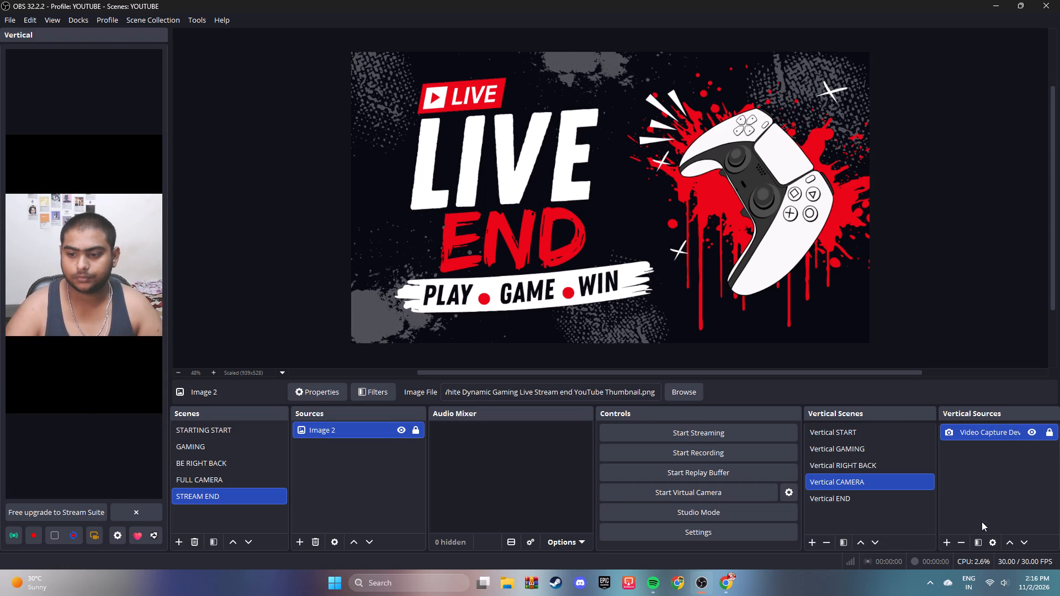
Check that STARTING START and GAMING switch their linked vertical scenes, and examine Vertical GAMING's linked scenes and source options.
click(235, 424)
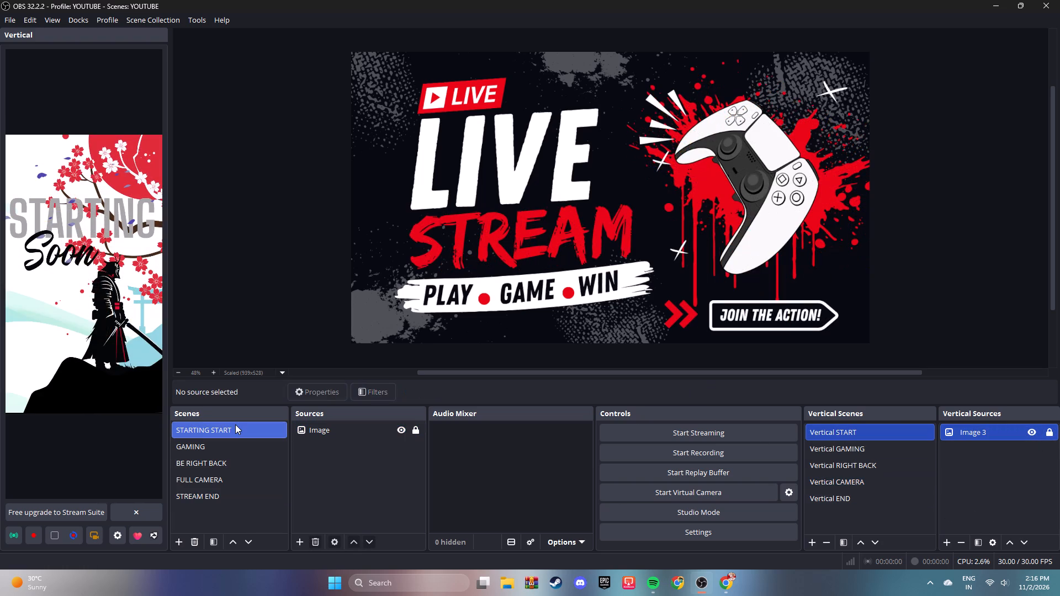
click(252, 447)
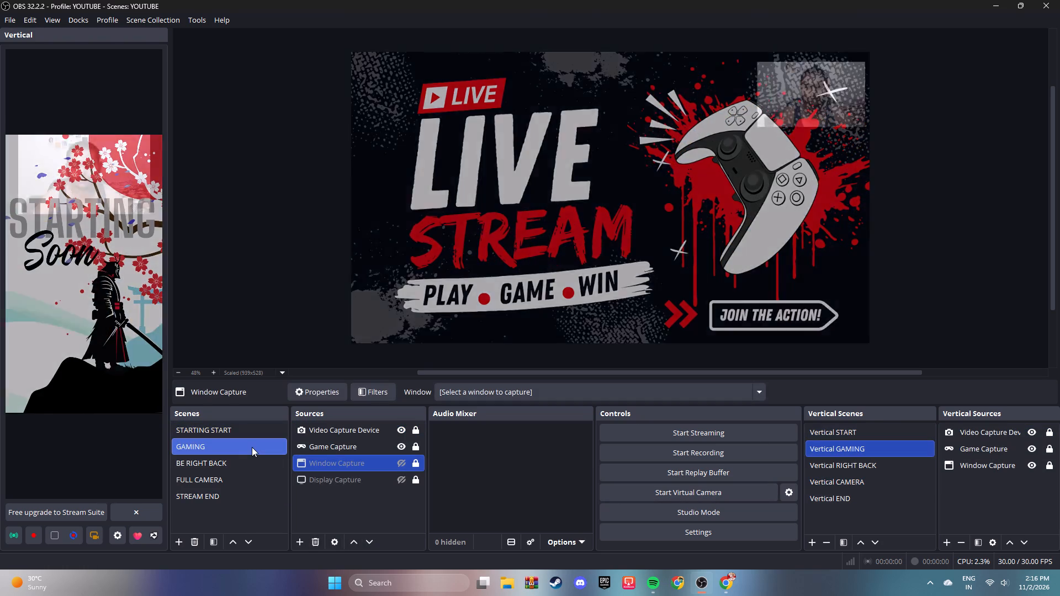
click(345, 434)
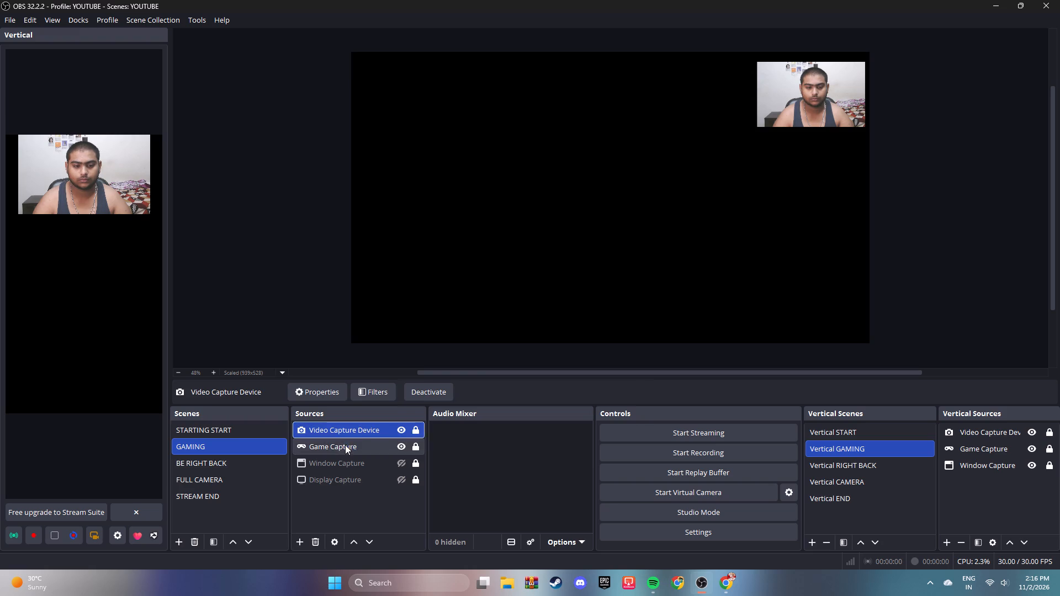
click(345, 445)
click(249, 433)
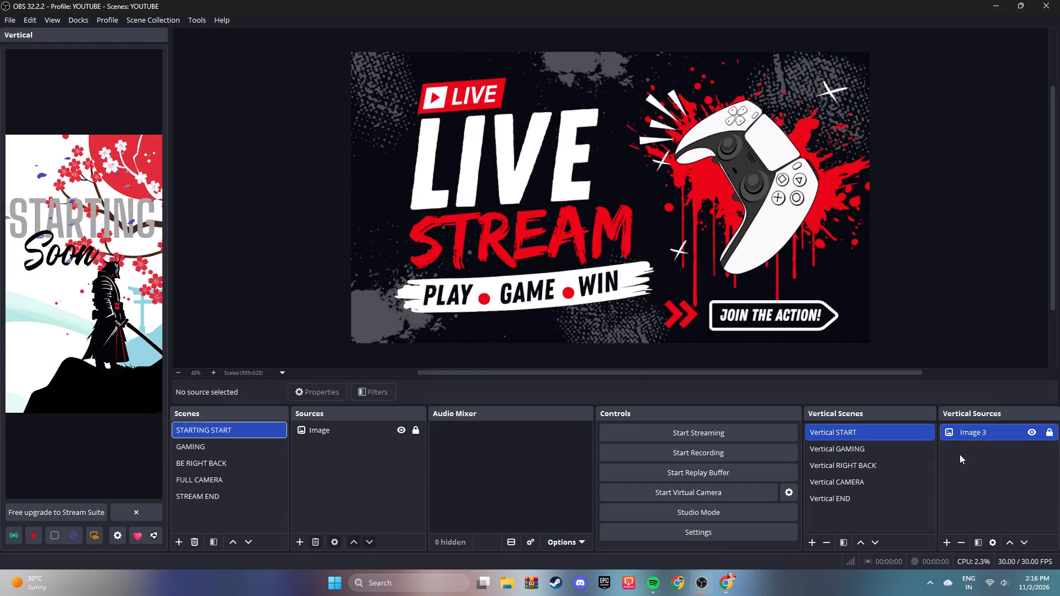
click(230, 452)
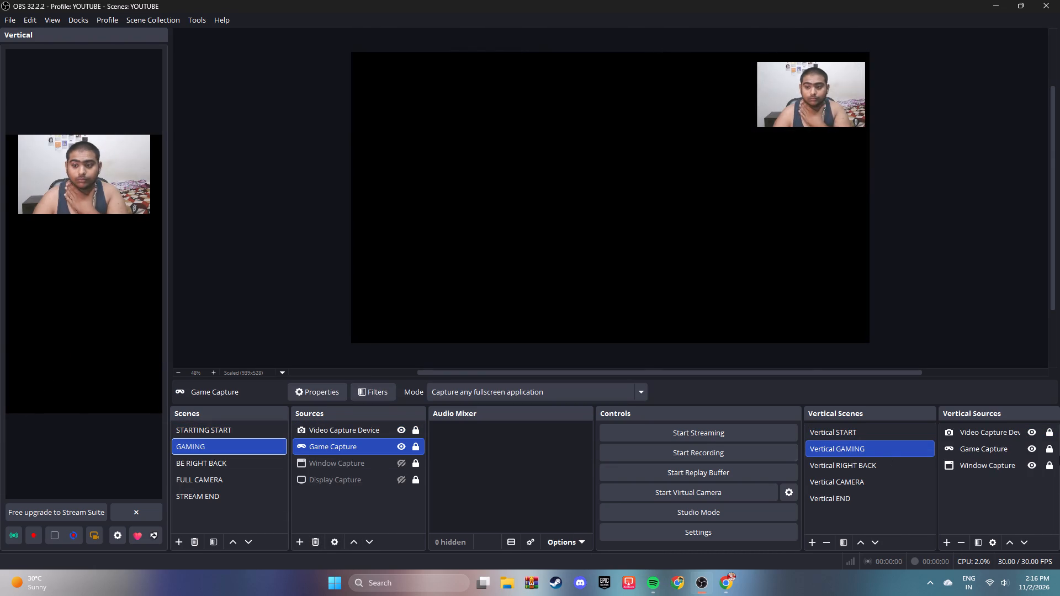
right_click(992, 429)
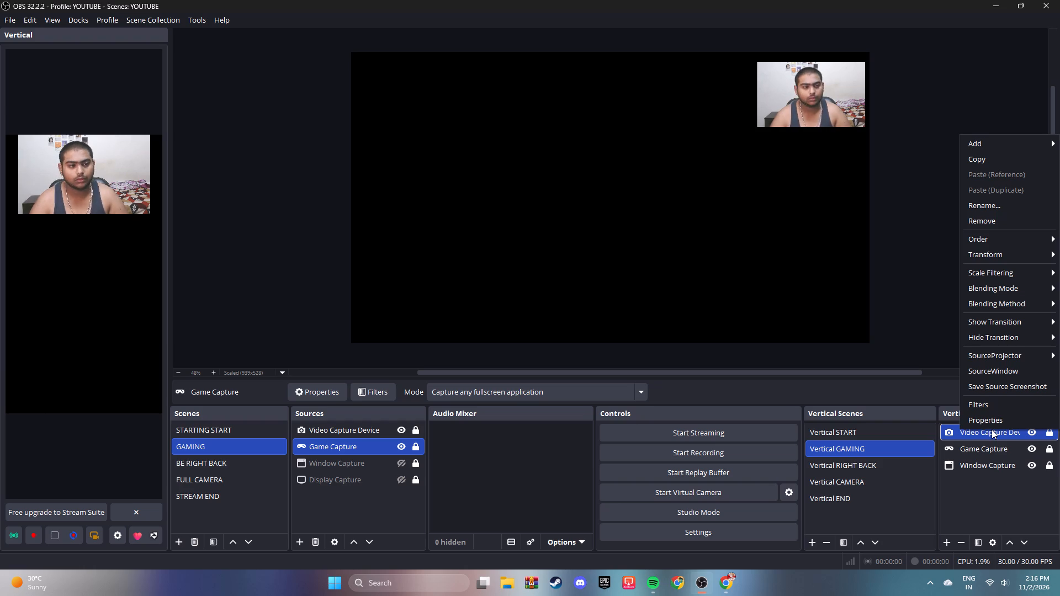
click(979, 515)
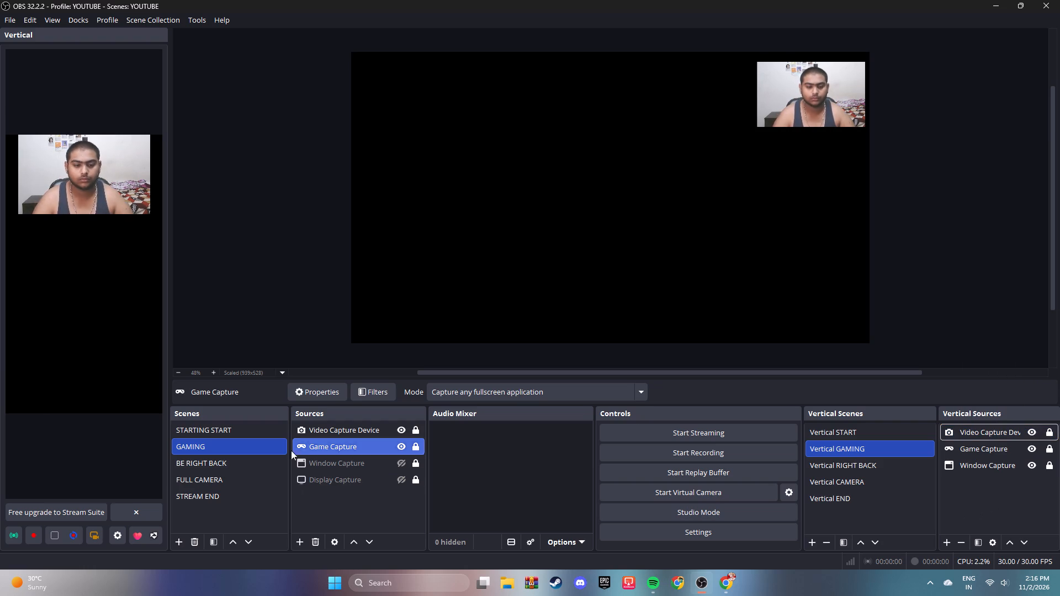
right_click(967, 450)
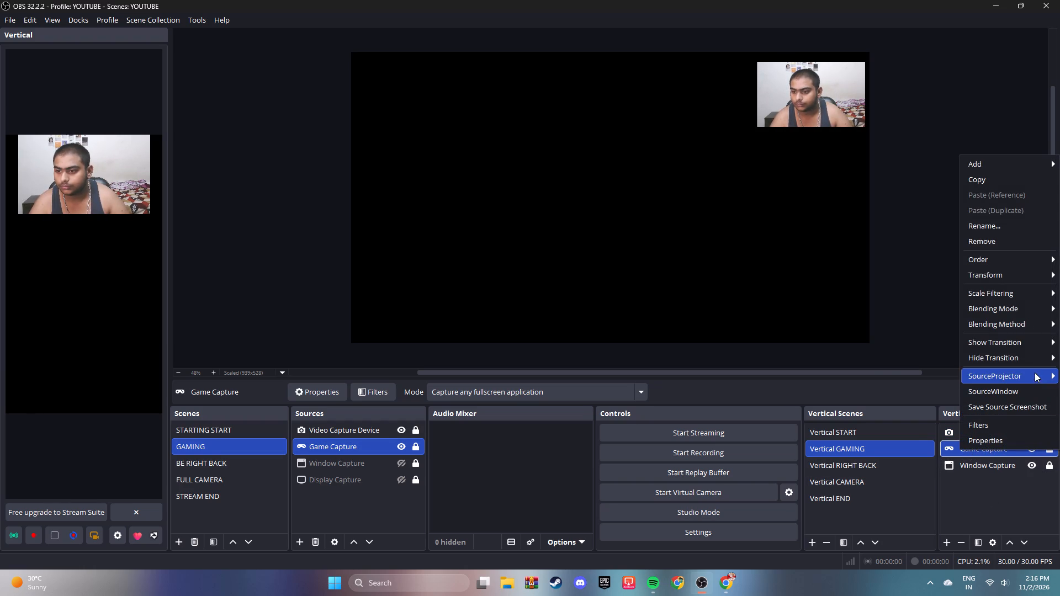
click(980, 508)
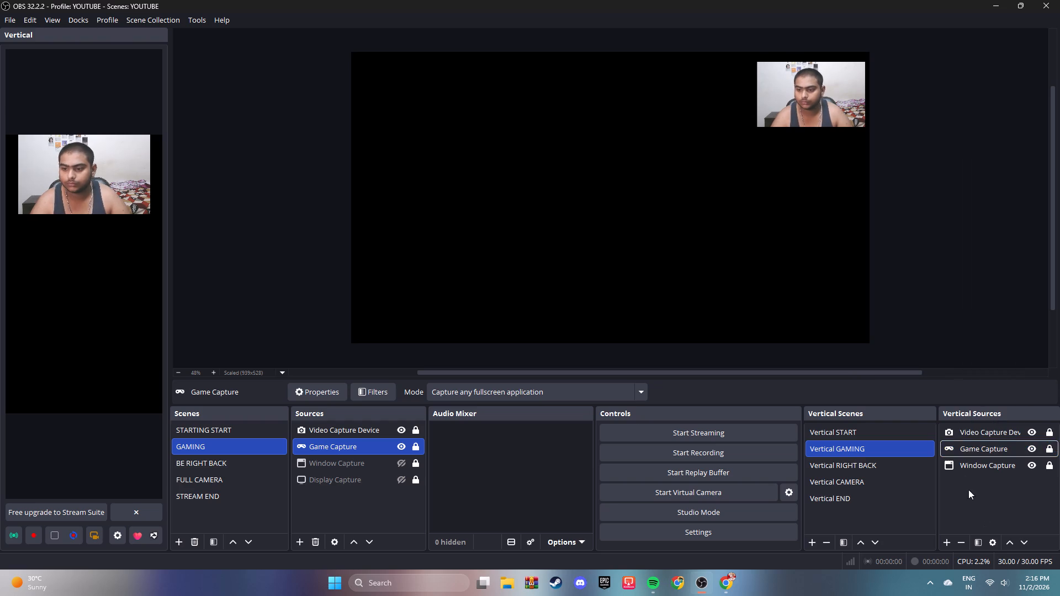
right_click(892, 449)
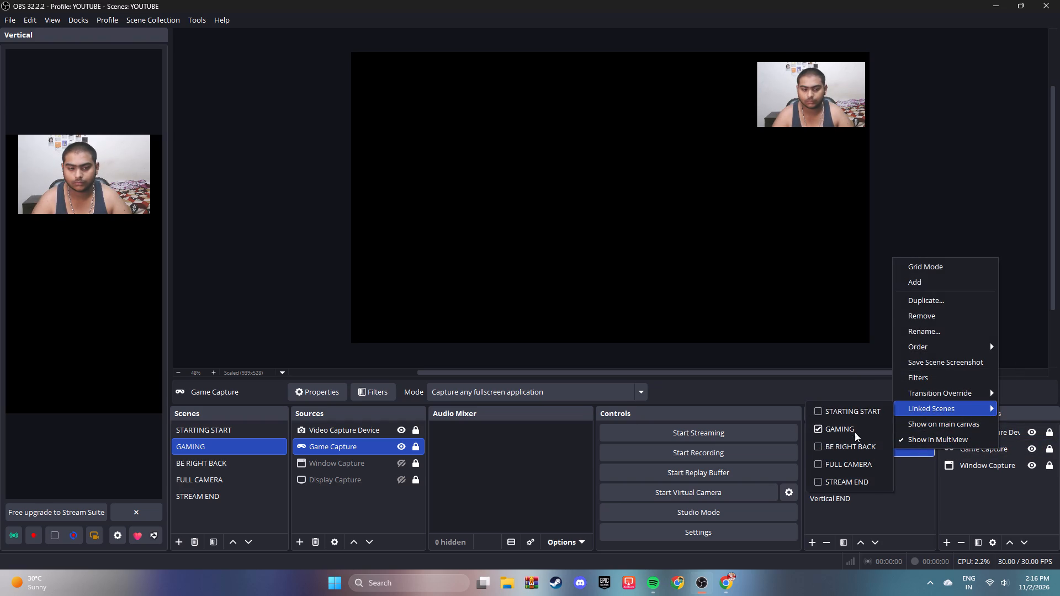
click(972, 506)
right_click(992, 469)
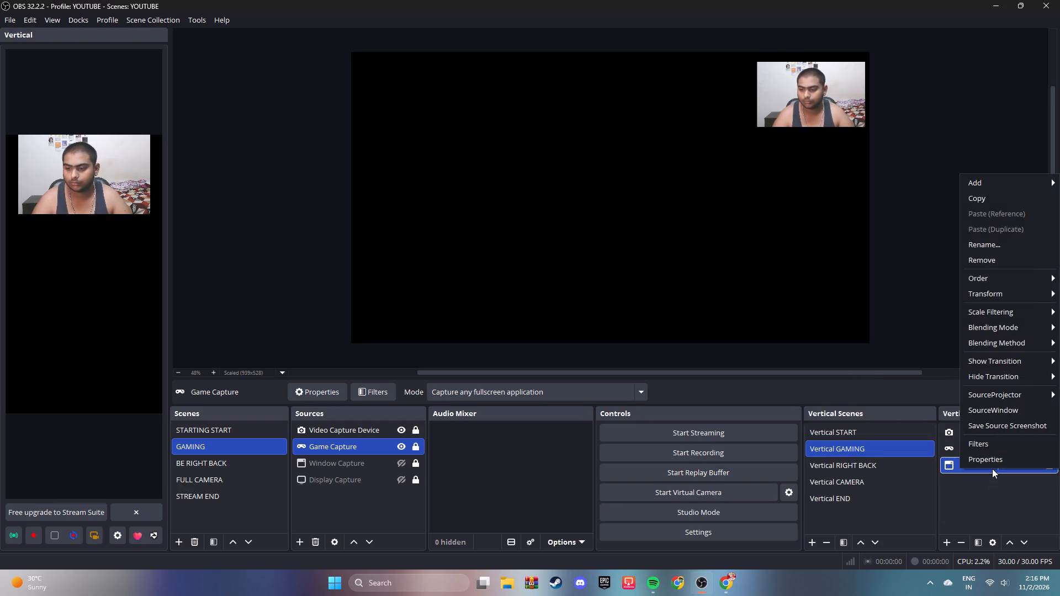
click(988, 486)
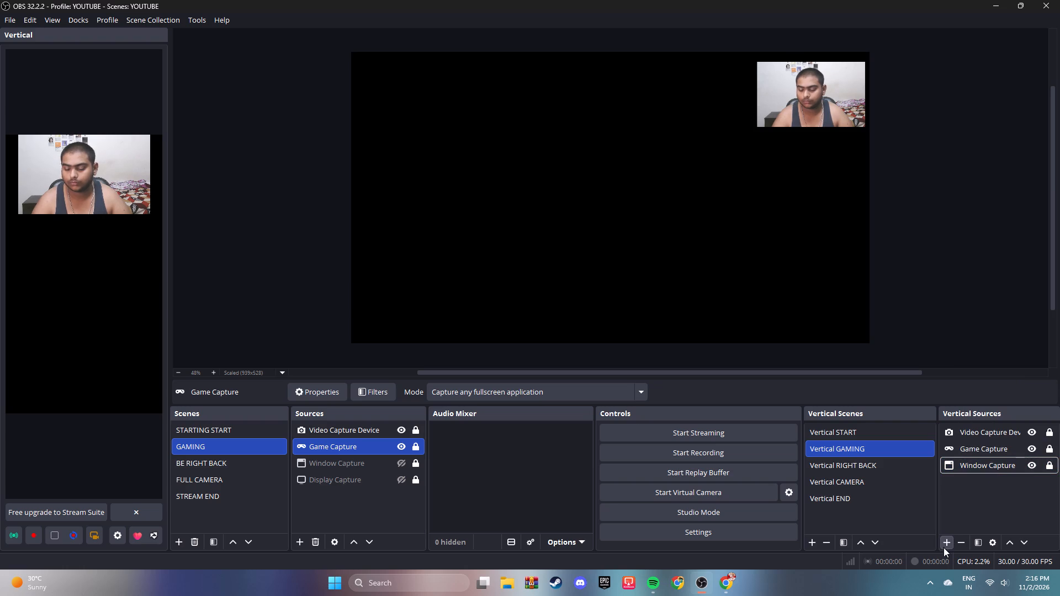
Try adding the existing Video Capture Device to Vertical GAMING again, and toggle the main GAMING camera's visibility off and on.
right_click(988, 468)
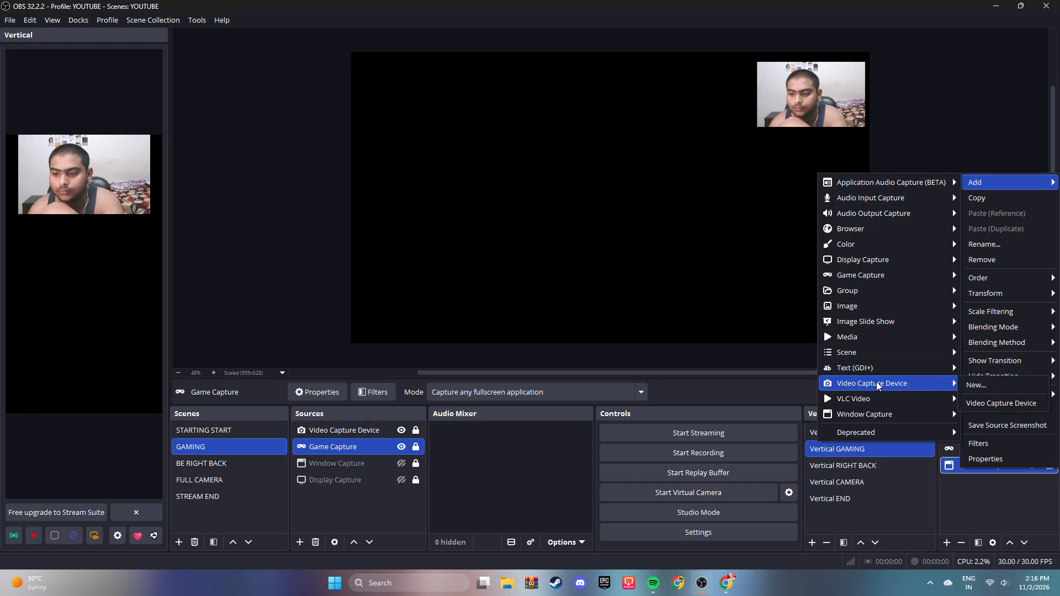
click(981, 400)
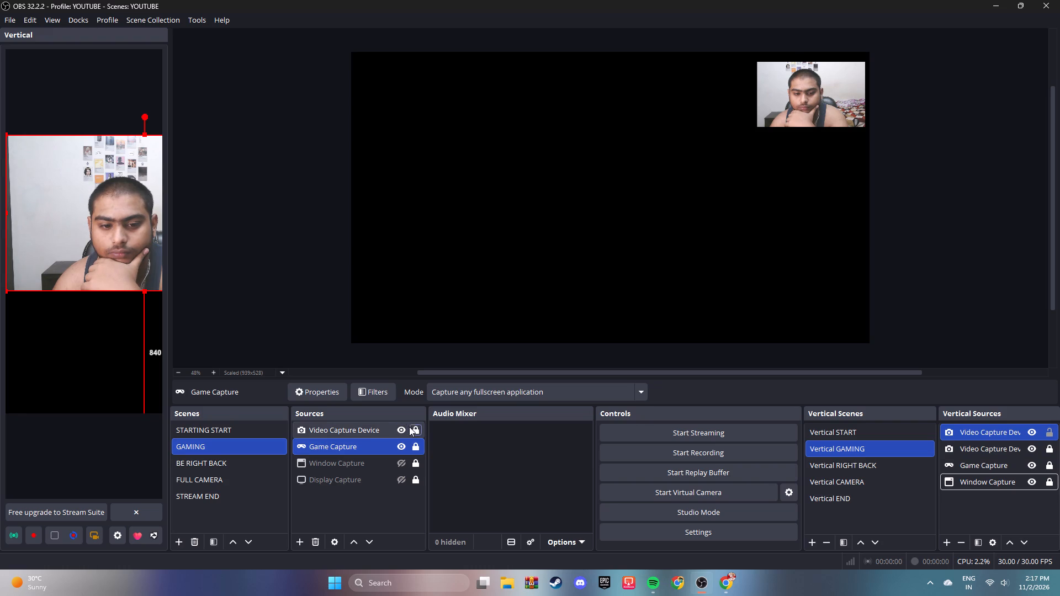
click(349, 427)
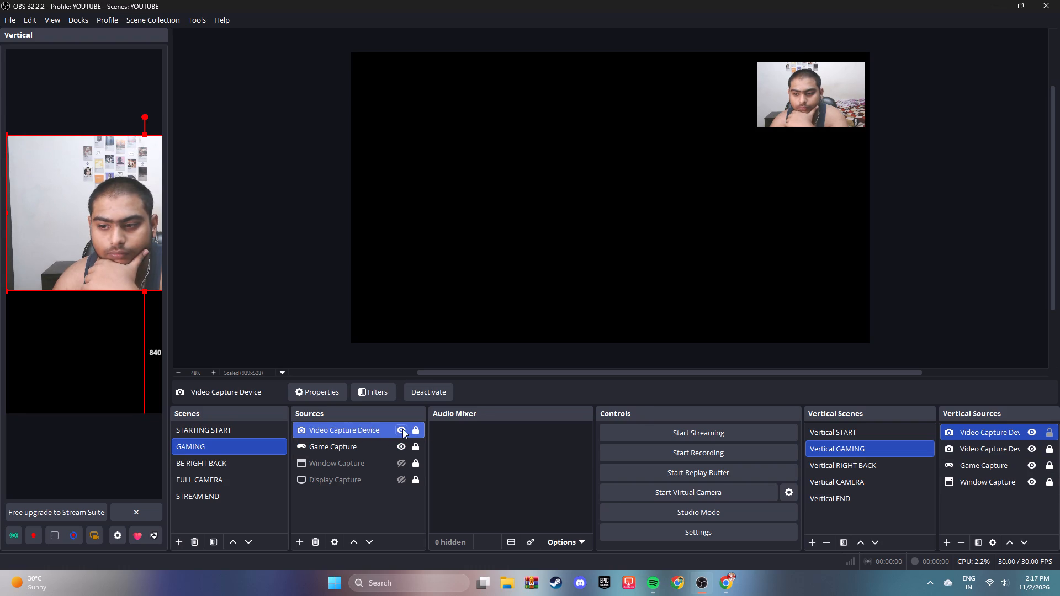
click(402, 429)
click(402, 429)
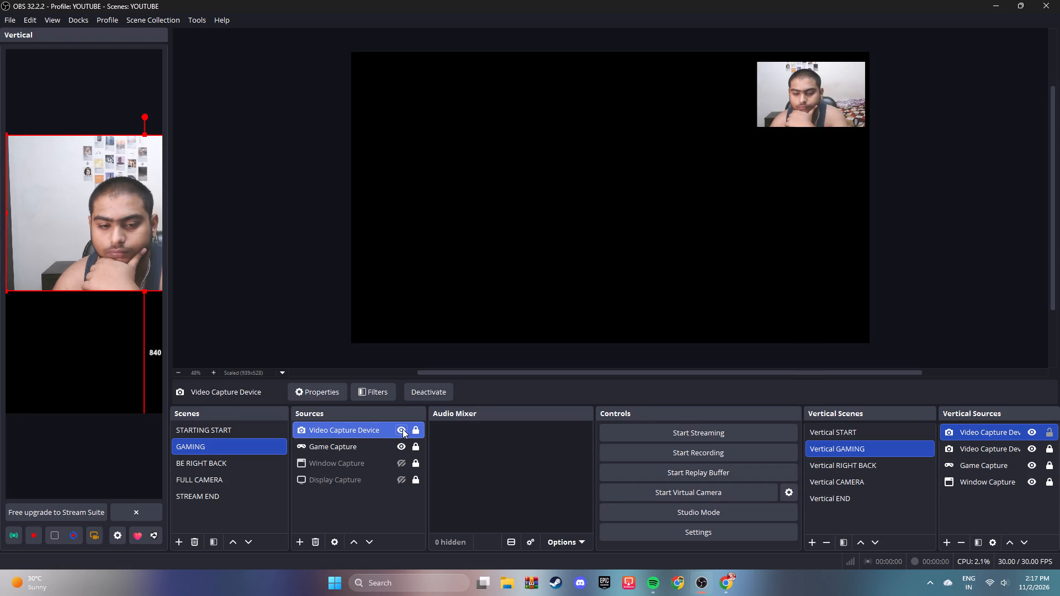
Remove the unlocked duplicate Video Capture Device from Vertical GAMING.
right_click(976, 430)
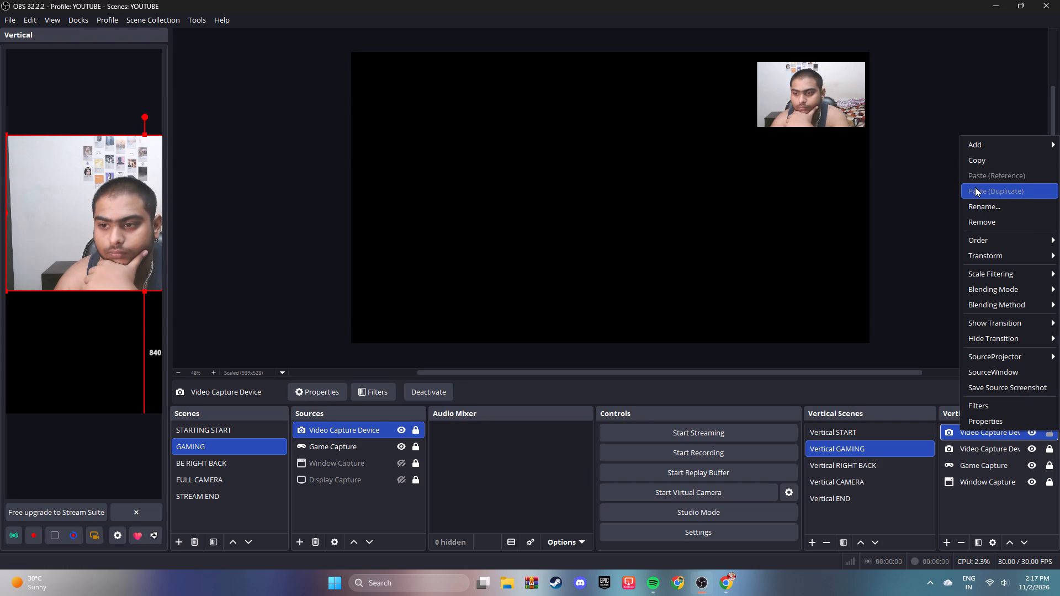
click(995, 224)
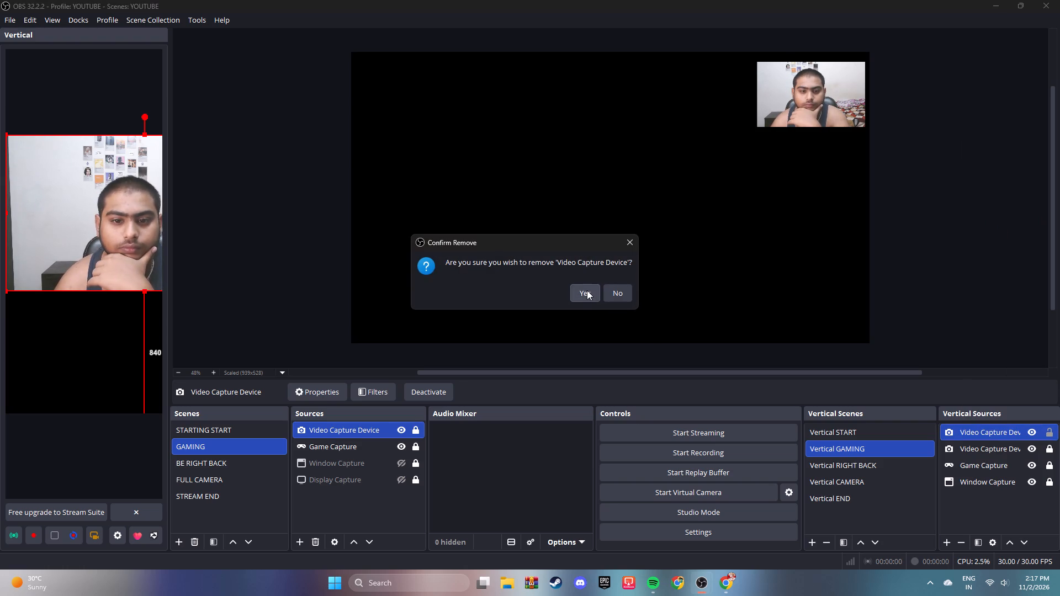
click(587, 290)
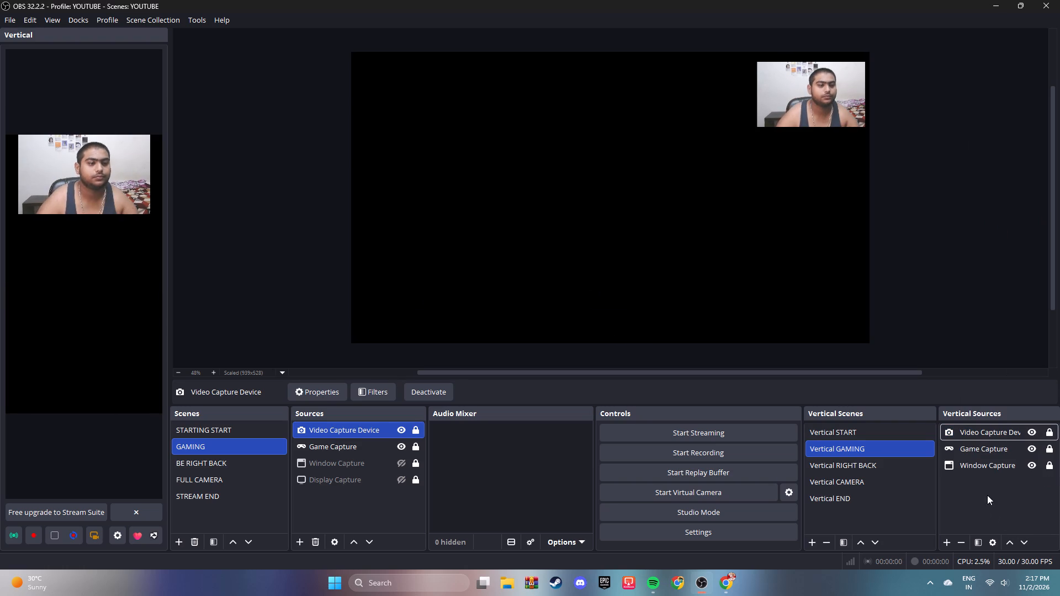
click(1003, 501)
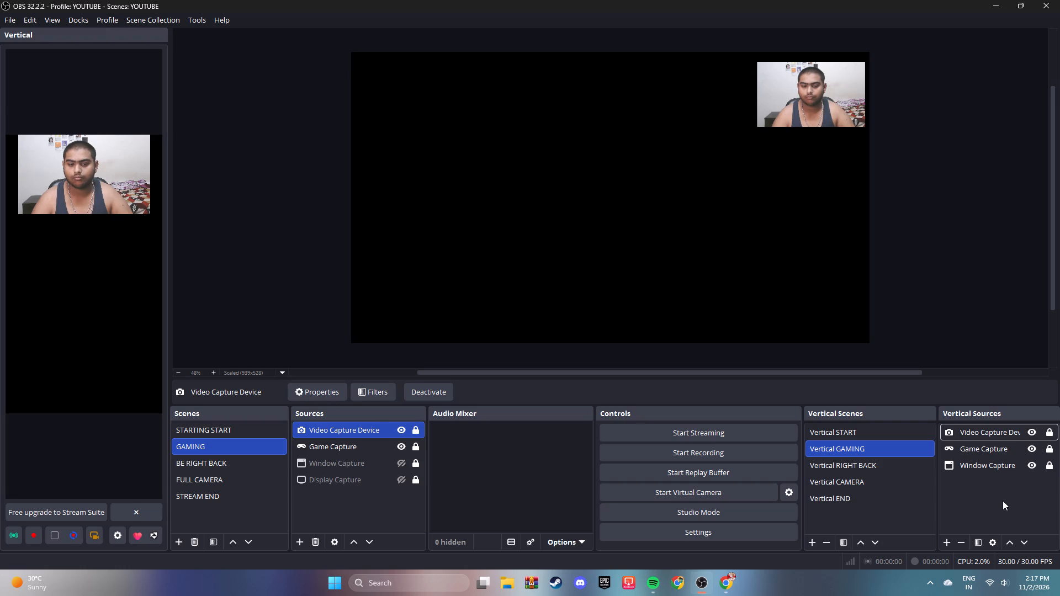
Cycle through the main scenes from STARTING START to STREAM END, checking the linked vertical scenes and GAMING's Video Capture Device and Game Capture sources.
click(251, 431)
click(249, 448)
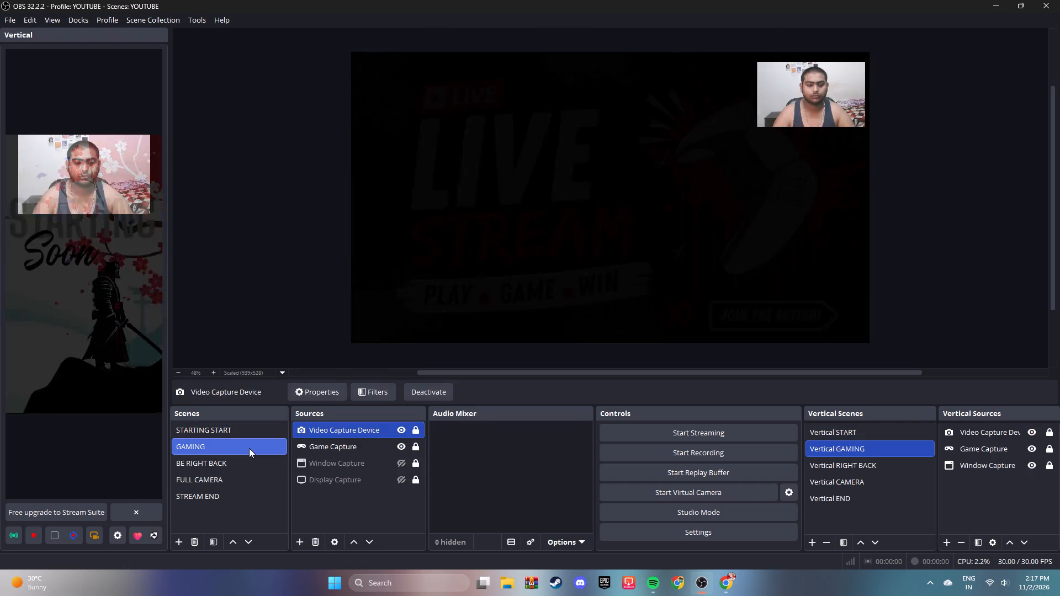
click(249, 455)
click(249, 476)
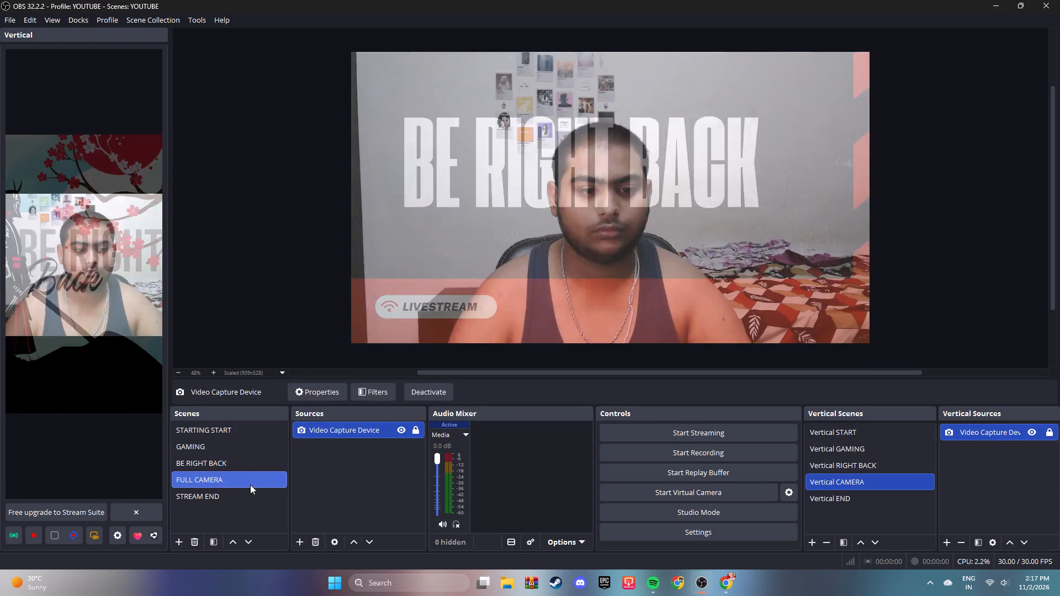
click(251, 494)
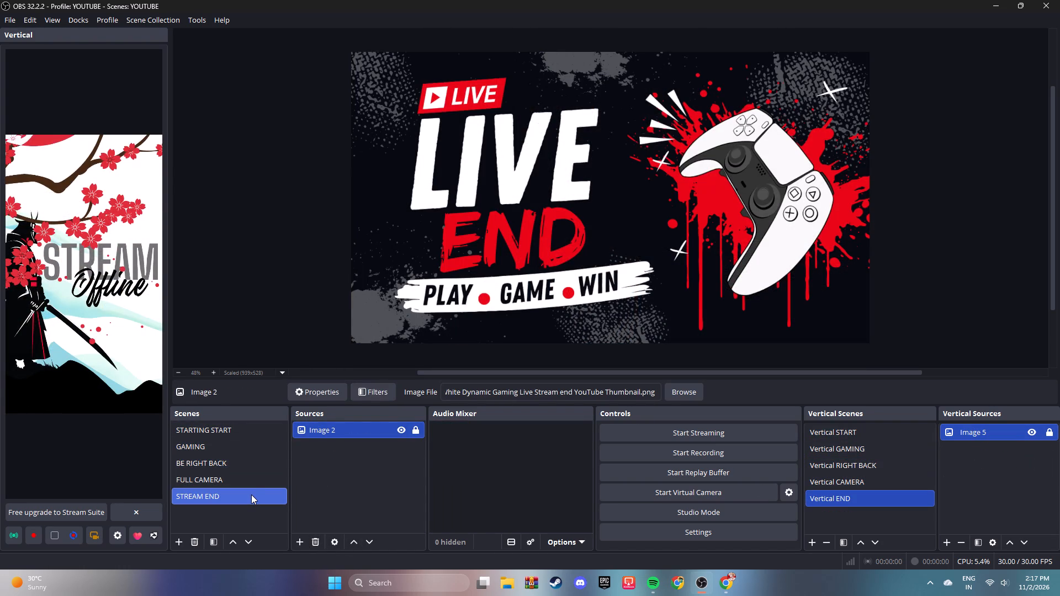
click(230, 429)
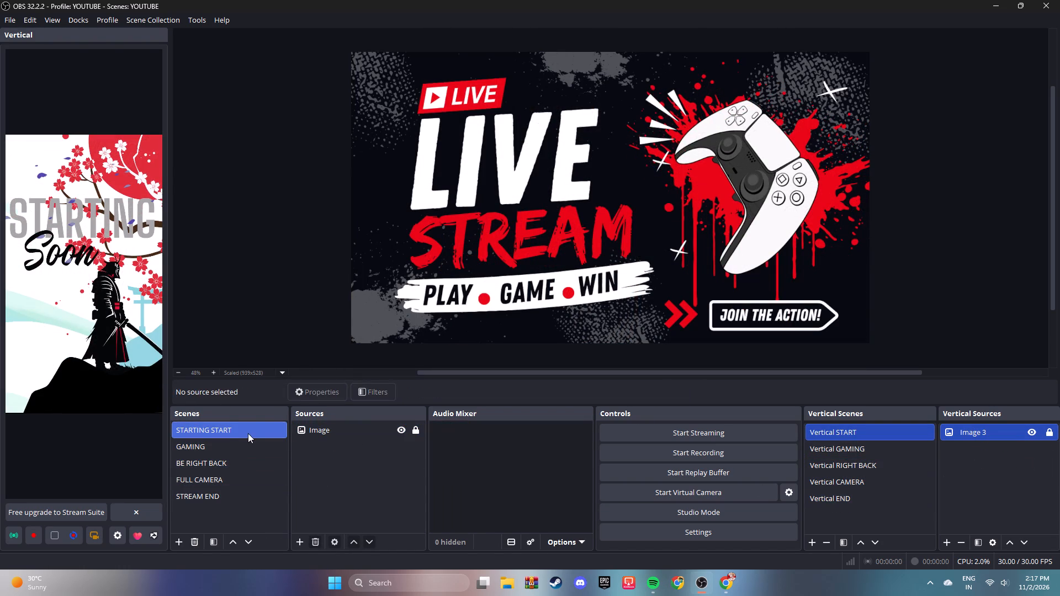
click(254, 446)
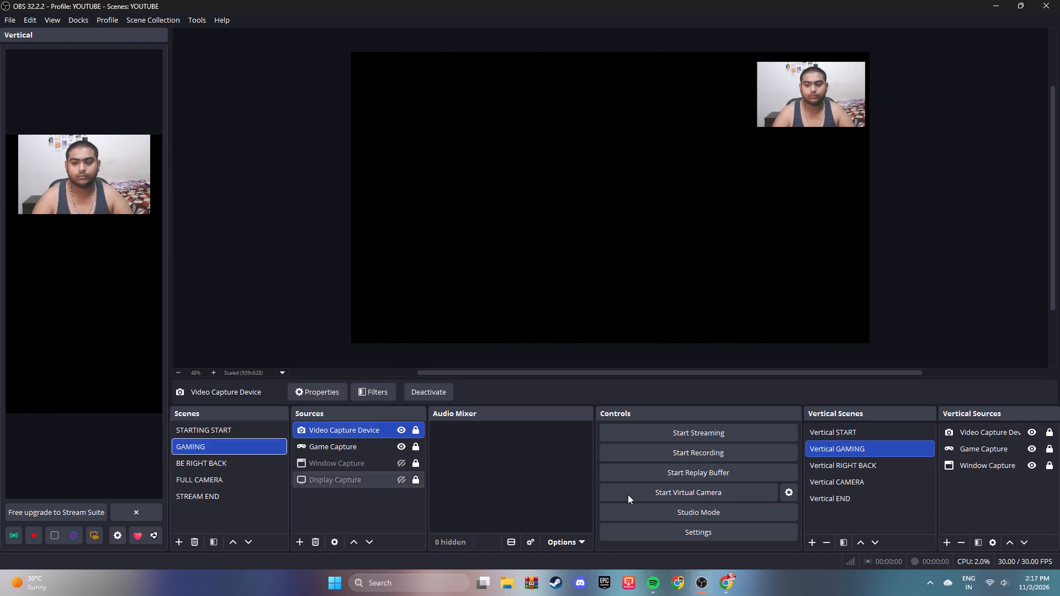
click(364, 452)
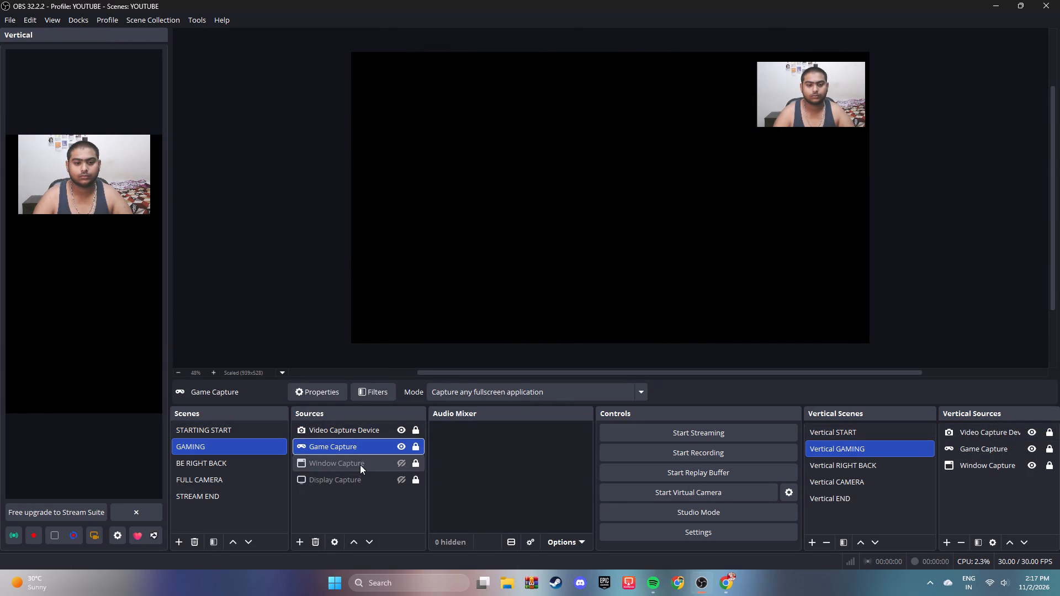
click(370, 438)
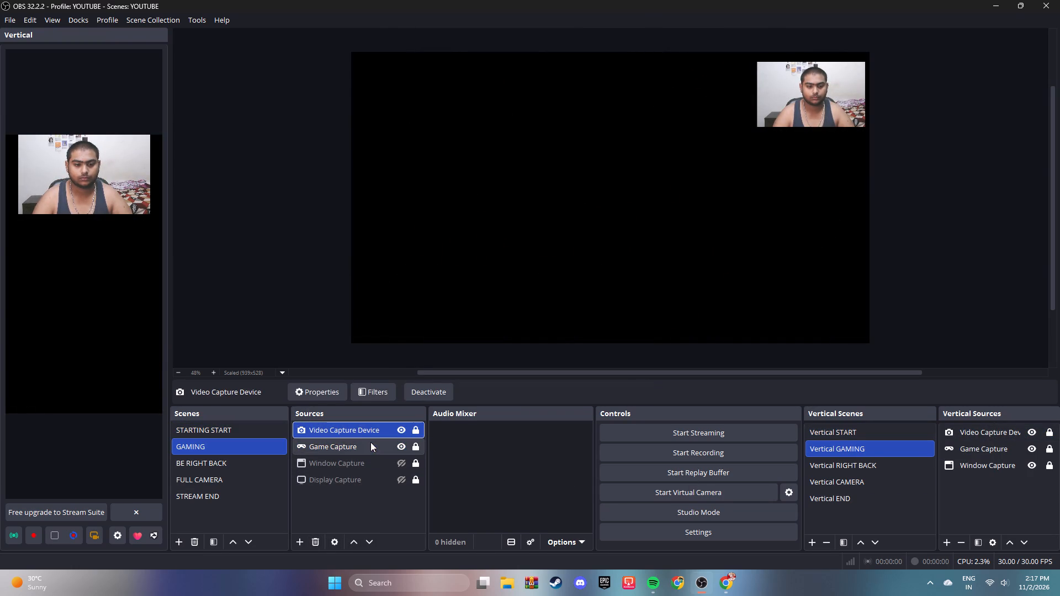
click(240, 459)
click(240, 479)
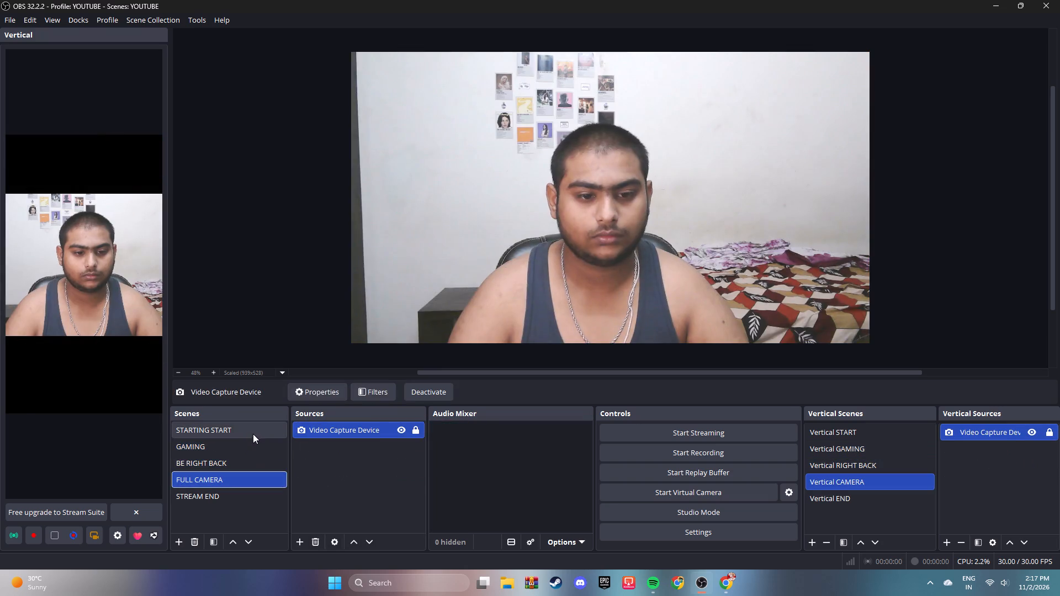
click(253, 433)
click(271, 446)
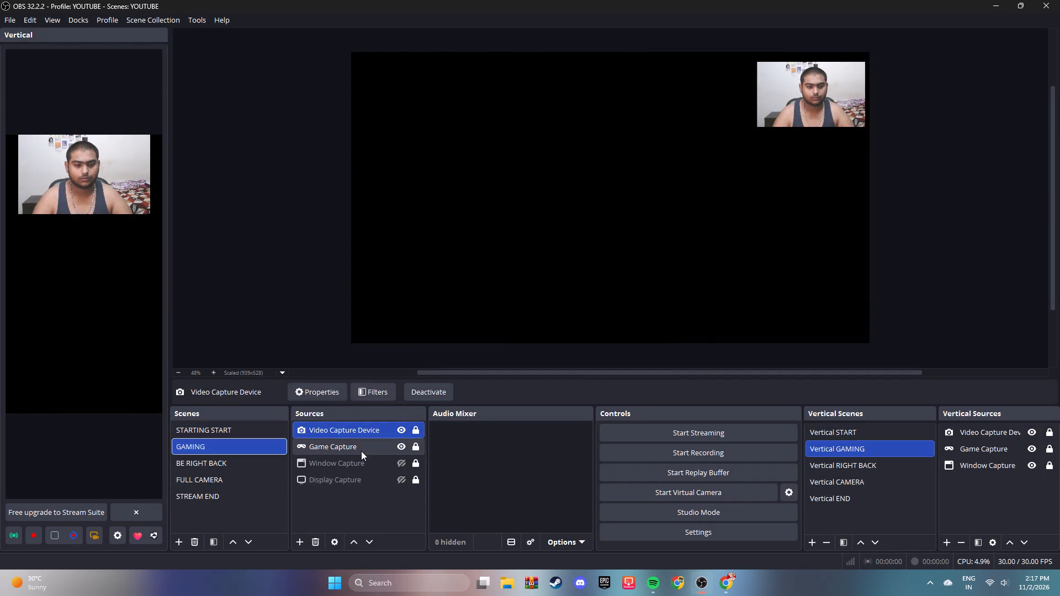
click(365, 451)
click(368, 437)
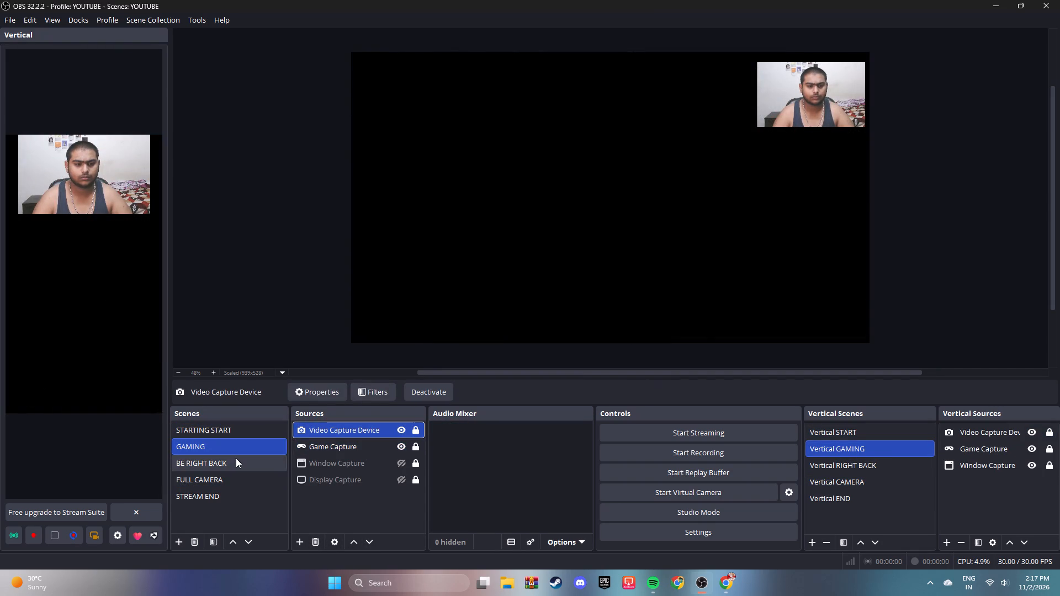
click(235, 461)
click(241, 477)
click(241, 495)
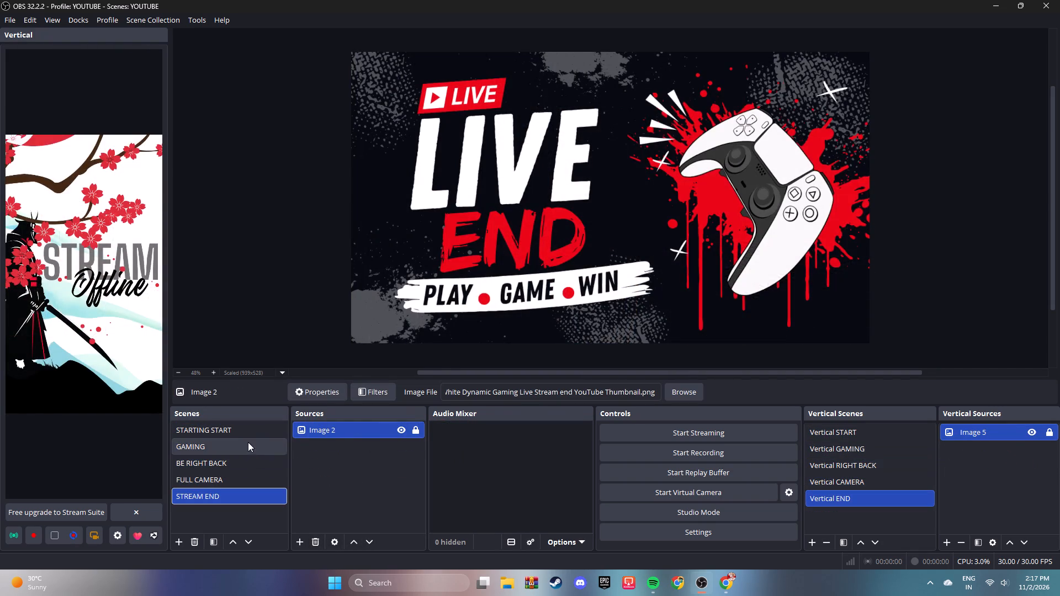
click(252, 434)
click(246, 450)
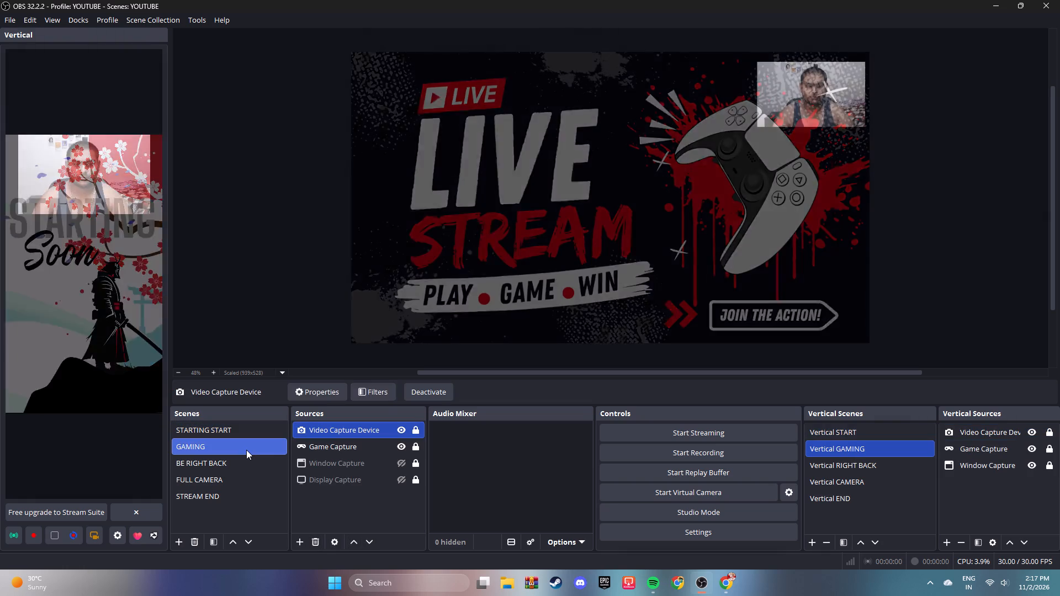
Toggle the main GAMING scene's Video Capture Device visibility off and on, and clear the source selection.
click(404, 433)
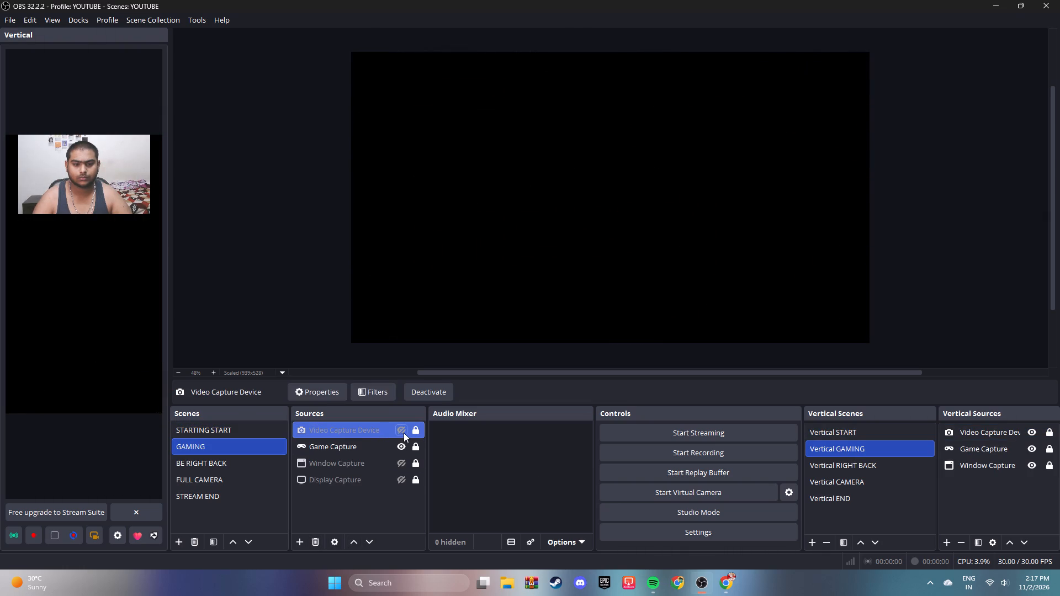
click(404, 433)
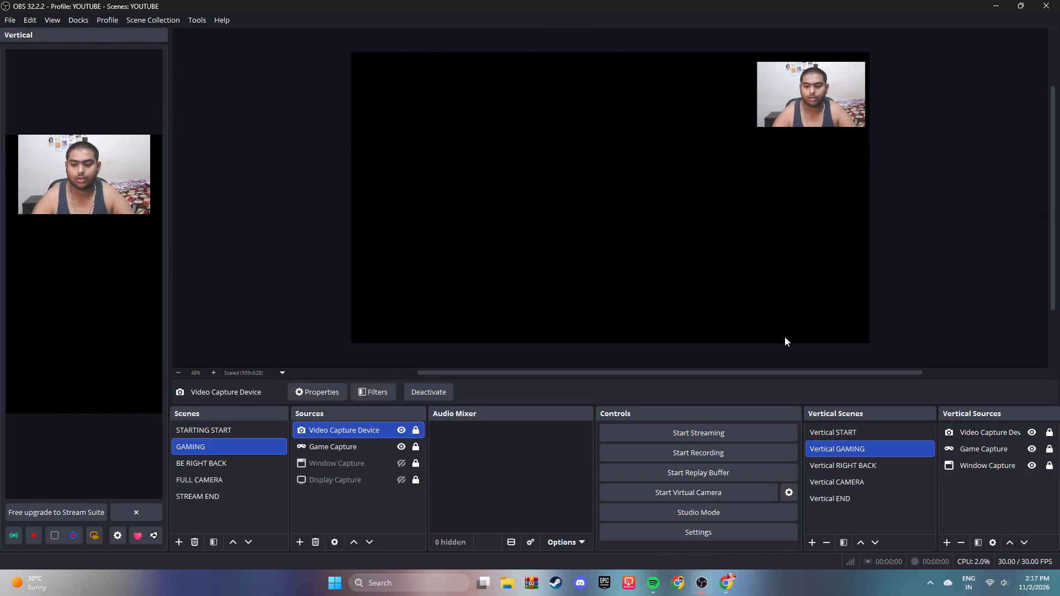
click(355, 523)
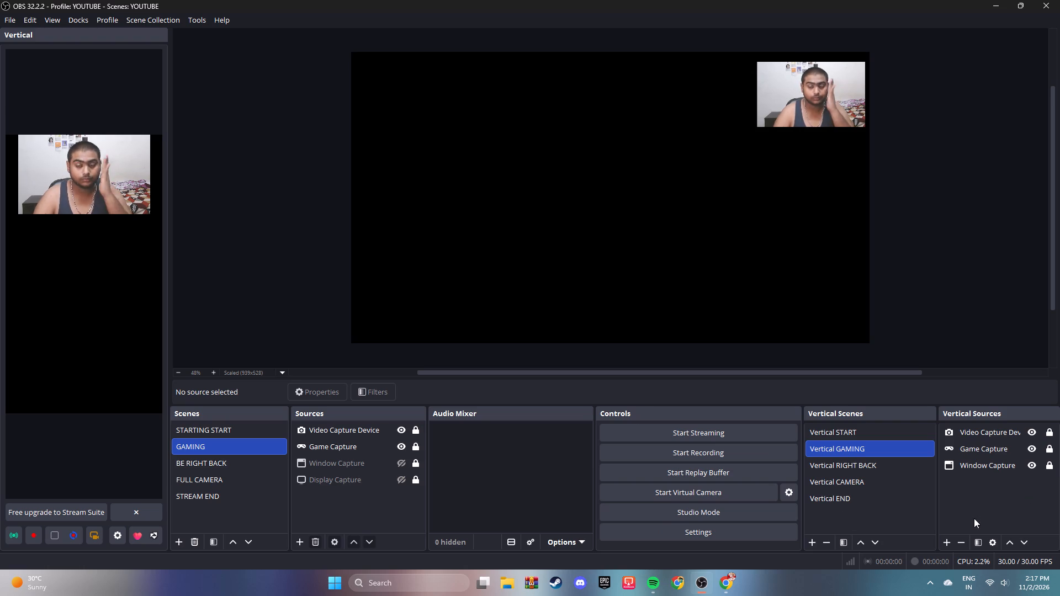
Add a new image source to Vertical GAMING using the file Black and Green Modern Gaming Twitch Overlay.png.
click(946, 541)
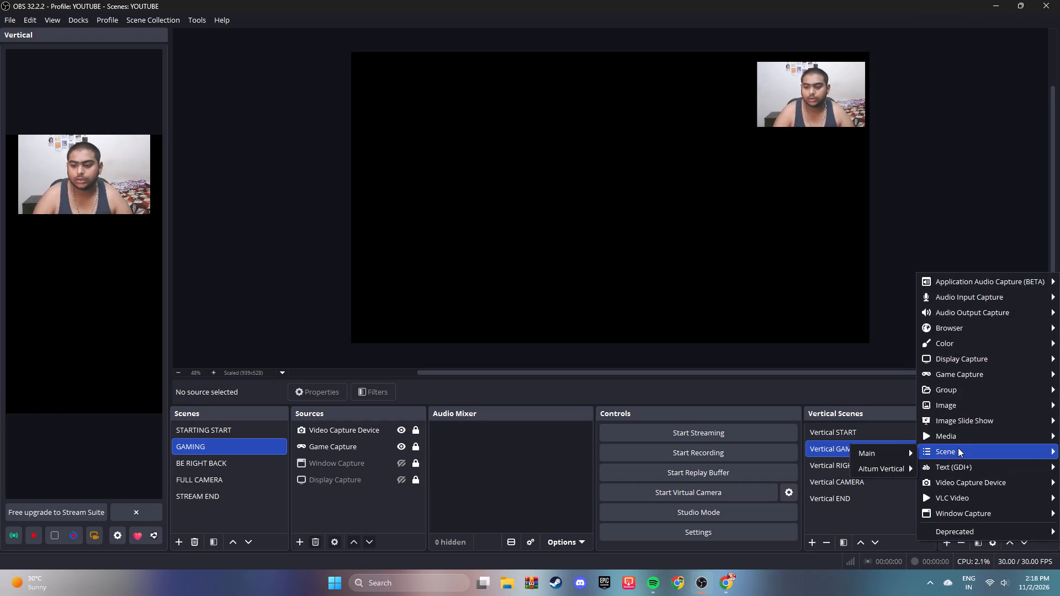
click(960, 408)
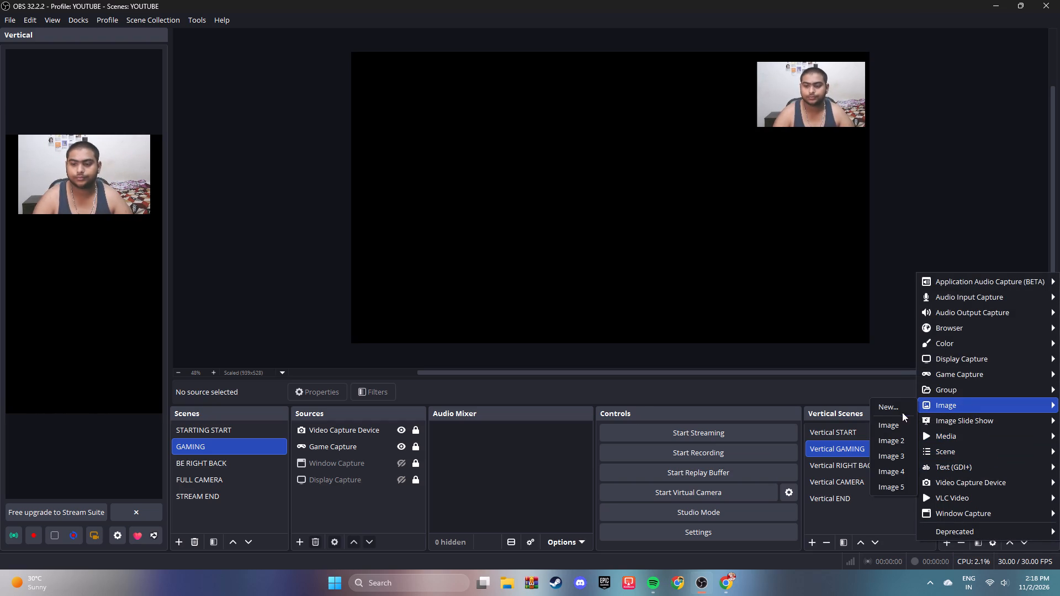
click(891, 410)
click(701, 290)
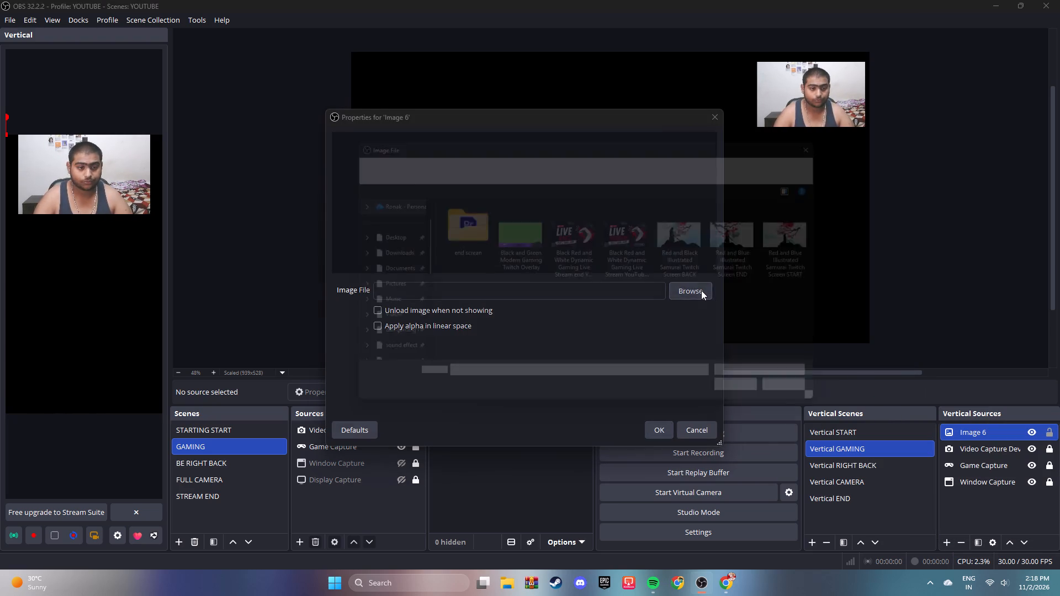
click(507, 246)
click(764, 405)
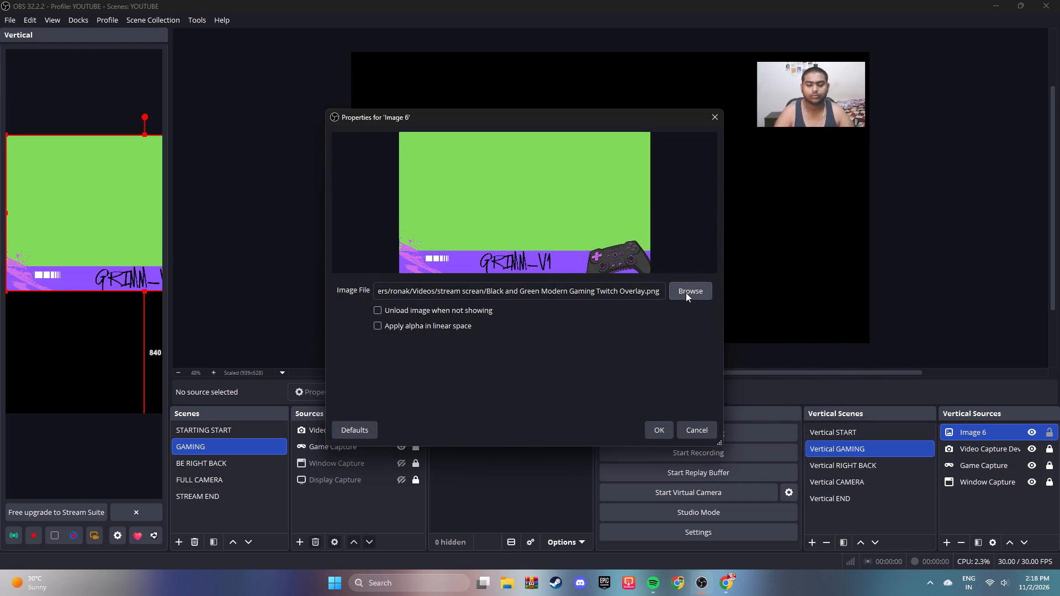
click(664, 429)
Move the new overlay image below Window Capture, to the end of Vertical GAMING's source order.
drag(987, 435, 984, 485)
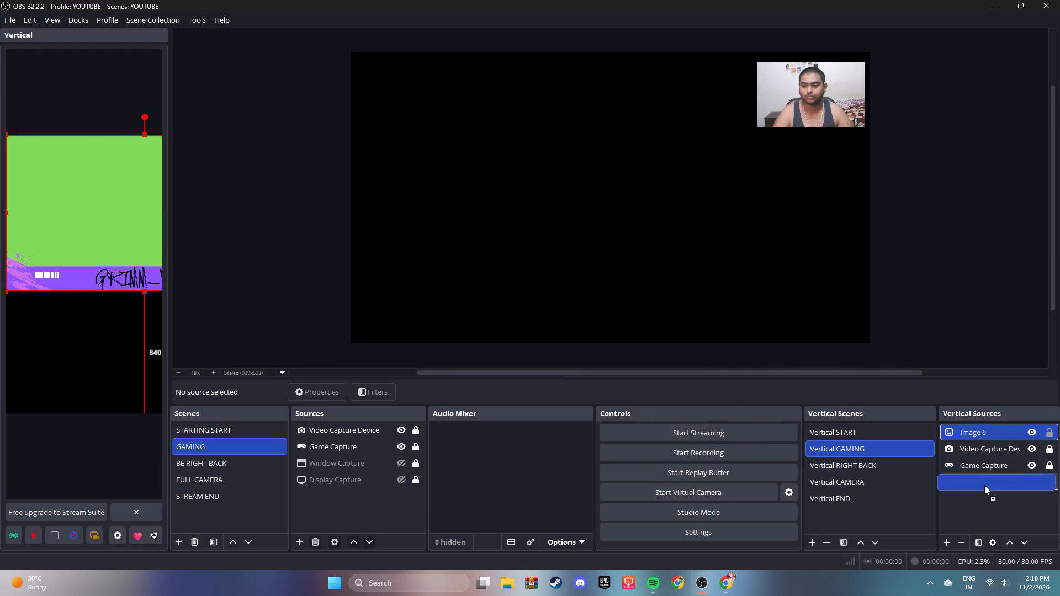
drag(984, 485, 985, 496)
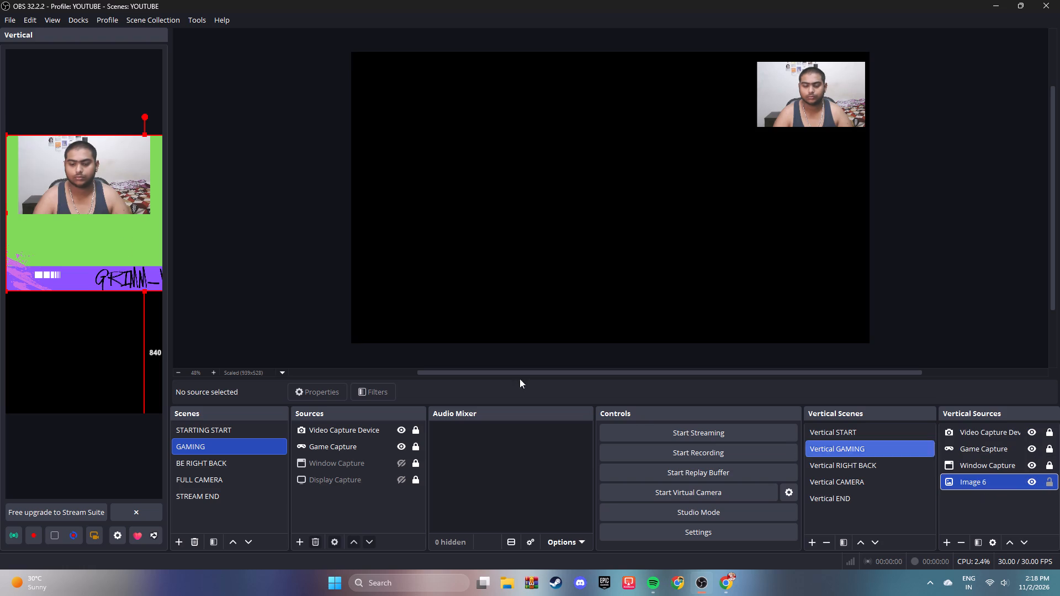
Position the overlay image along the vertical canvas's lower edge, about 840 px from its top, with the GRIMM_V1 lettering fully in frame.
double_click(83, 272)
drag(103, 274, 80, 296)
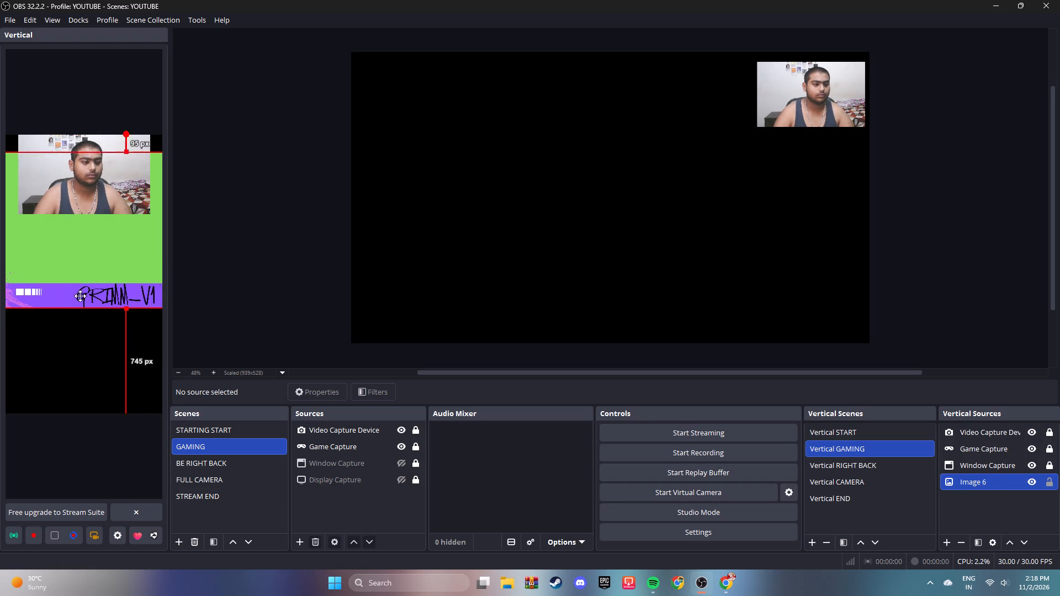
drag(80, 296, 35, 394)
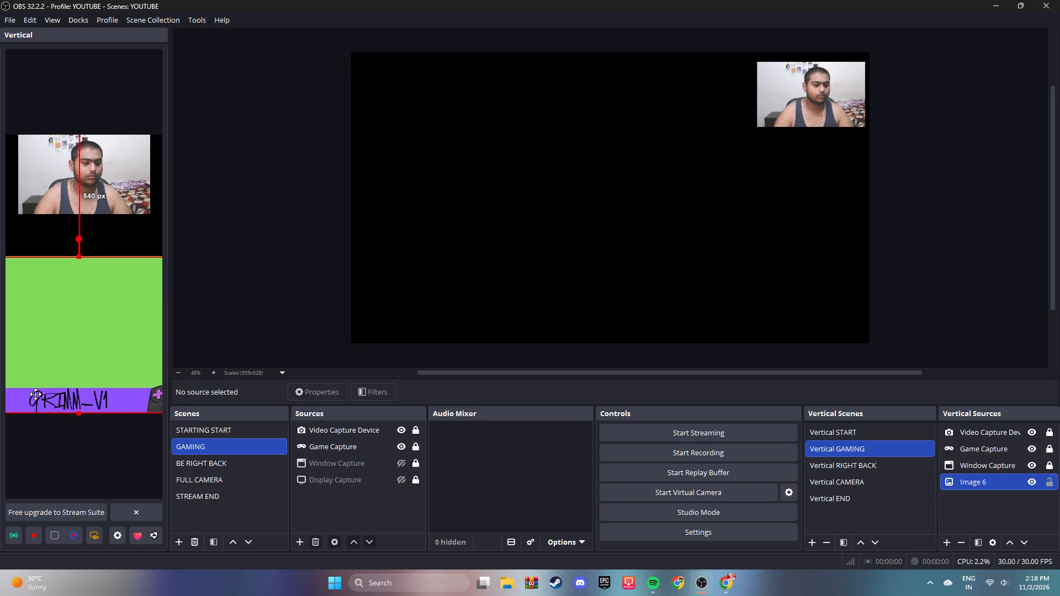
drag(35, 394, 13, 394)
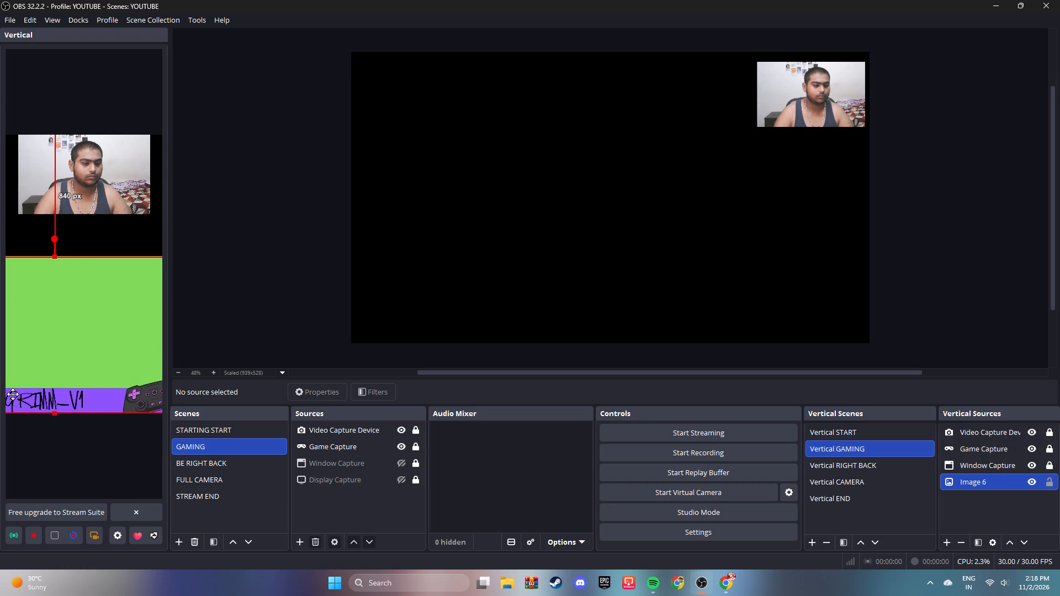
drag(13, 394, 16, 394)
click(67, 441)
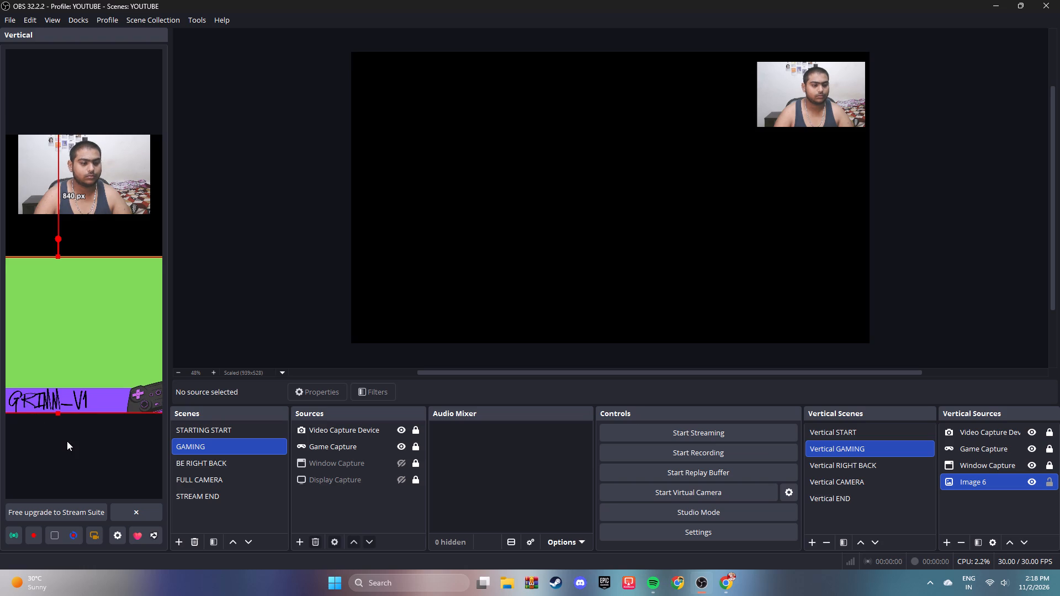
right_click(96, 339)
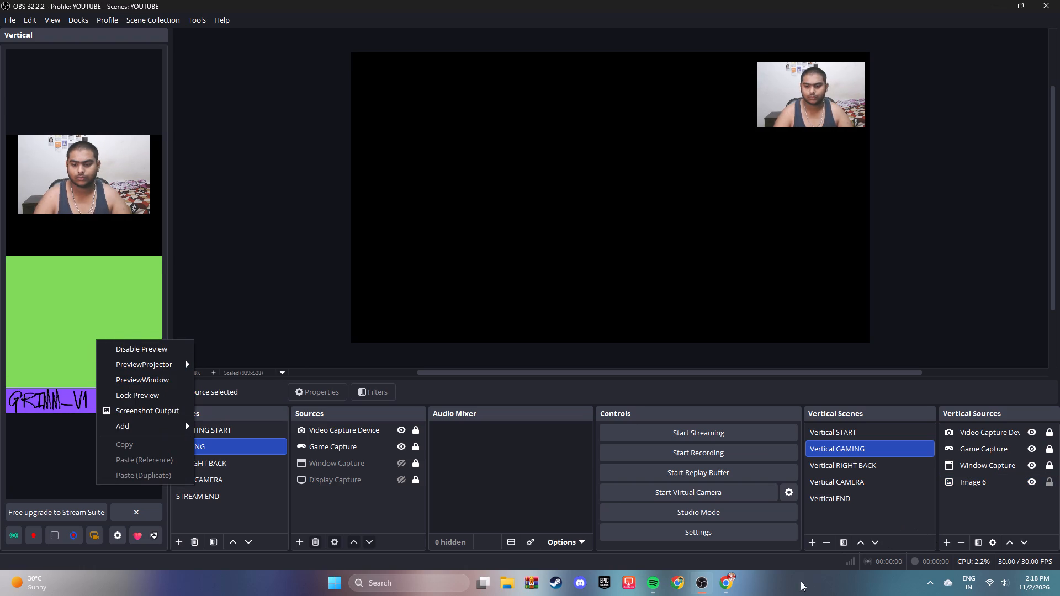
In File Explorer, look through the Downloads folder and its twitch and KICK subfolders for stream overlay graphics.
click(502, 578)
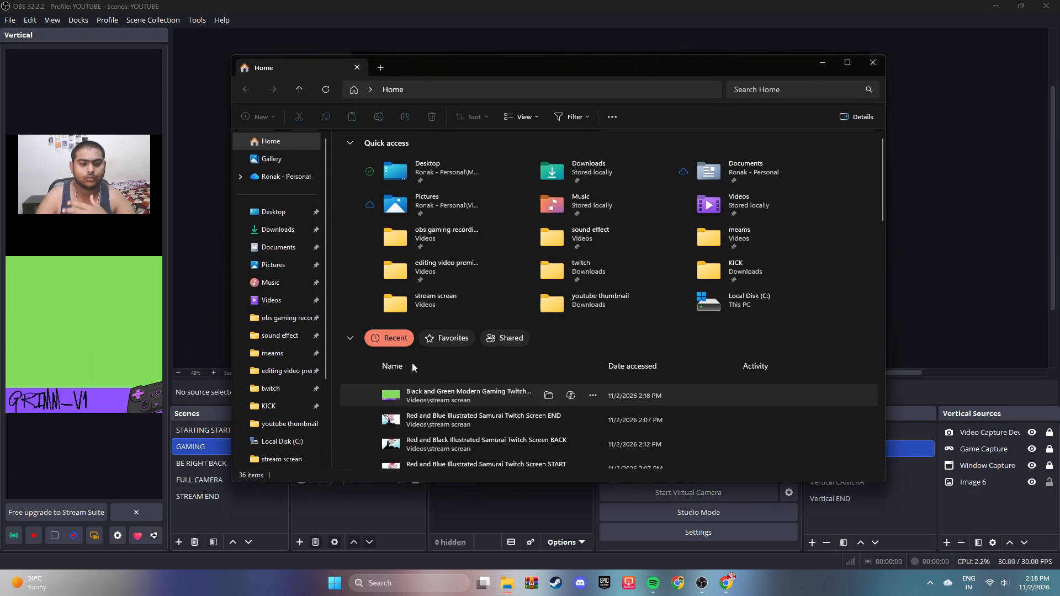
click(293, 230)
scroll(521, 308, down, 1)
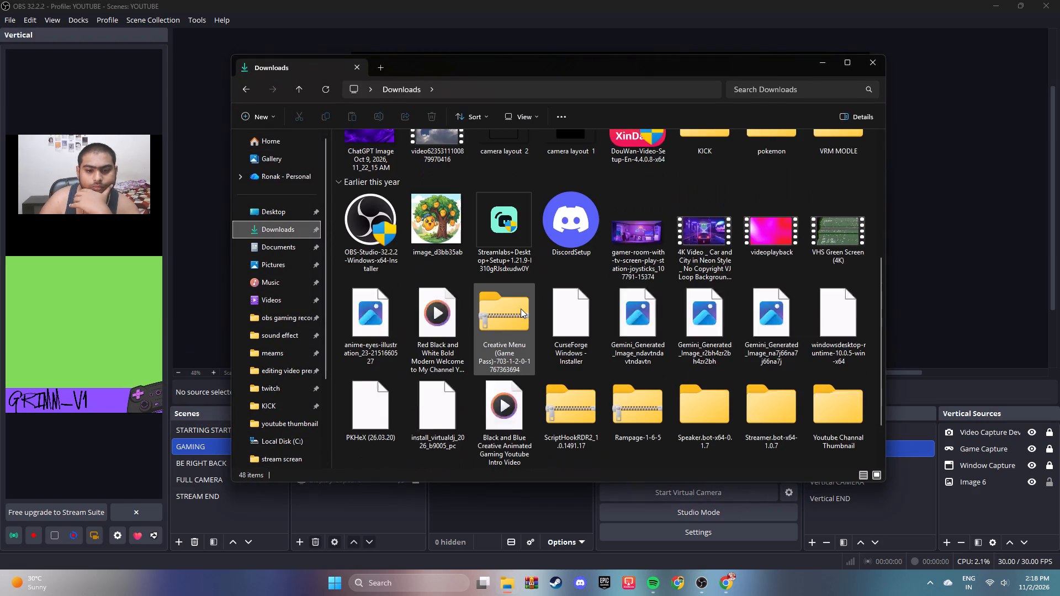
scroll(521, 308, down, 1)
scroll(521, 308, up, 3)
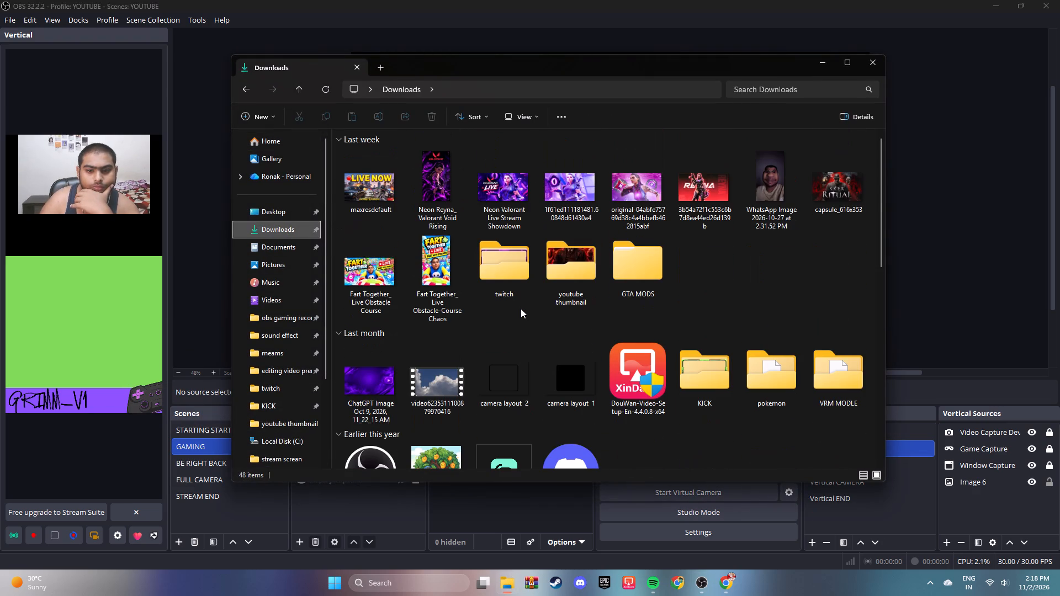
scroll(521, 308, up, 1)
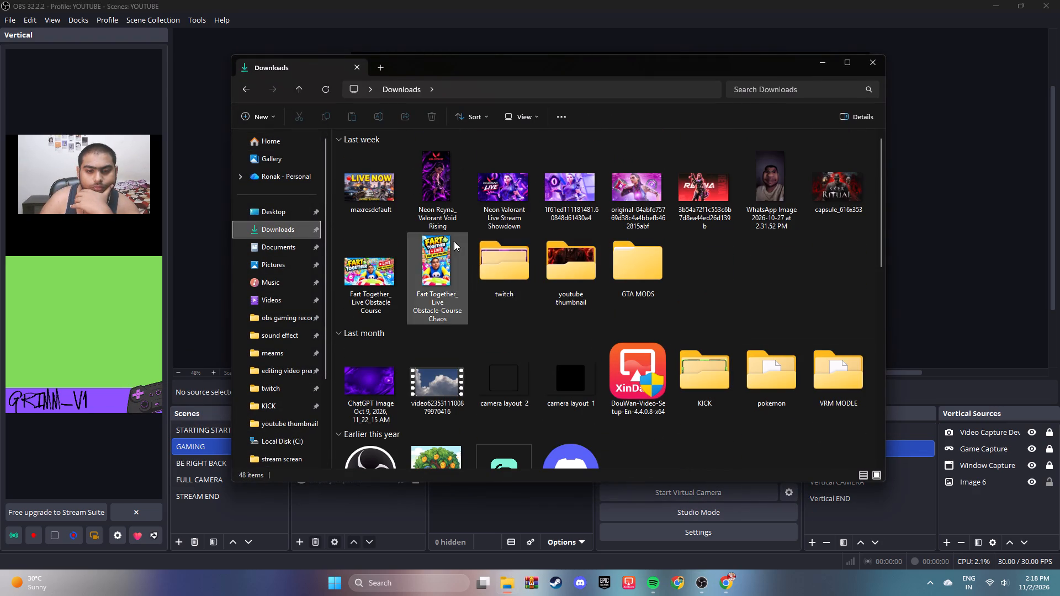
double_click(517, 259)
scroll(565, 327, down, 9)
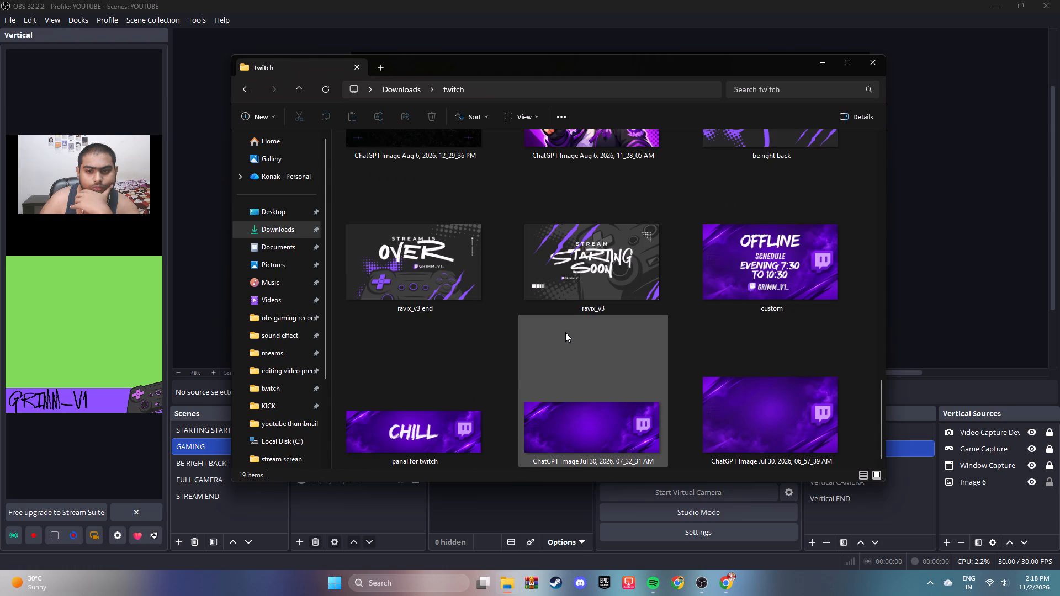
scroll(565, 332, up, 4)
click(525, 118)
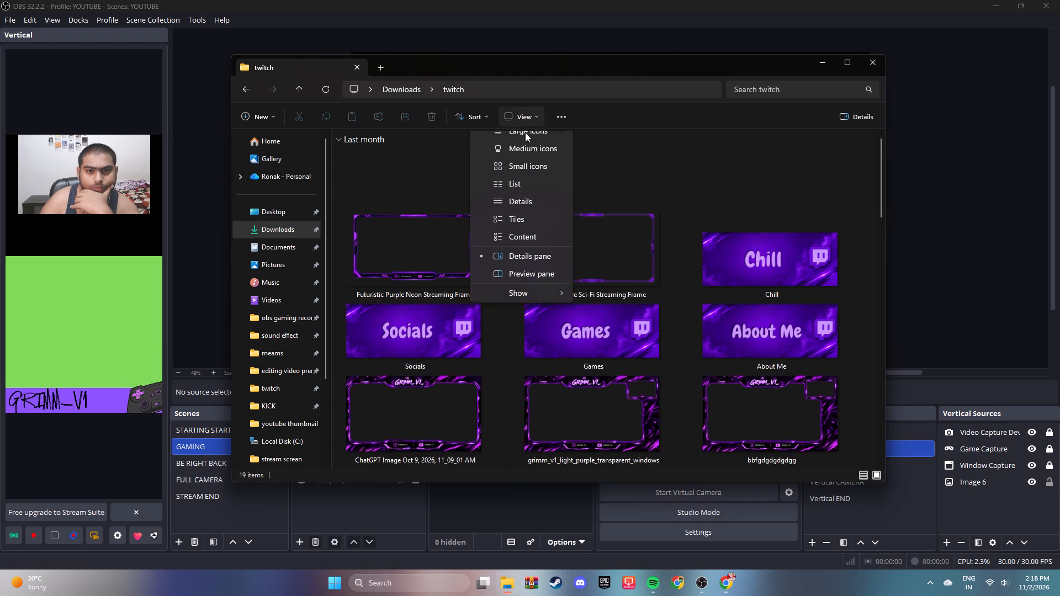
click(528, 163)
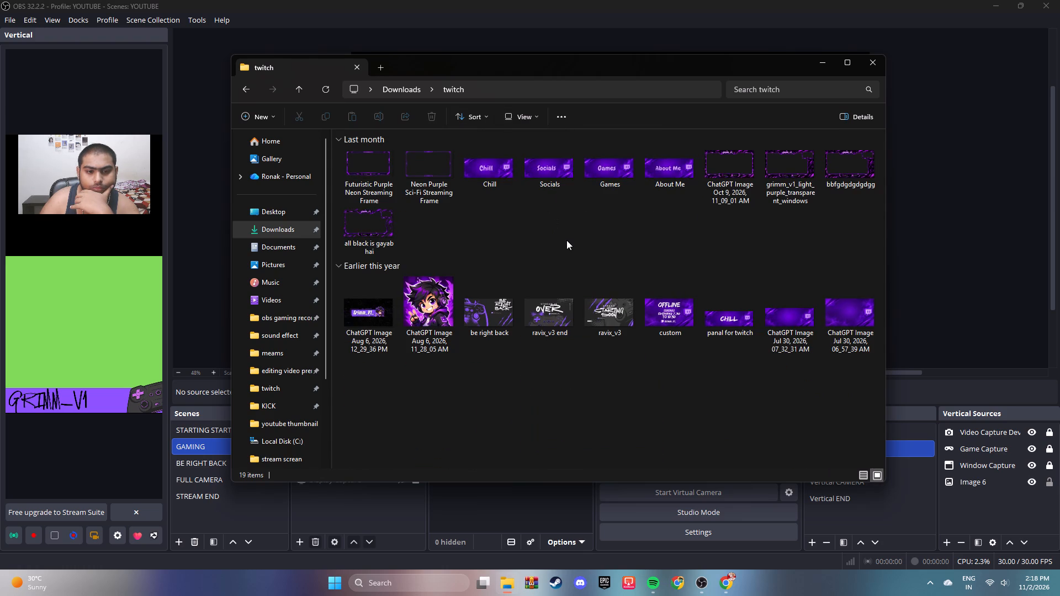
click(247, 92)
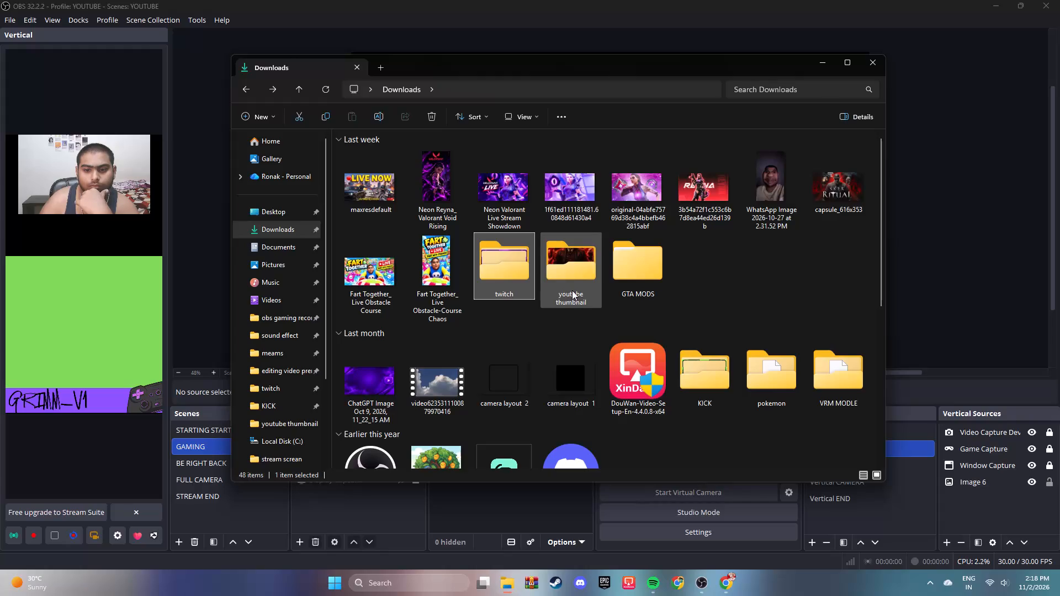
double_click(698, 381)
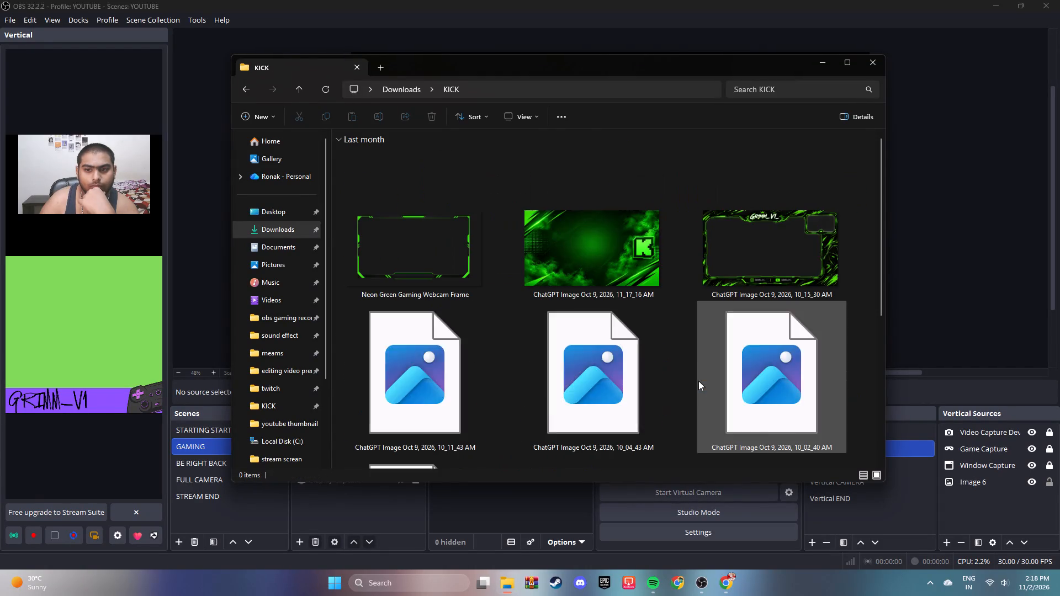
scroll(655, 350, down, 5)
scroll(655, 350, up, 5)
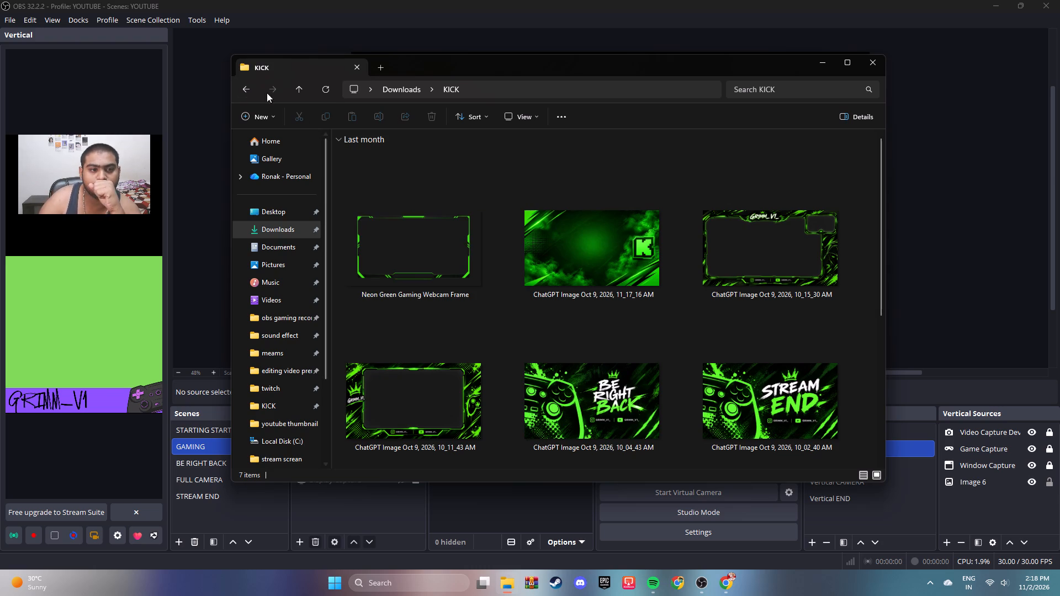
click(251, 91)
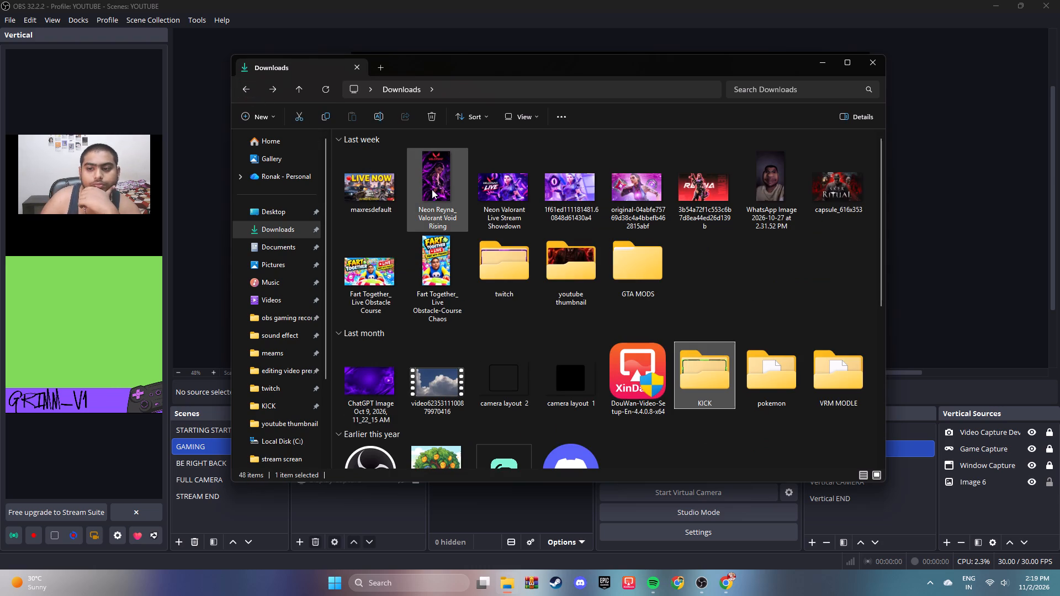
Look through the Videos and Pictures folders, including stream screan, minecraft image, obs gaming recording and meams, and close File Explorer.
click(284, 300)
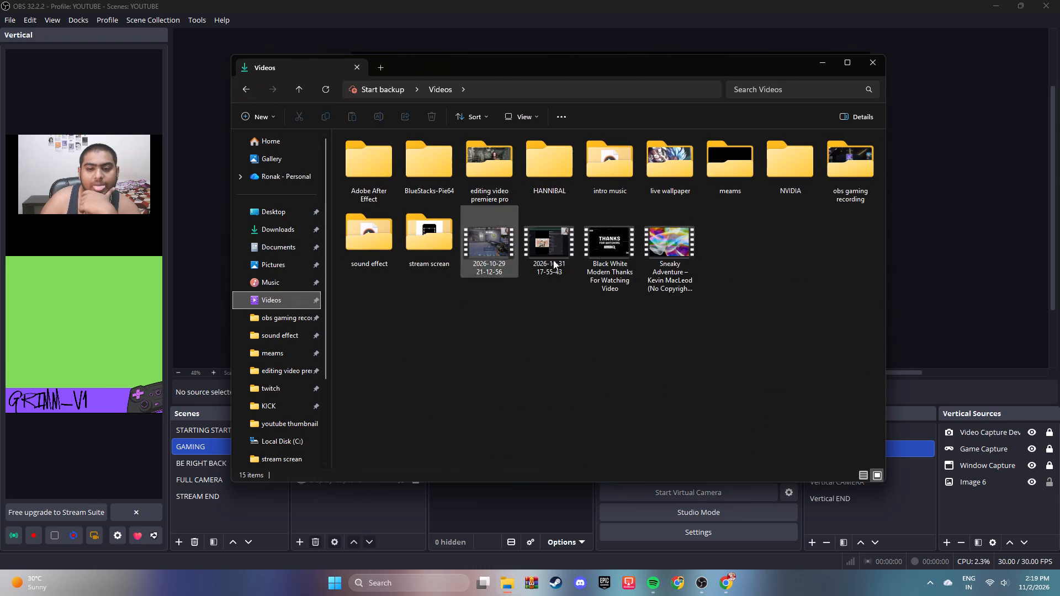
double_click(439, 237)
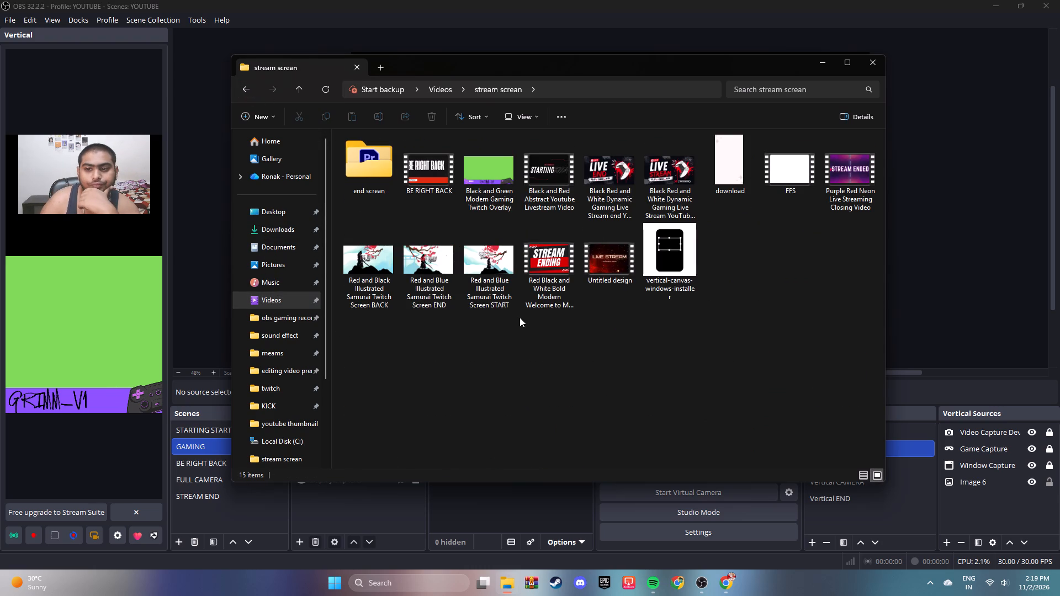
click(250, 94)
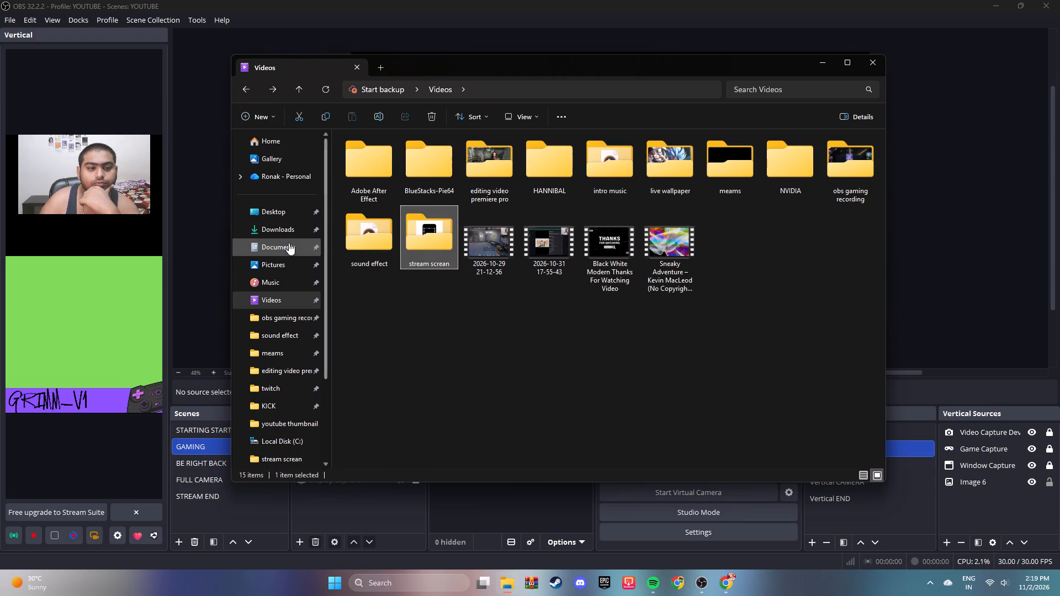
click(283, 266)
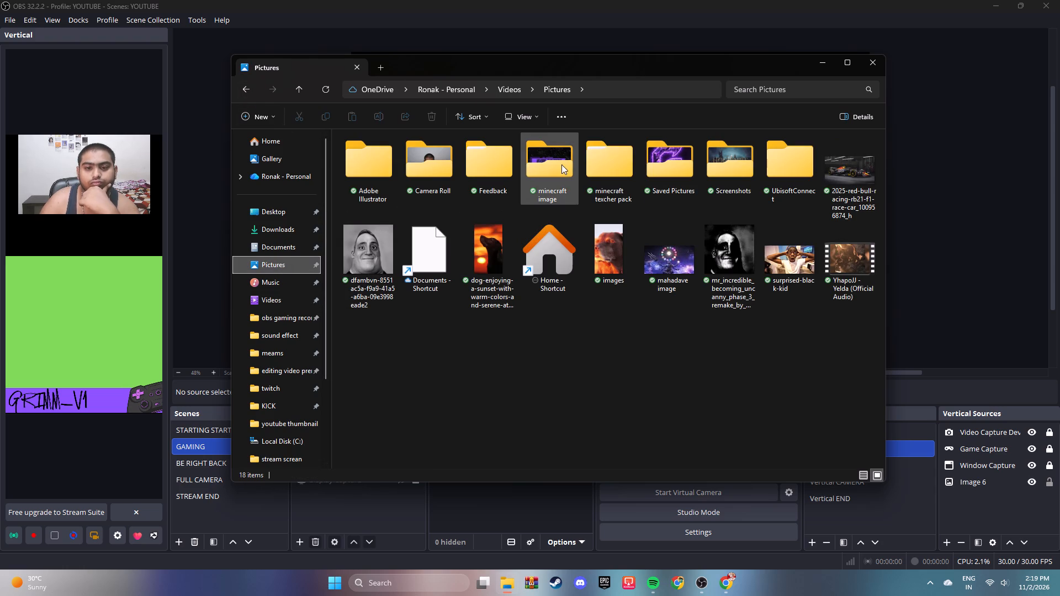
double_click(530, 168)
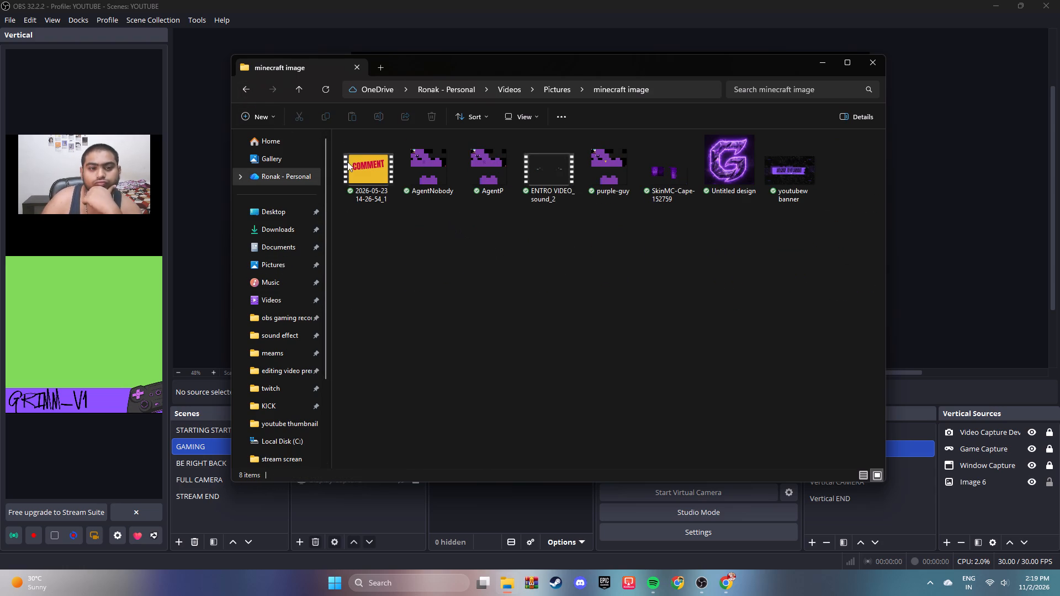
click(251, 91)
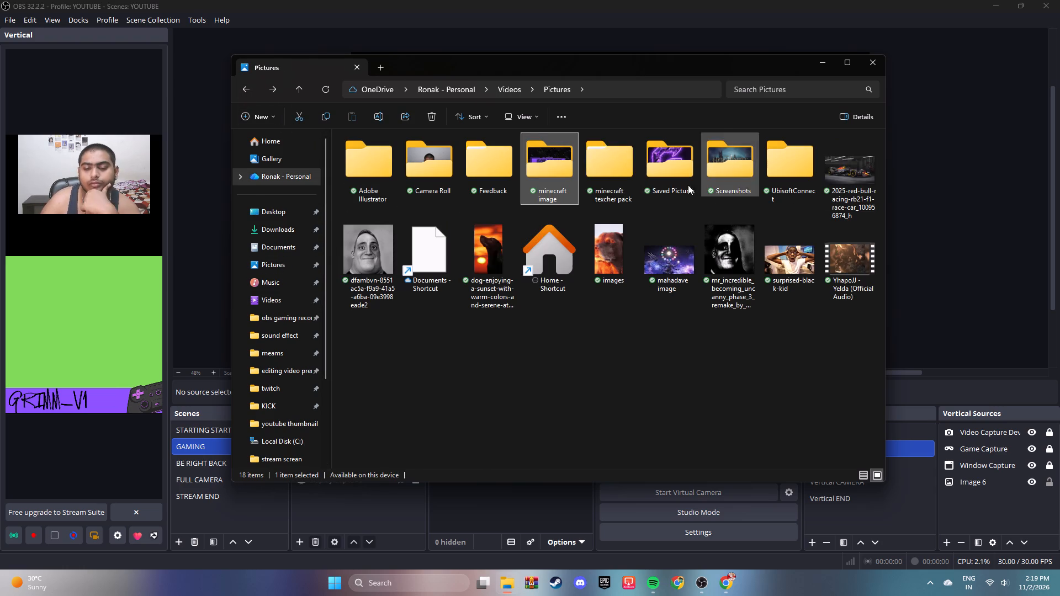
double_click(656, 173)
double_click(248, 88)
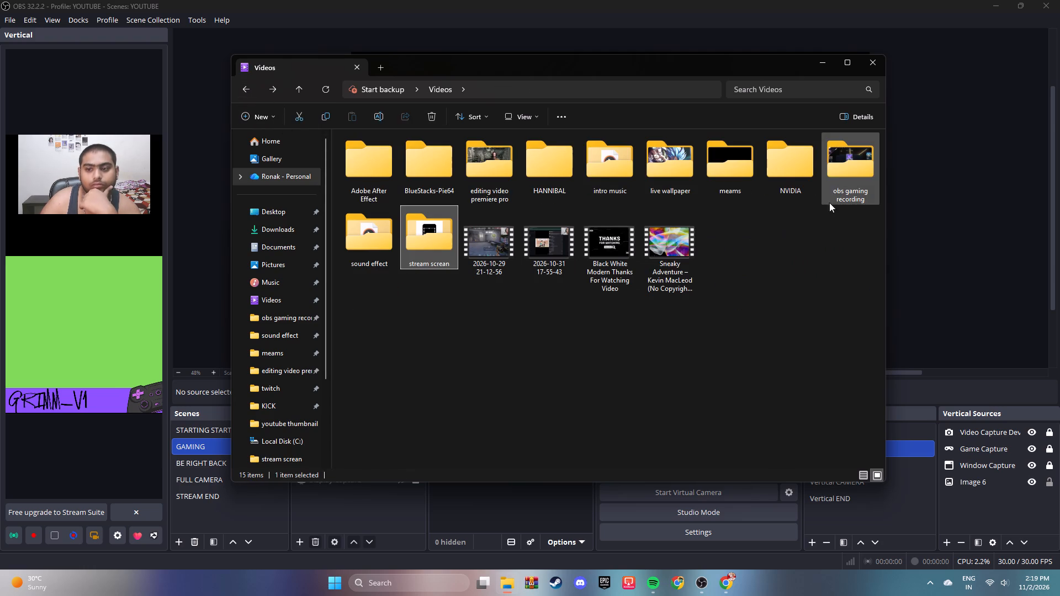
double_click(841, 171)
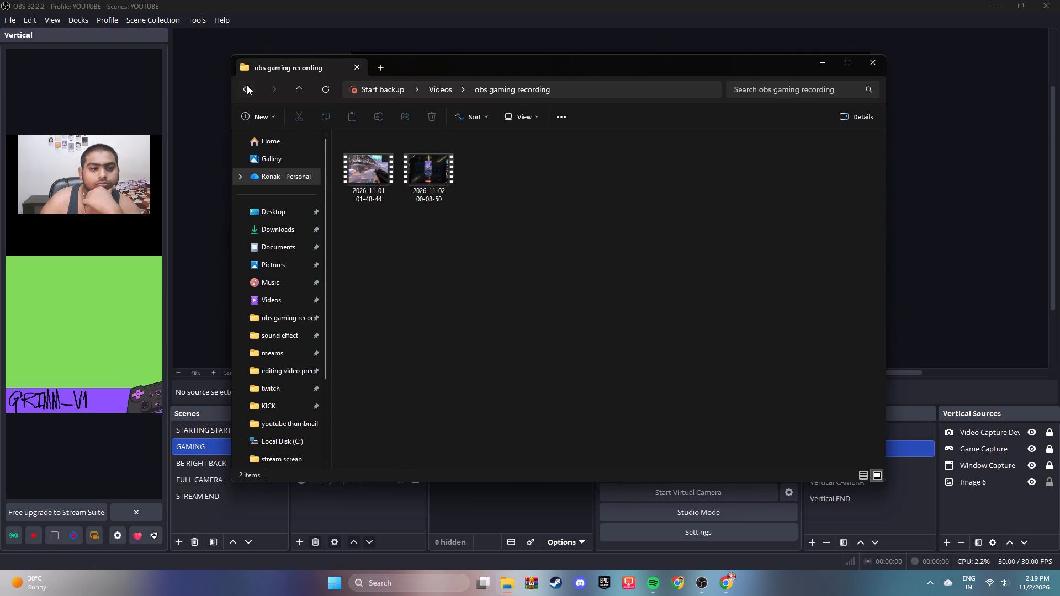
click(246, 85)
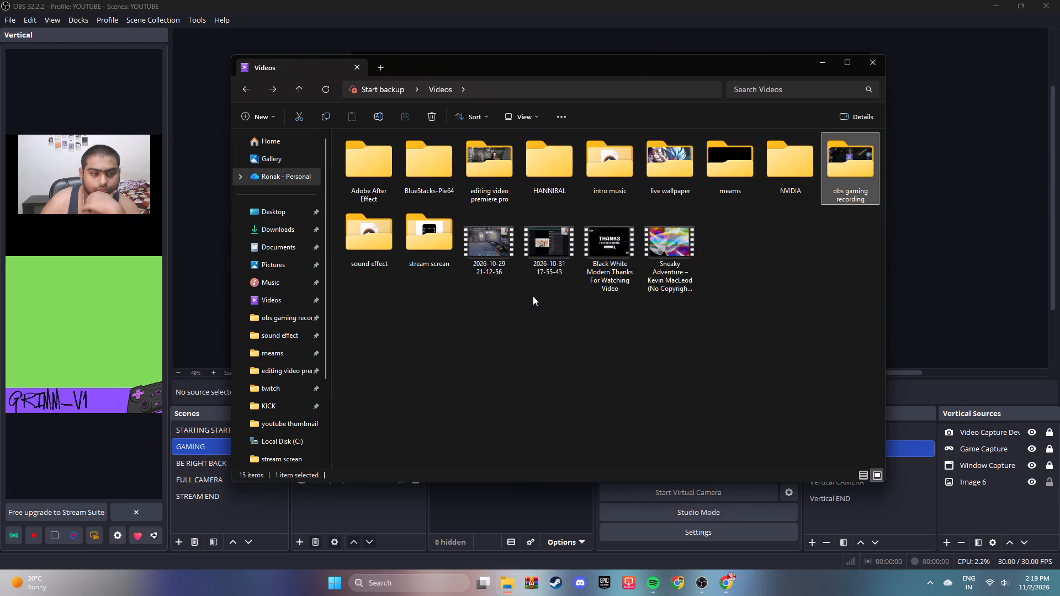
click(290, 332)
click(295, 322)
click(295, 357)
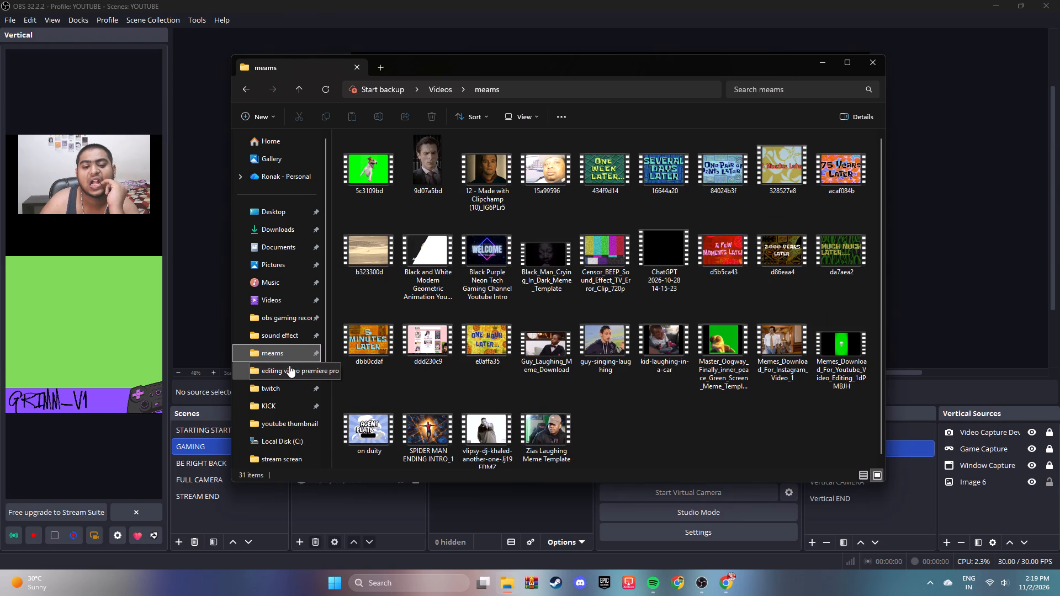
click(873, 60)
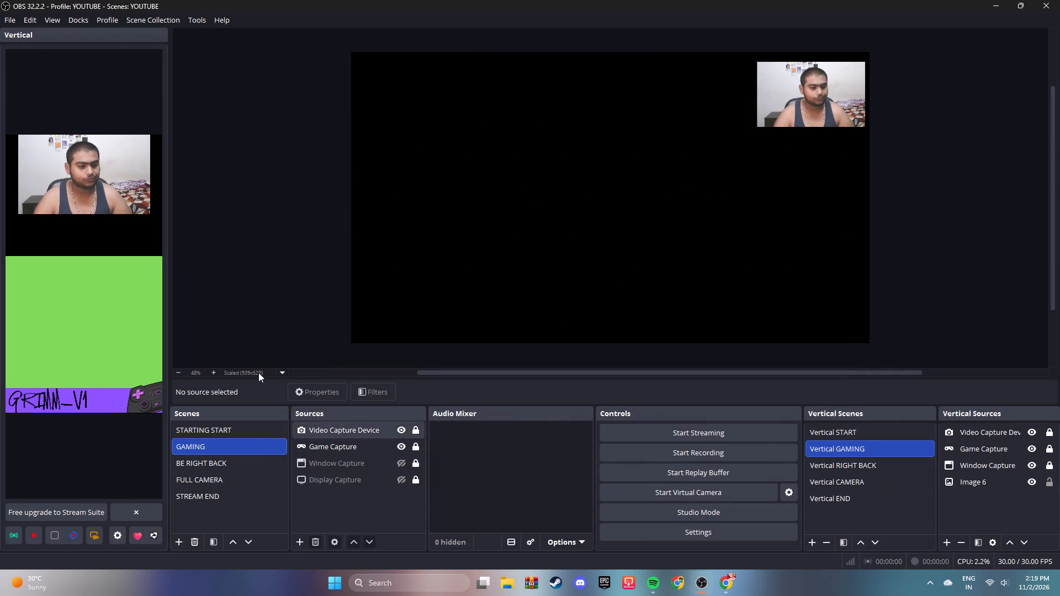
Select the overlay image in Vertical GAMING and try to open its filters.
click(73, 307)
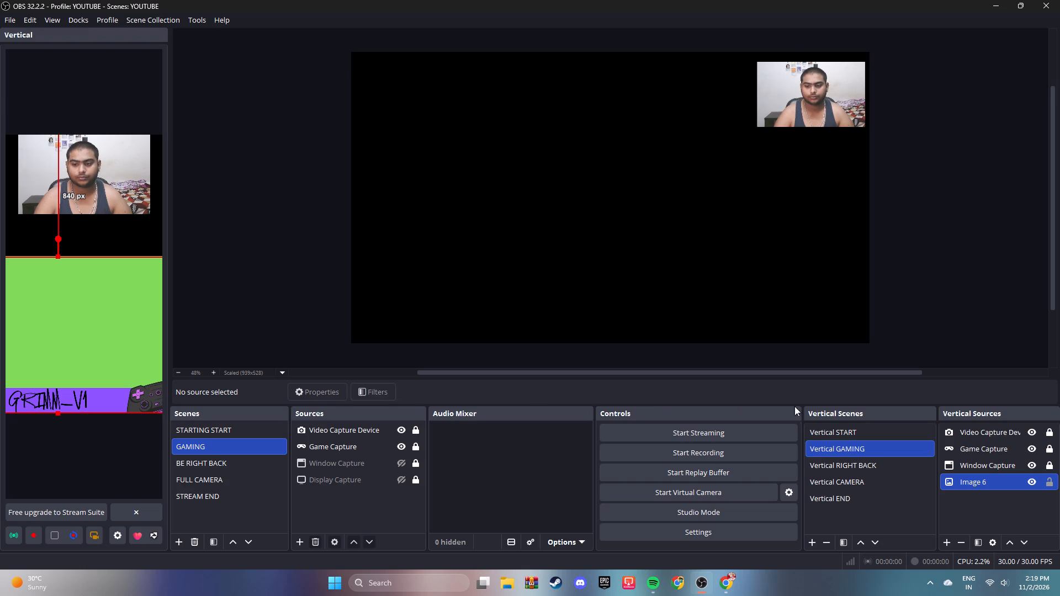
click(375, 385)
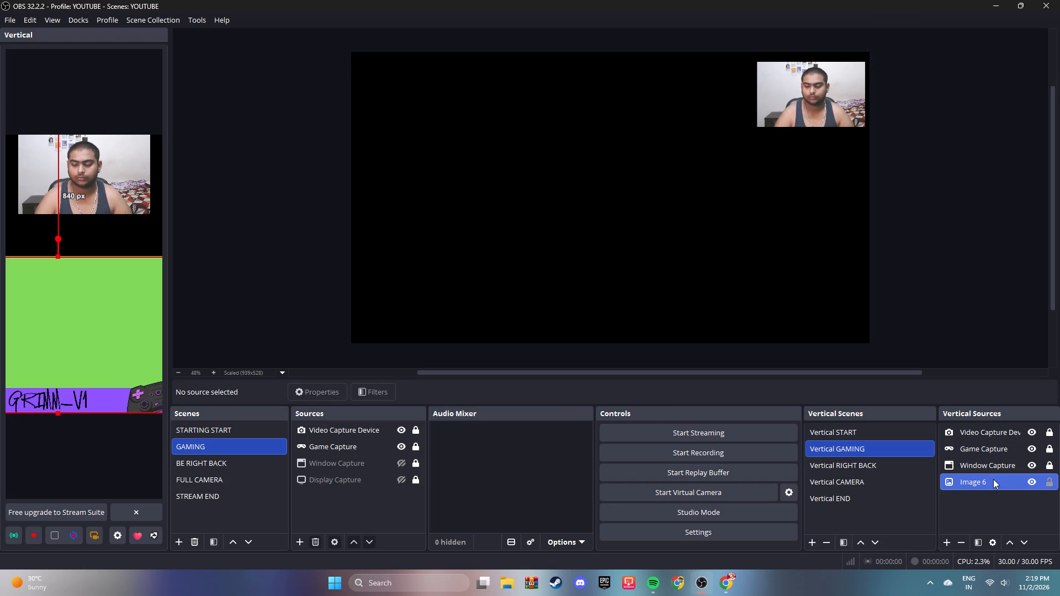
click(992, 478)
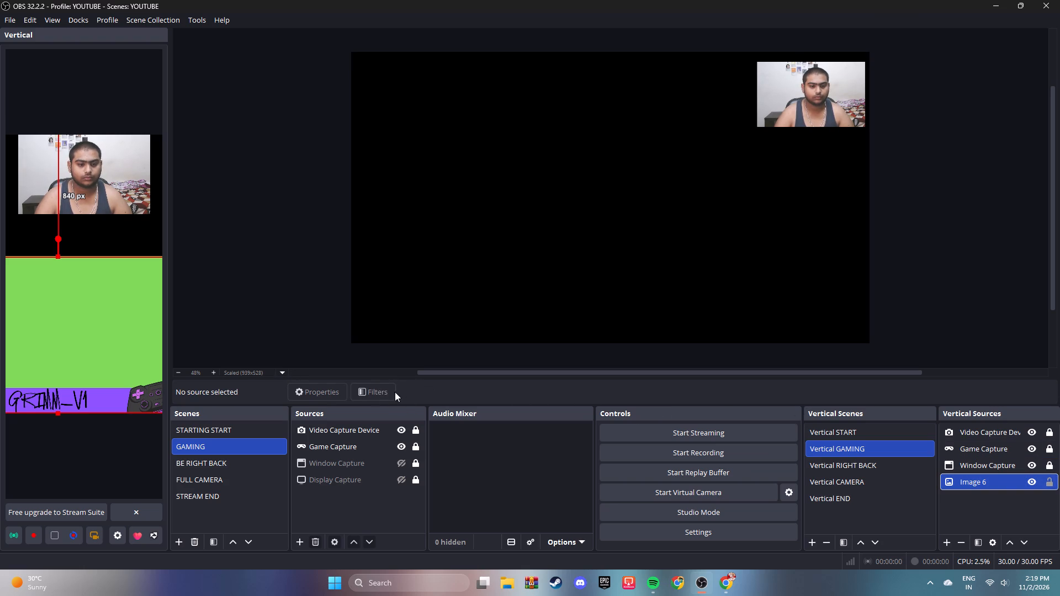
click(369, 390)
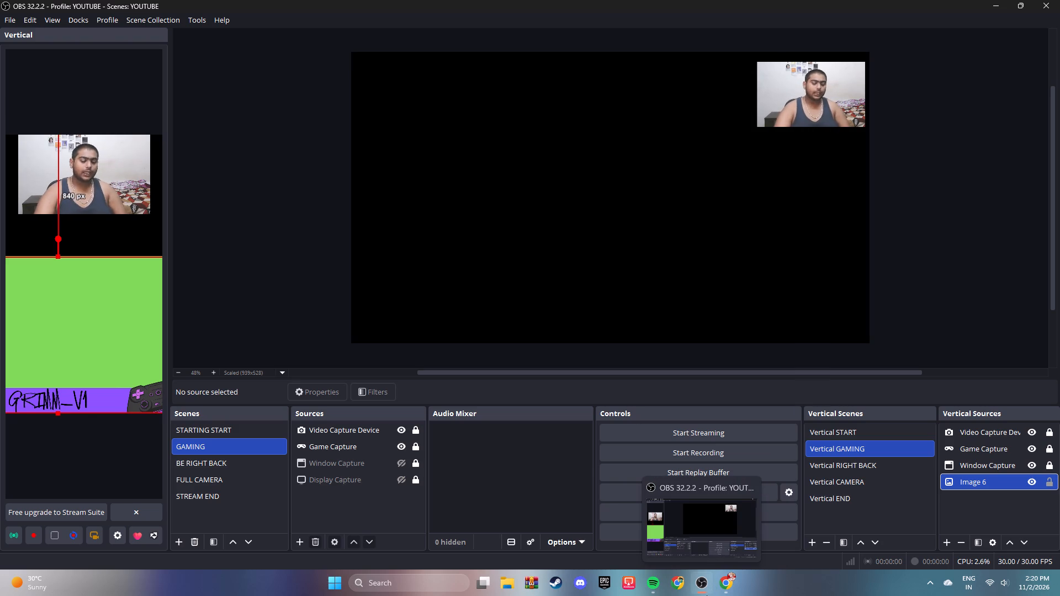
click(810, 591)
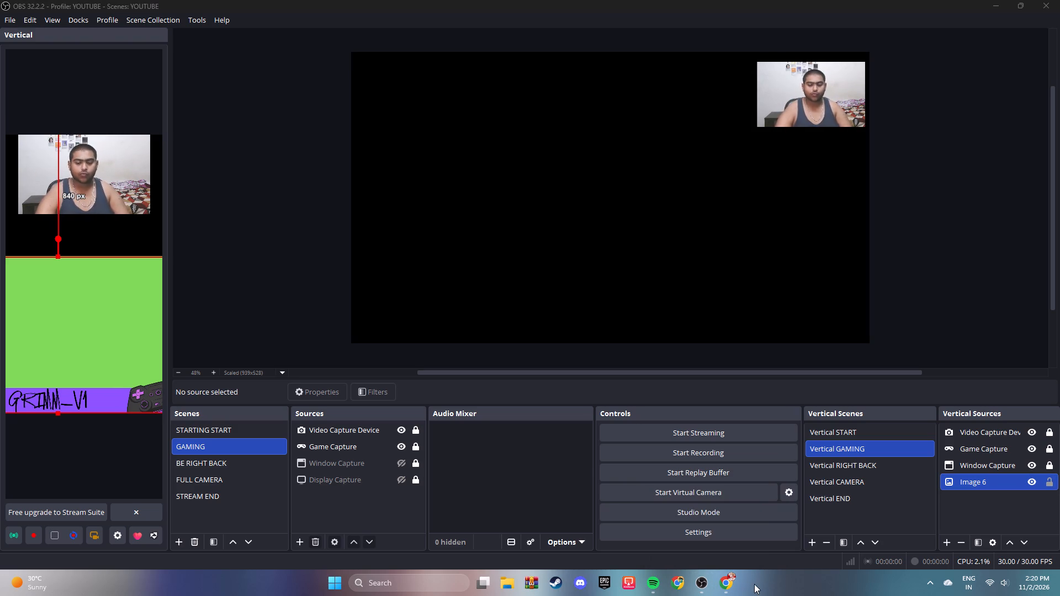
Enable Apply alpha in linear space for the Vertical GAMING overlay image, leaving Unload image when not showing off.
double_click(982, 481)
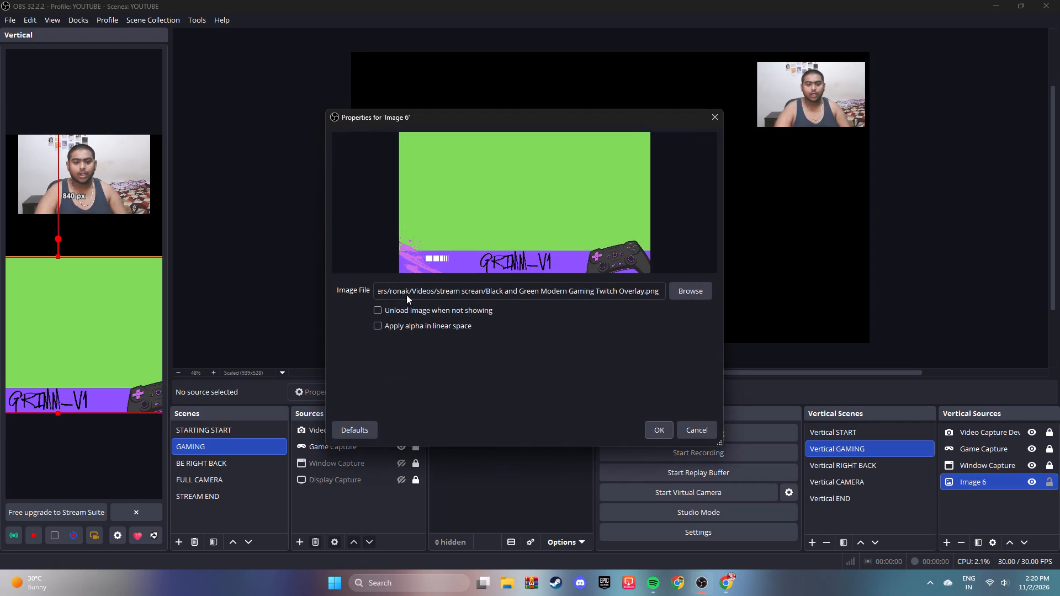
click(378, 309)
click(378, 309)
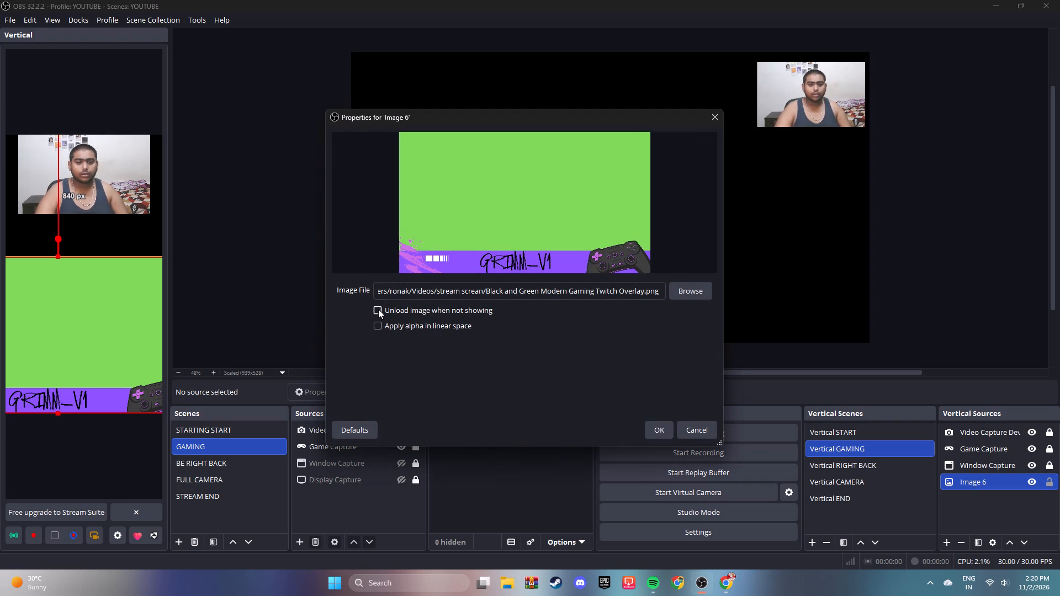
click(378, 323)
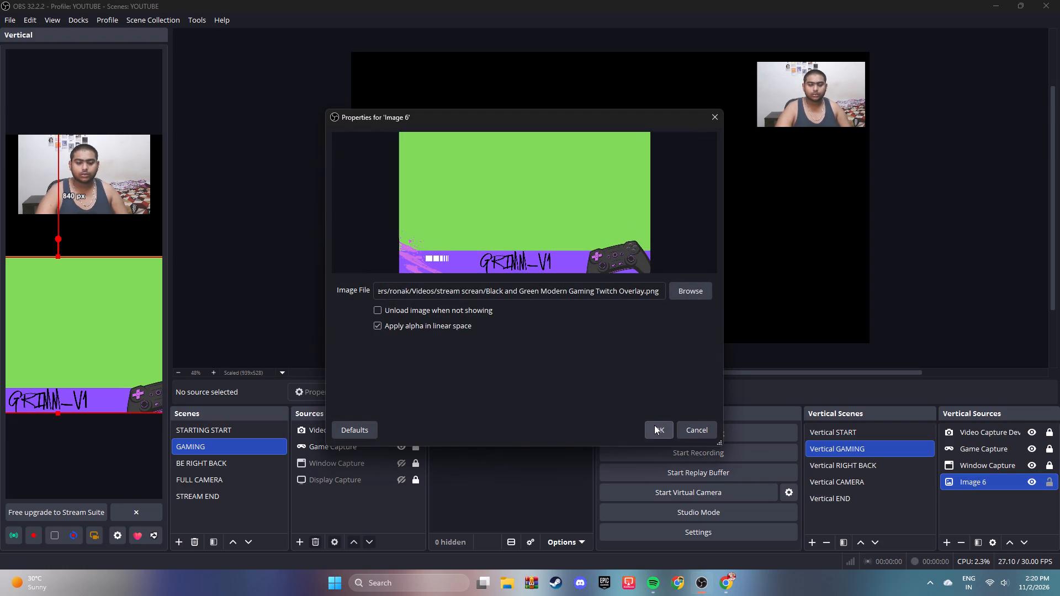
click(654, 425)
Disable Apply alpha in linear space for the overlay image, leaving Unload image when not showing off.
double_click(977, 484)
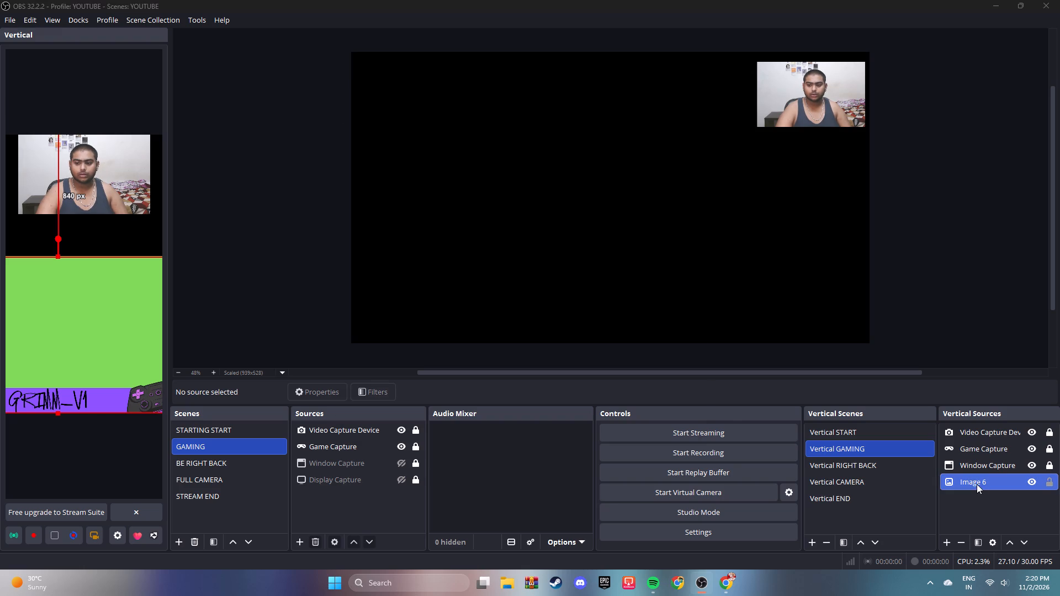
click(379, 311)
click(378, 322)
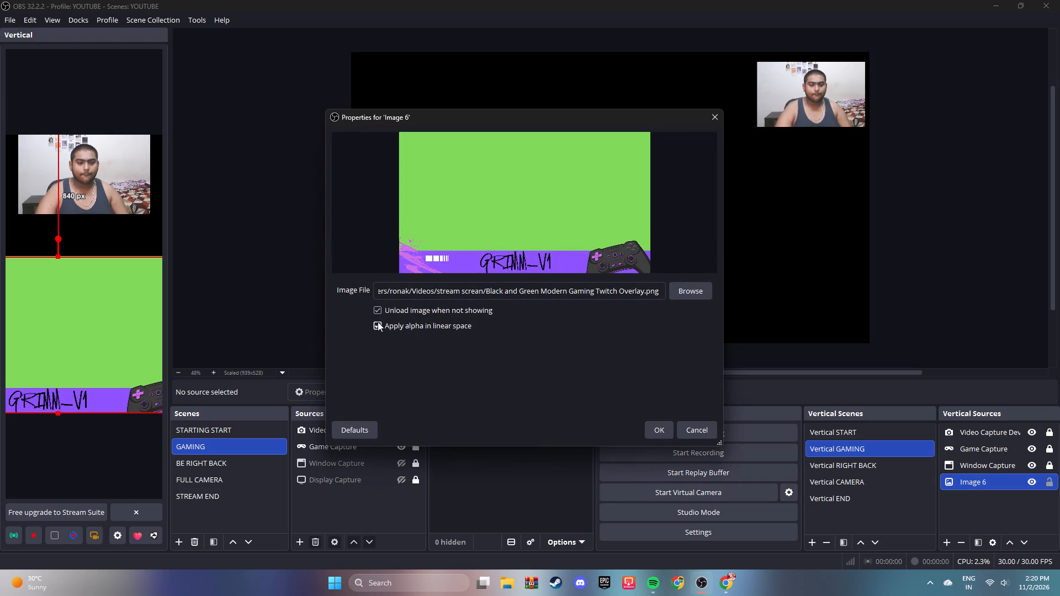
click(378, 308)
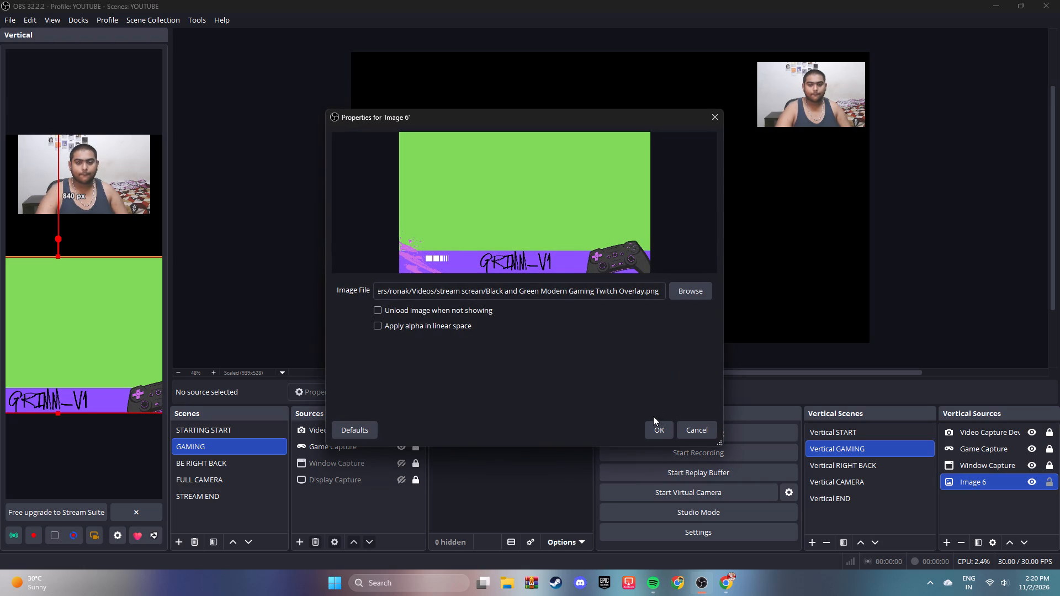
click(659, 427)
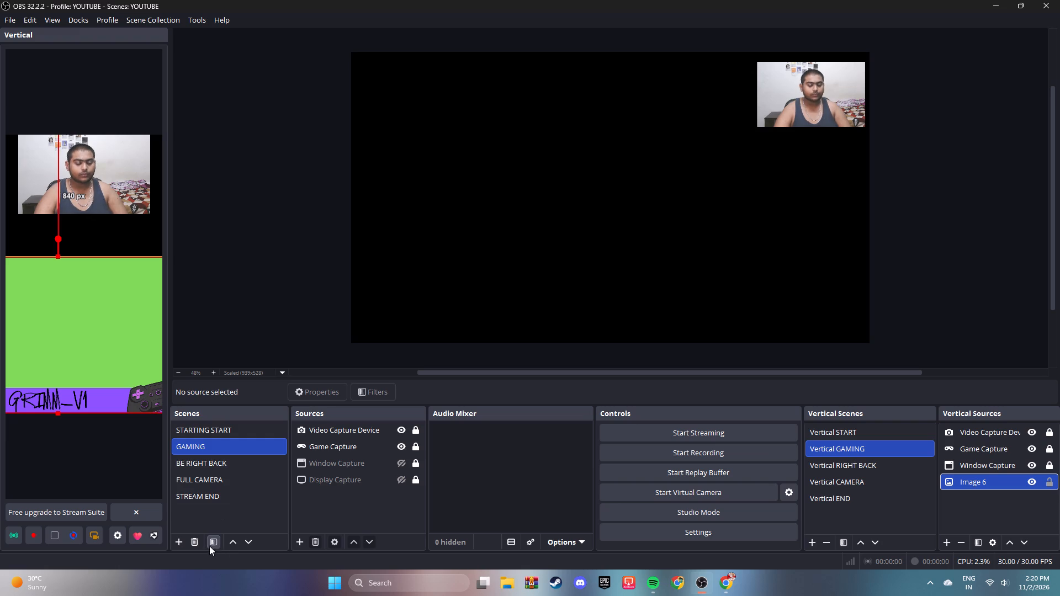
Add the existing overlay source Image 6 to the GAMING scene and place it below all the other sources.
click(299, 542)
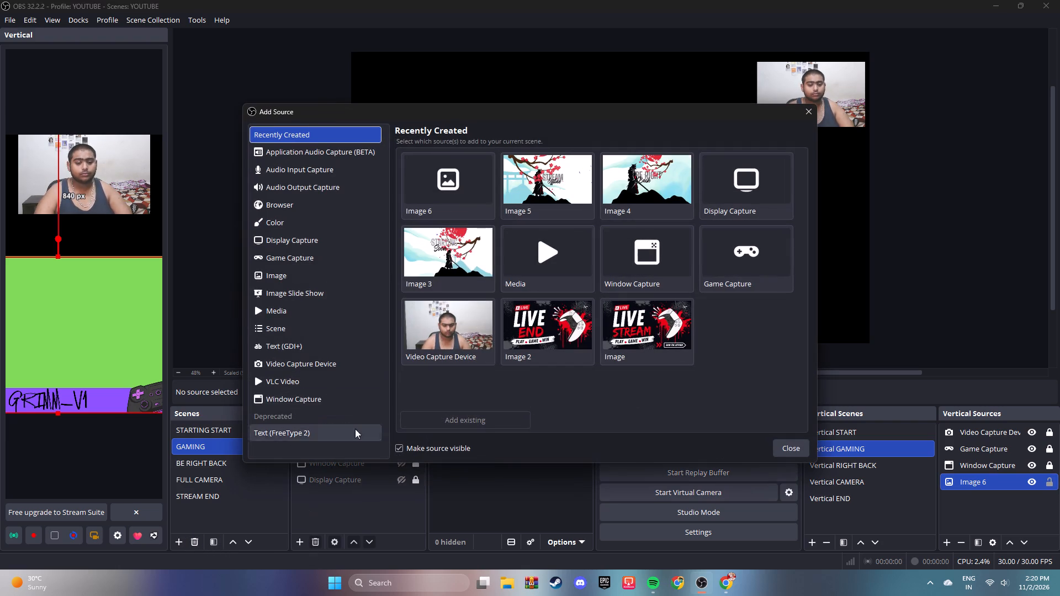
click(449, 190)
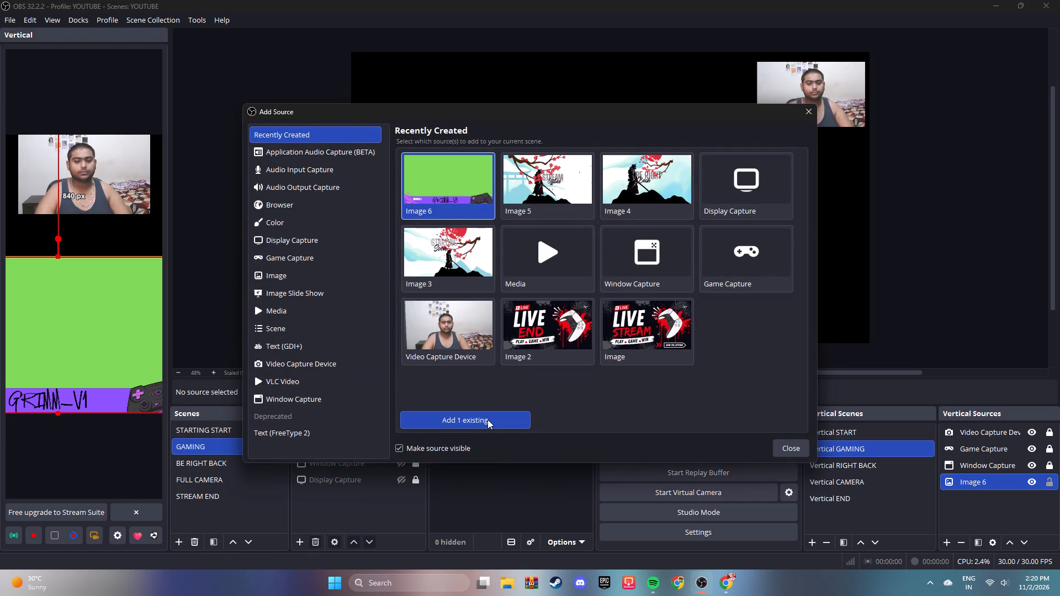
click(487, 419)
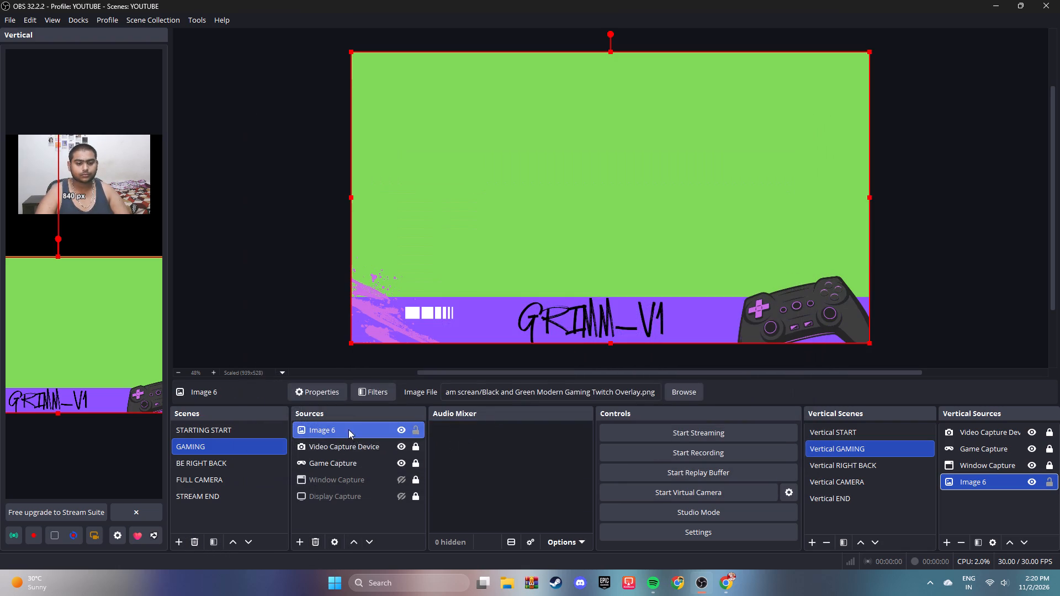
drag(348, 429, 343, 507)
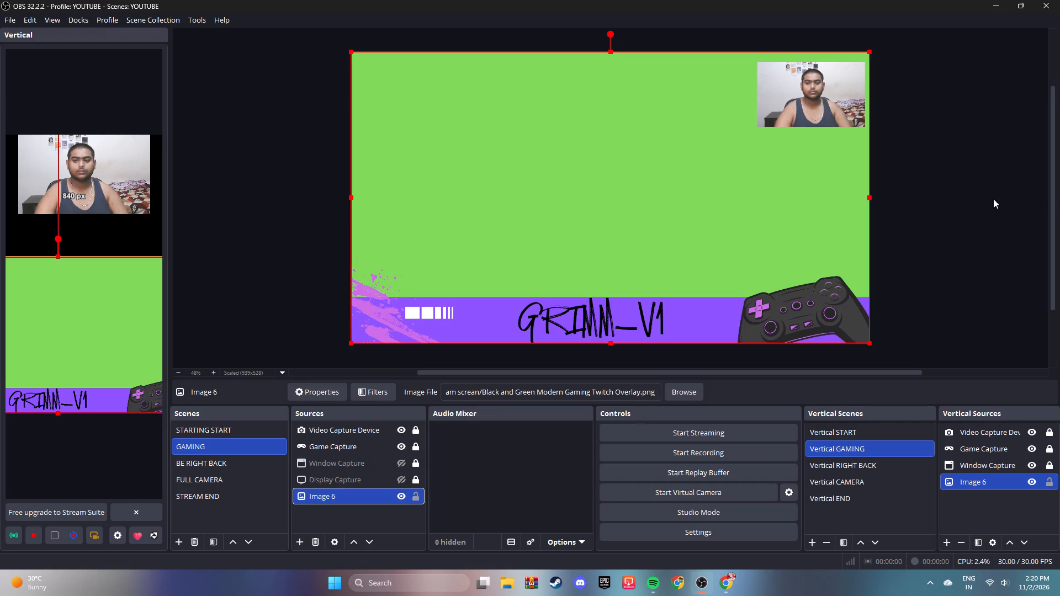
click(990, 199)
Apply a Chroma Key filter with the green key colour to the Image 6 overlay, keeping the default filter name.
right_click(584, 209)
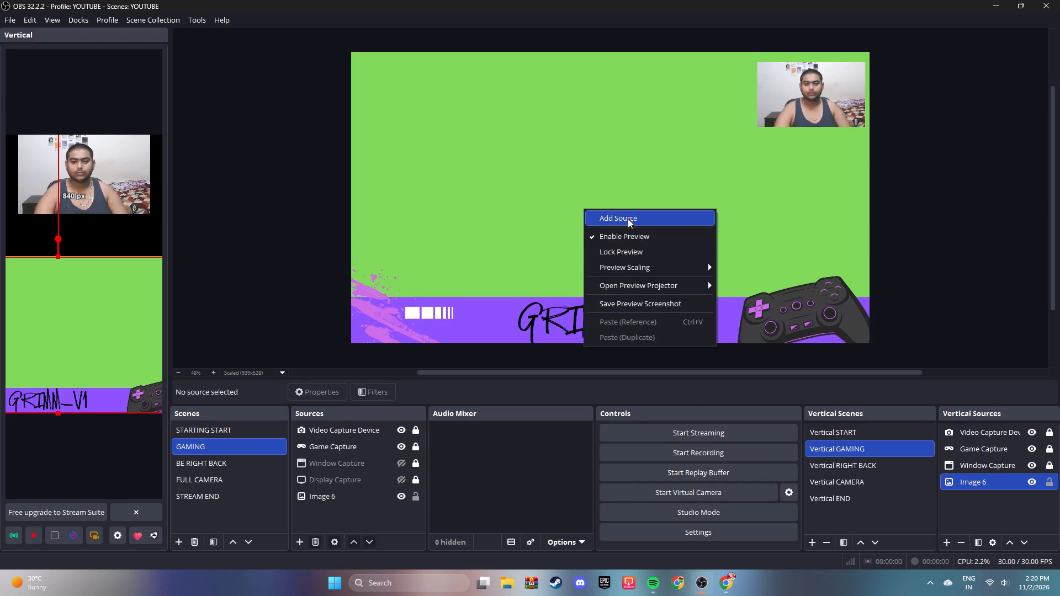
click(374, 519)
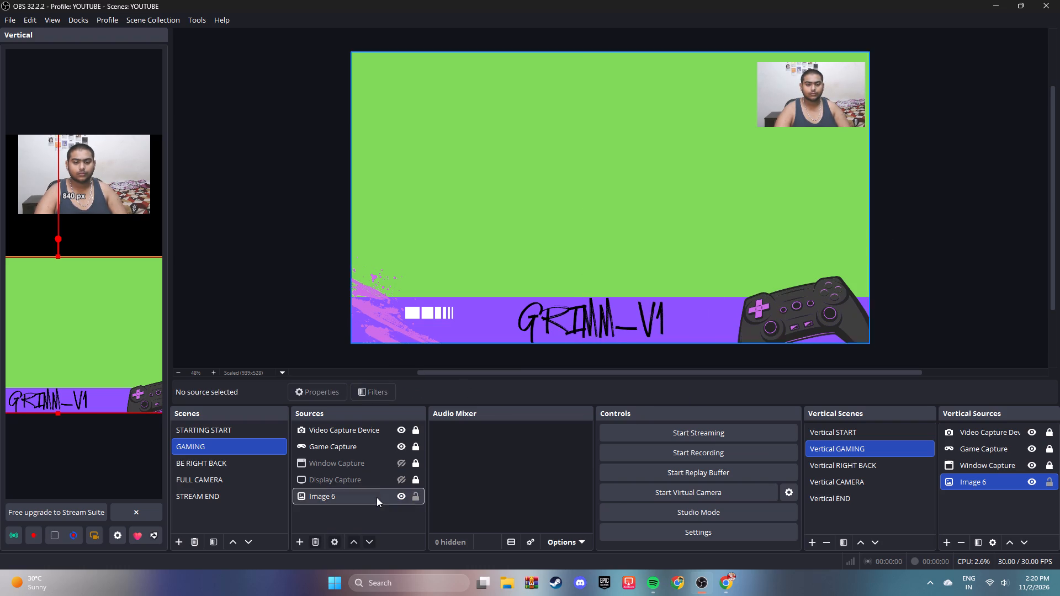
click(354, 496)
click(369, 395)
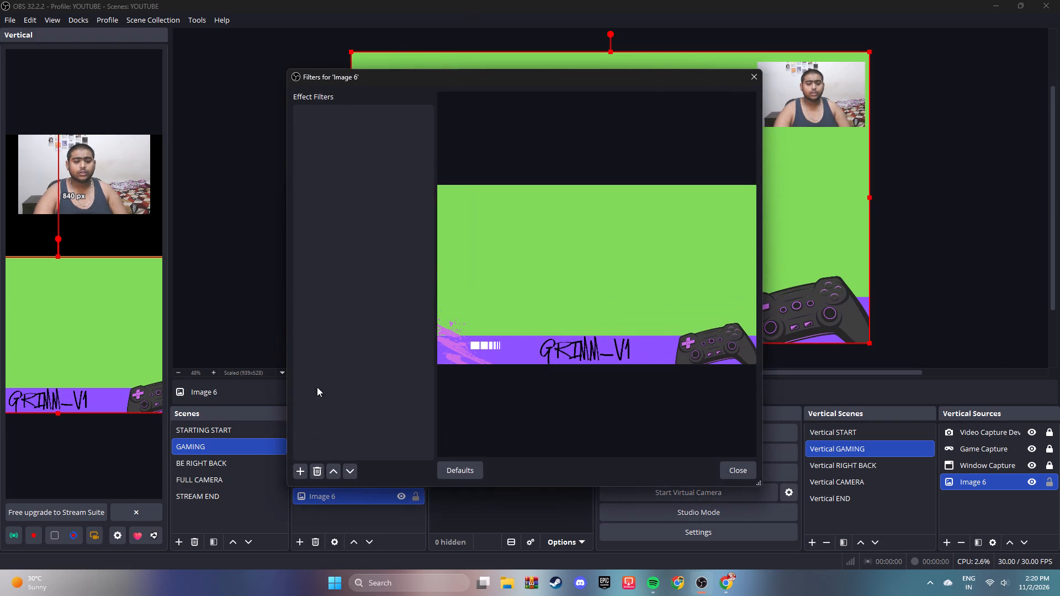
click(295, 475)
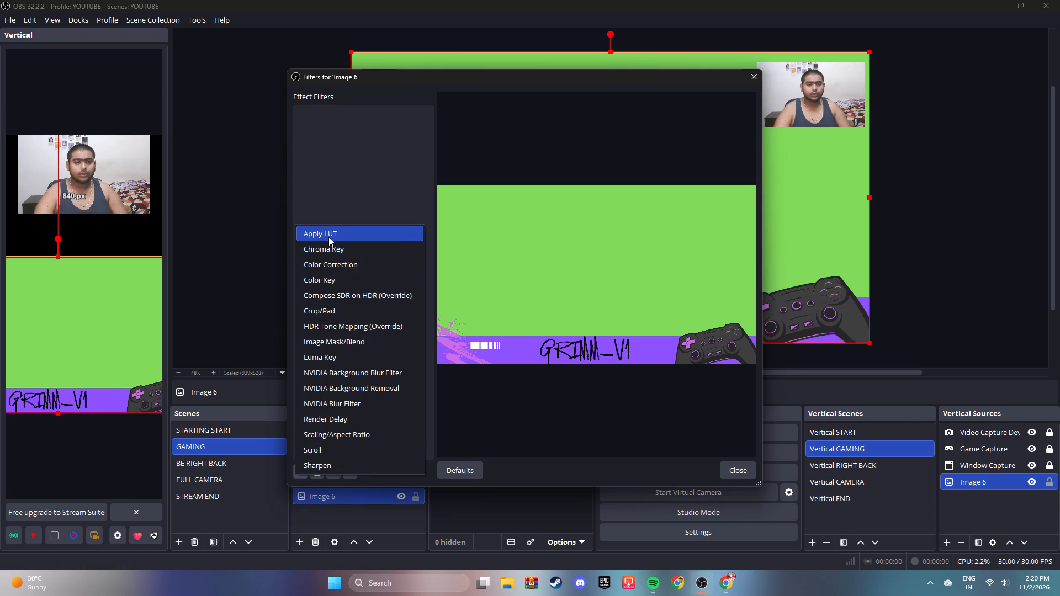
click(333, 247)
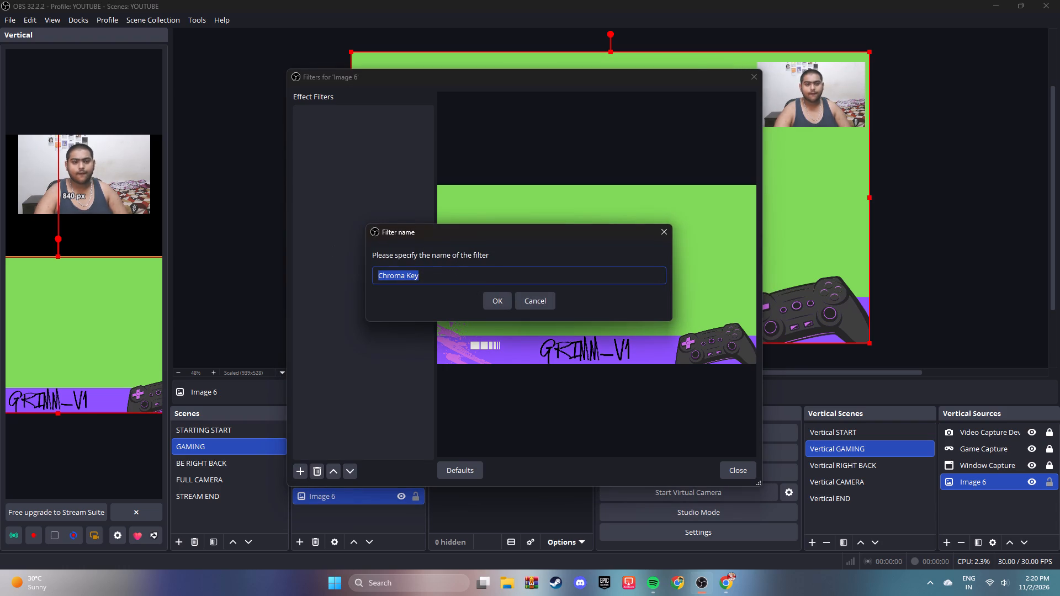
click(497, 303)
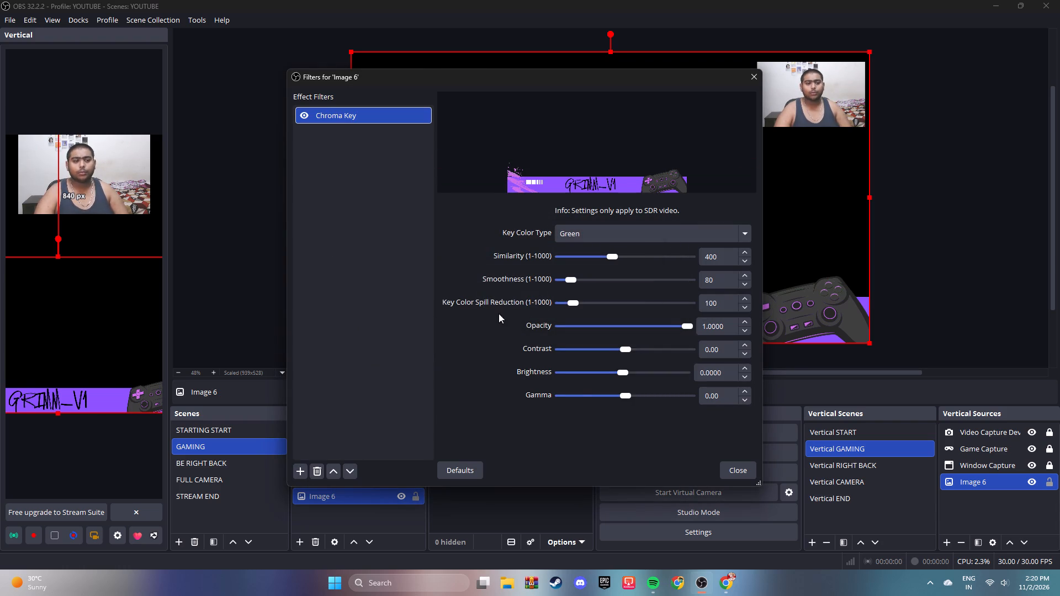
click(737, 470)
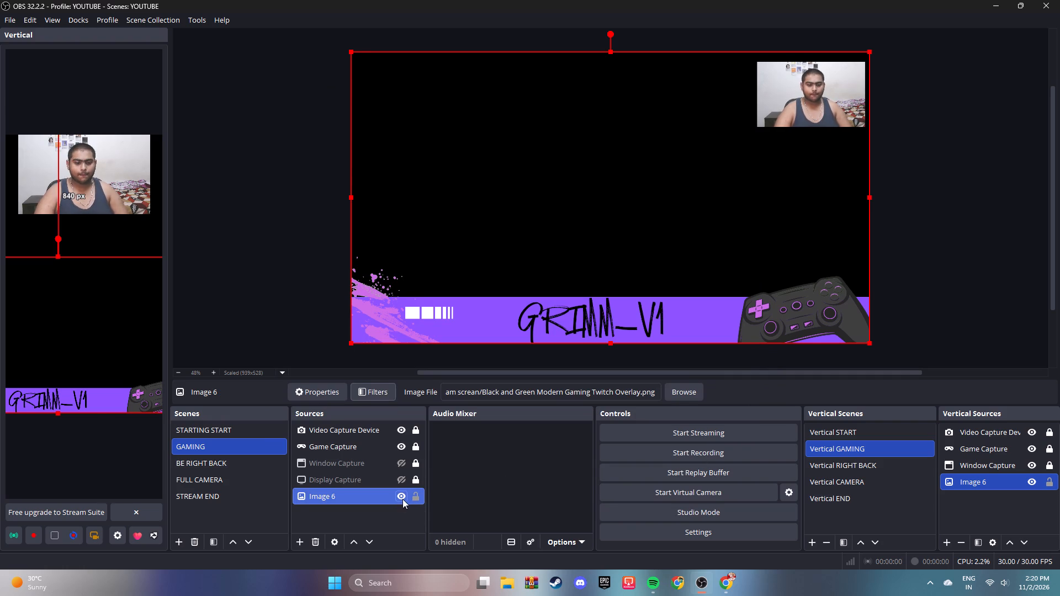
Hide the Image 6 overlay in the main GAMING scene.
click(400, 493)
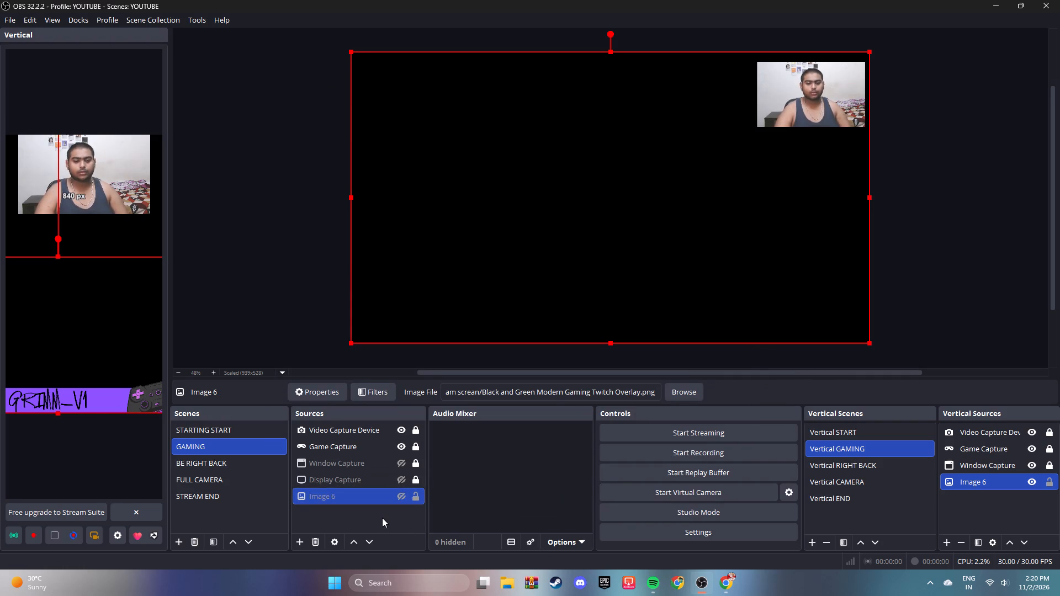
click(382, 515)
click(226, 297)
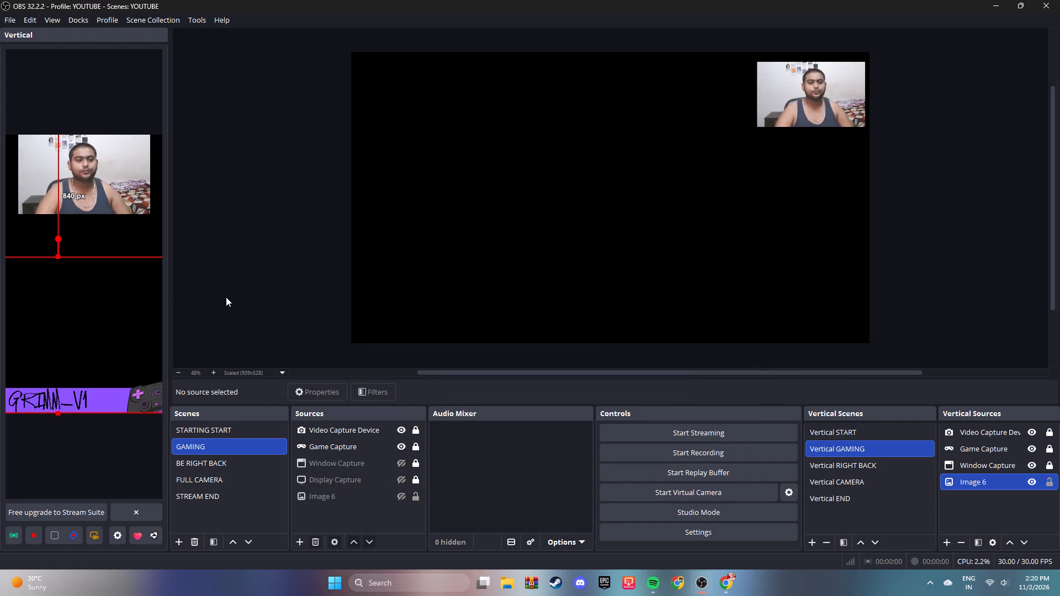
Lock the Image 6 overlay in the Vertical GAMING scene.
click(132, 240)
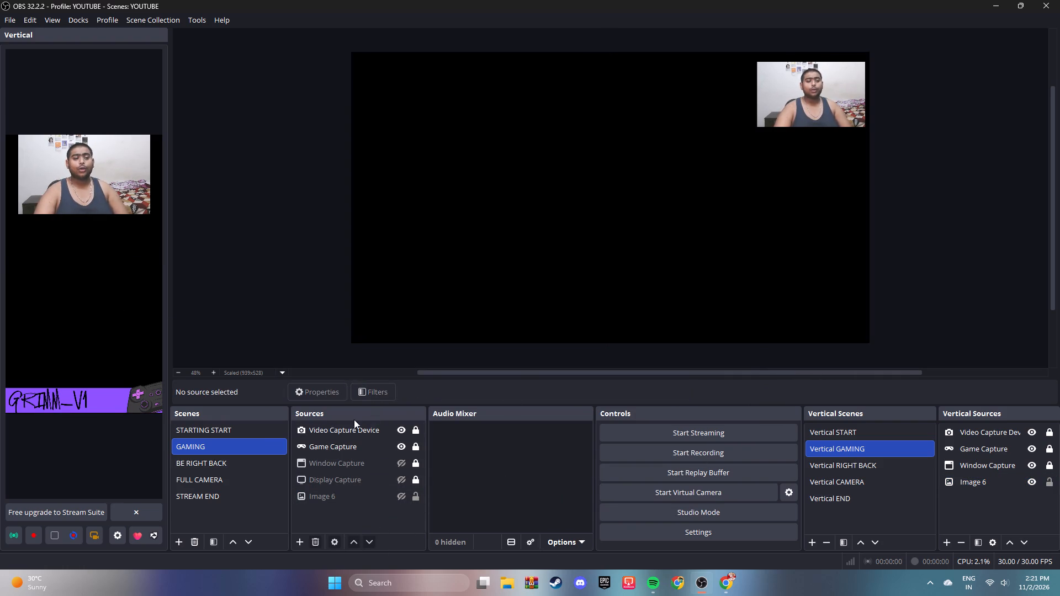
click(1051, 487)
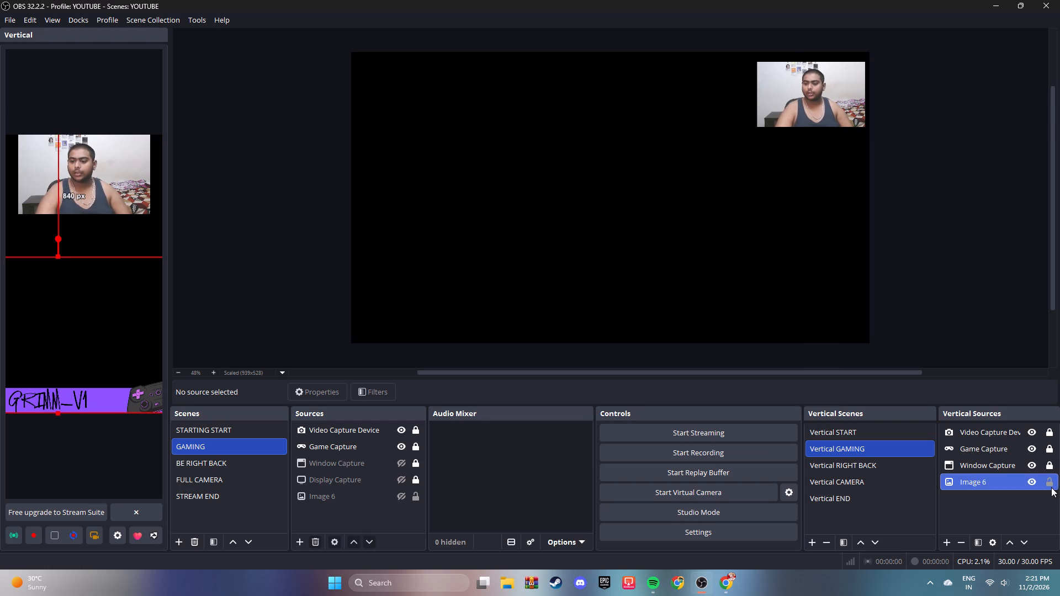
click(1050, 485)
click(983, 532)
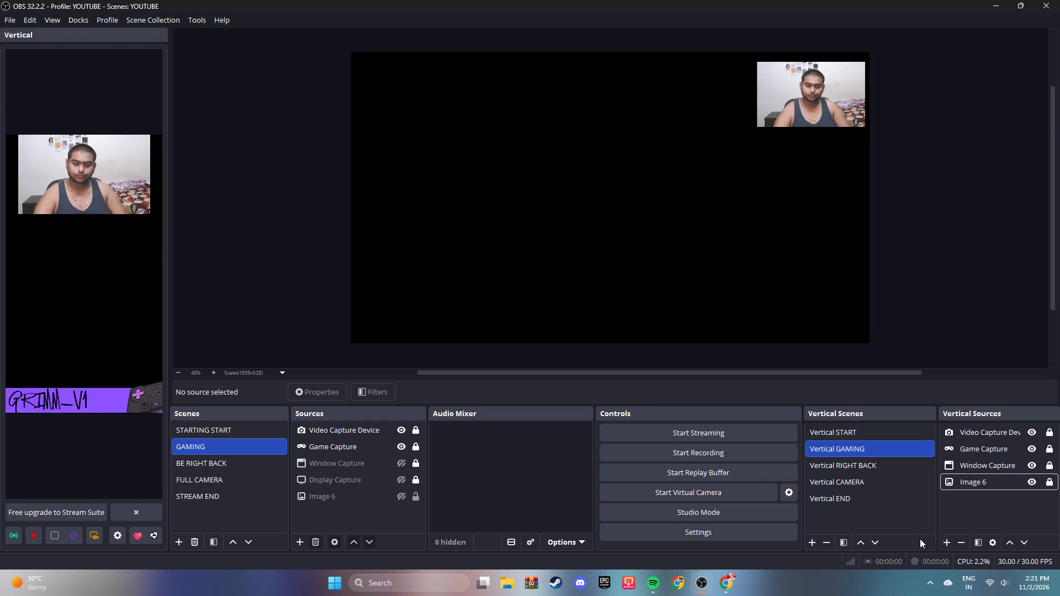
Switch to the STARTING START scene.
click(269, 426)
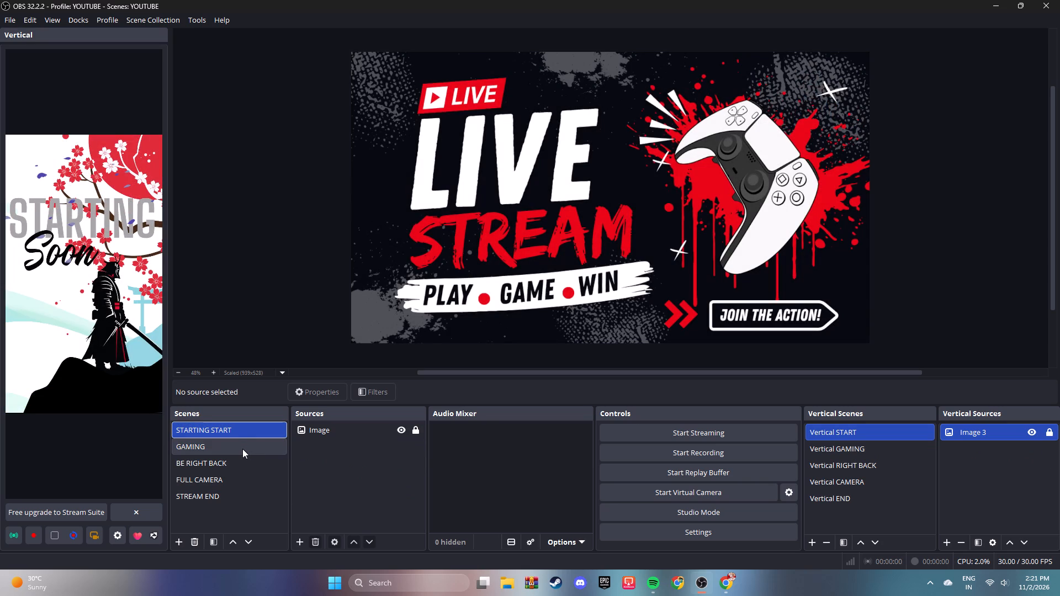
Open the program settings and show the hidden system tray icons.
click(728, 535)
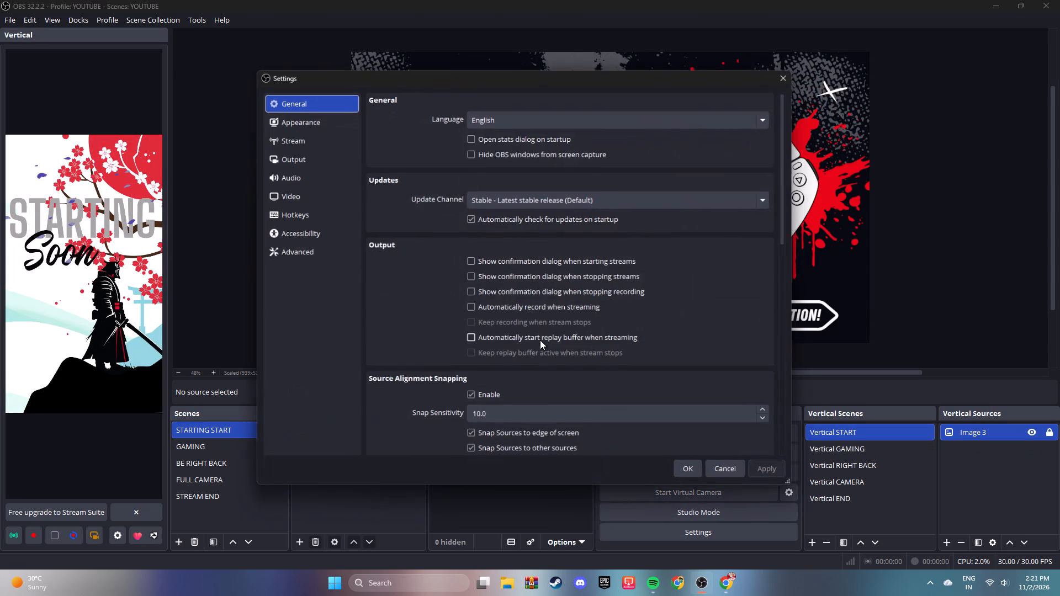
click(933, 584)
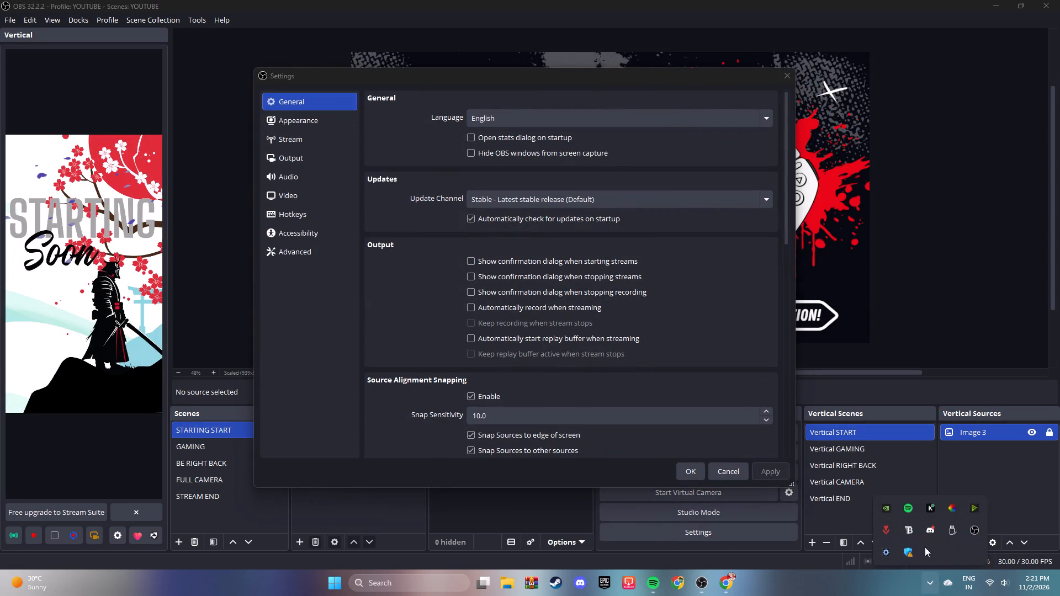